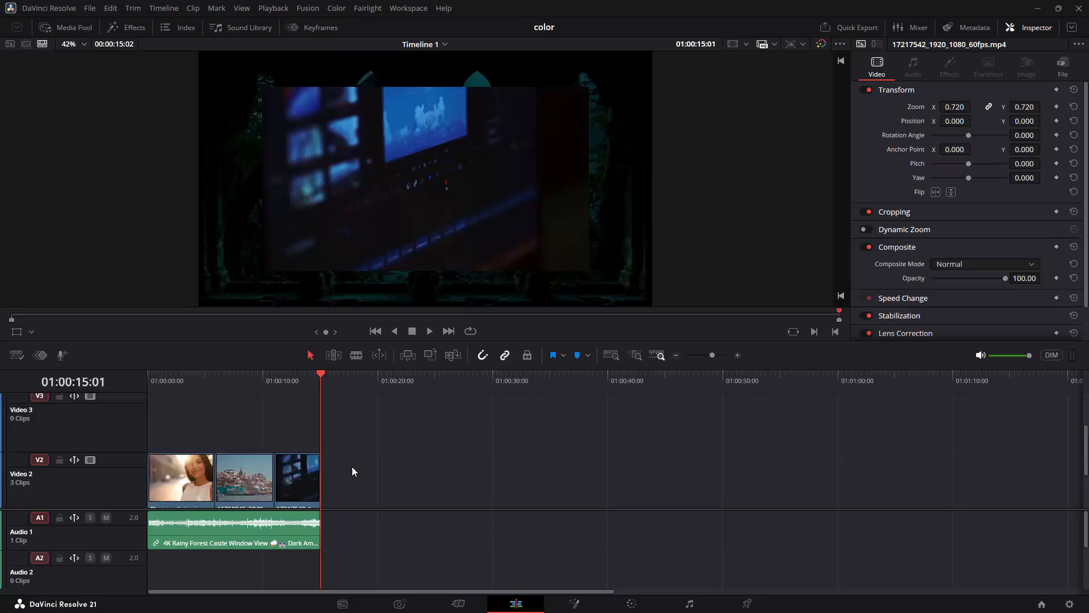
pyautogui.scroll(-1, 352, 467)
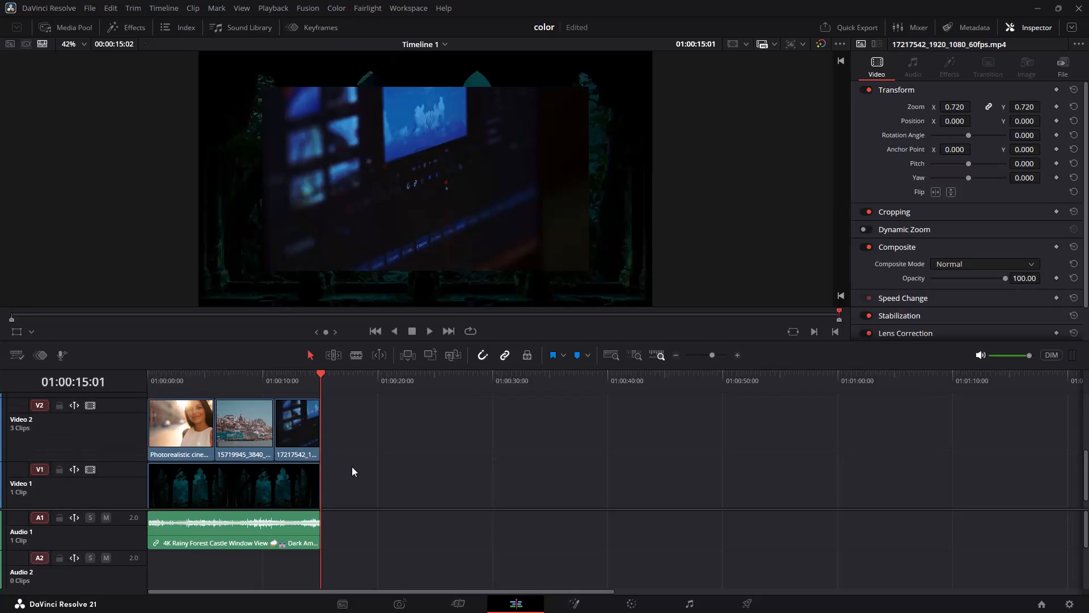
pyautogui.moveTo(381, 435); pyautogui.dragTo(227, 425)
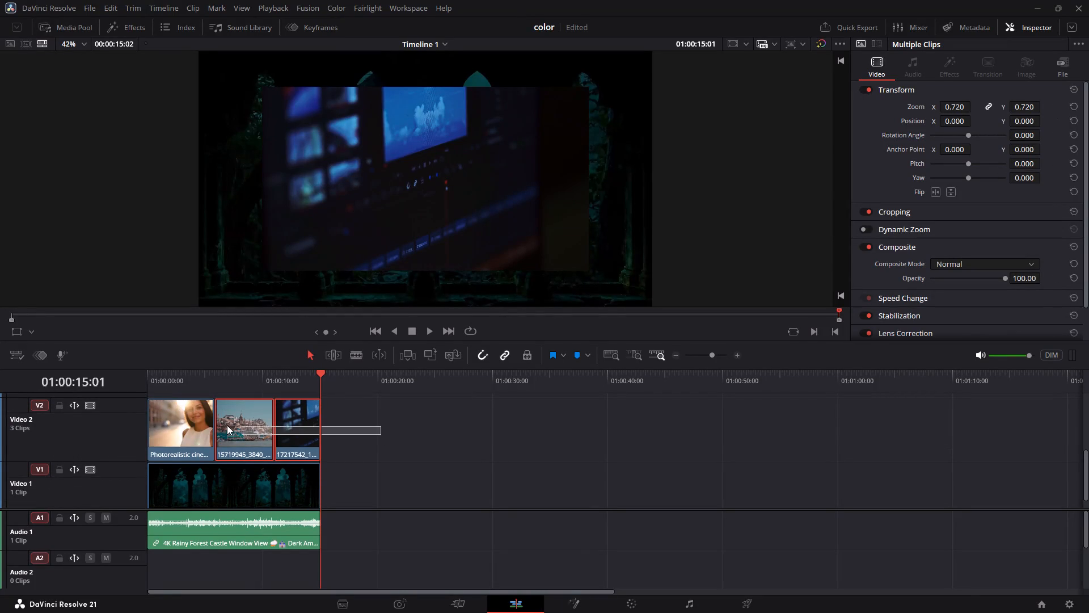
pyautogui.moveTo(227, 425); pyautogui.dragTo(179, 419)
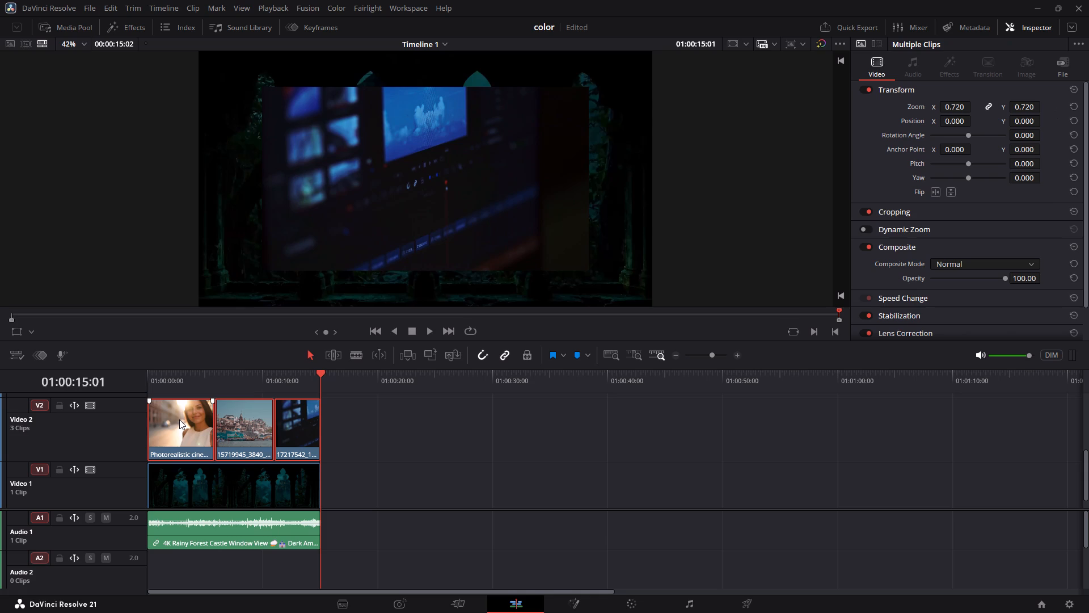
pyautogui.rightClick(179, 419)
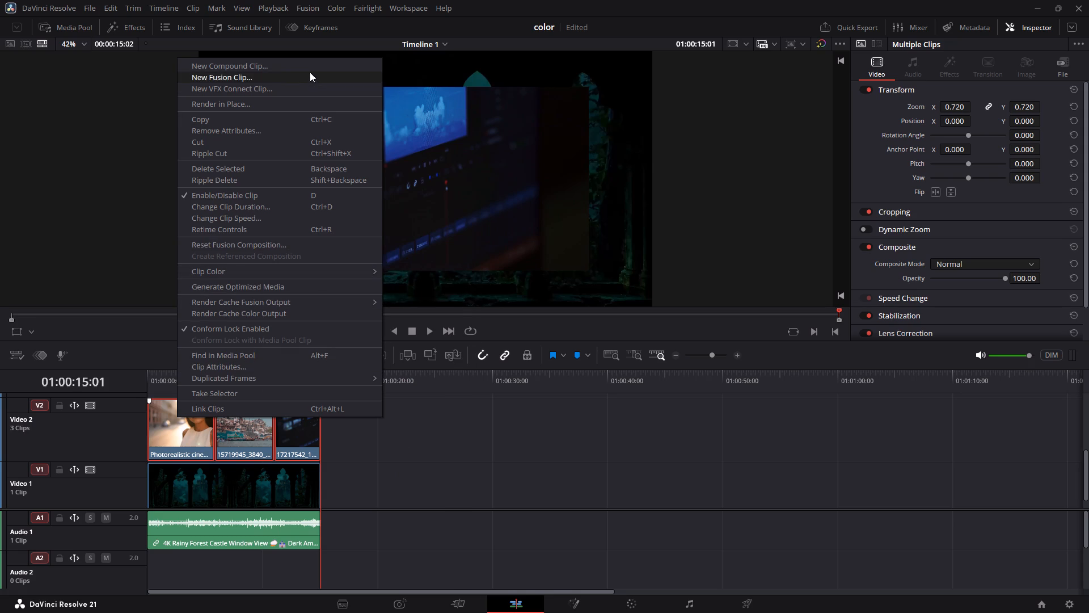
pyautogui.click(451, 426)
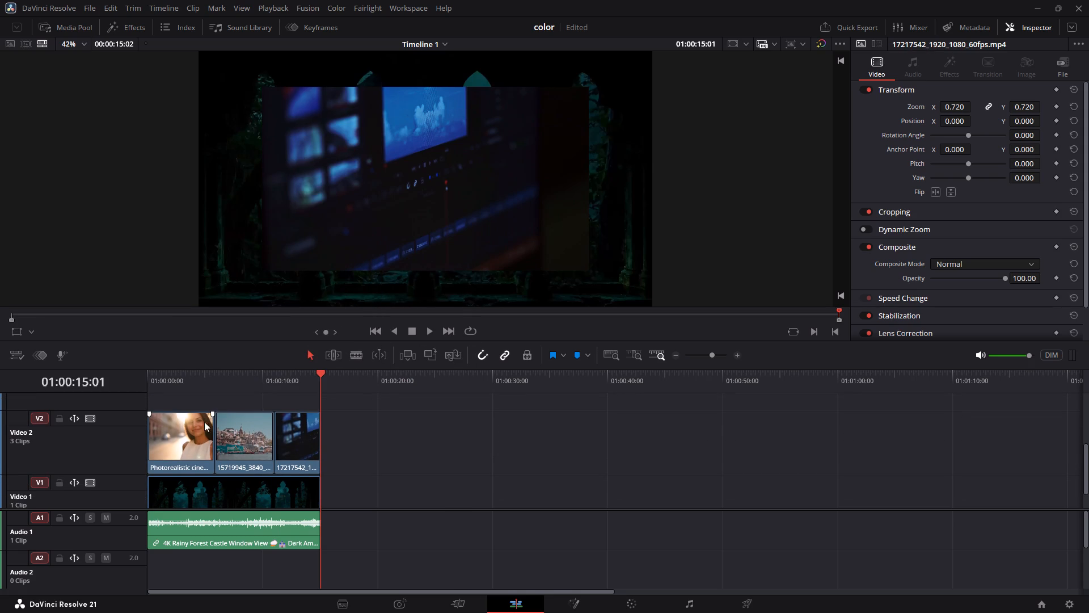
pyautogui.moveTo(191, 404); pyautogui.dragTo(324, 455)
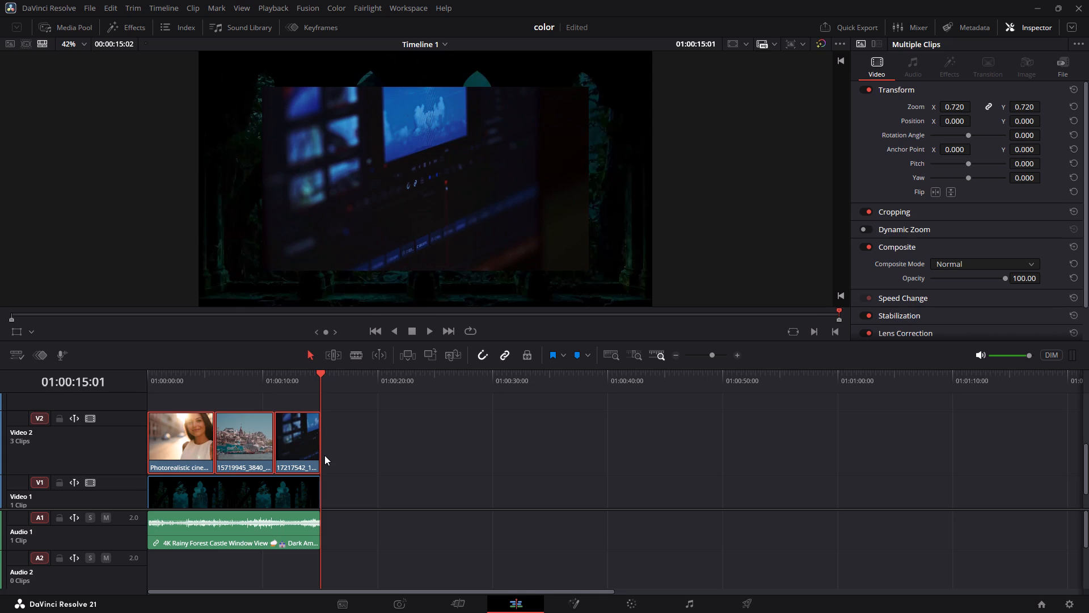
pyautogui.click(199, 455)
# Extend the end of the rainy forest castle clip on Video 1, with its linked audio, to about 30 seconds.
pyautogui.click(230, 502)
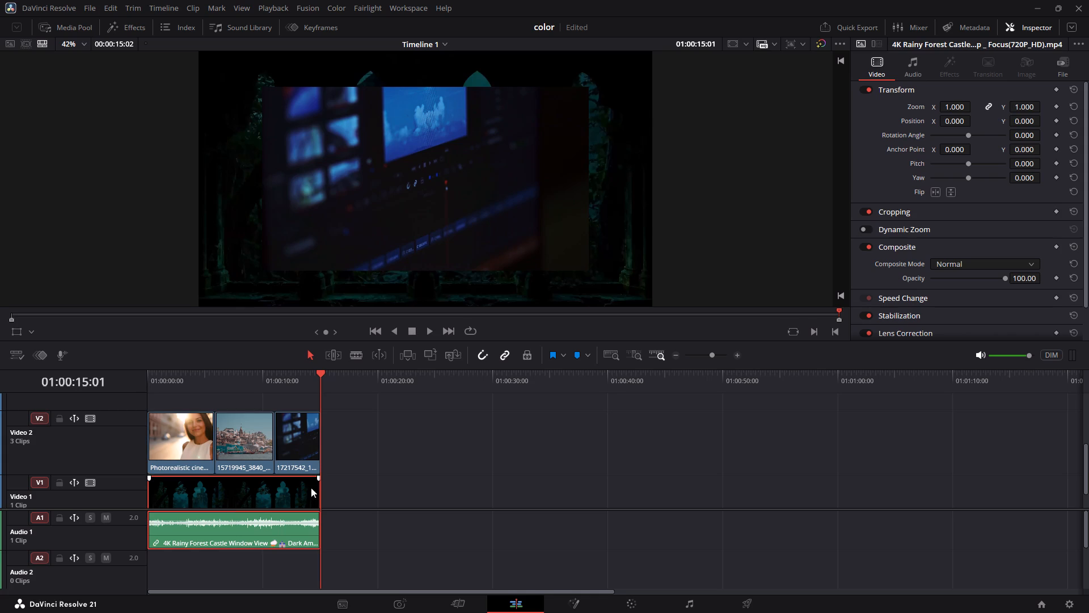
pyautogui.scroll(-1, 322, 487)
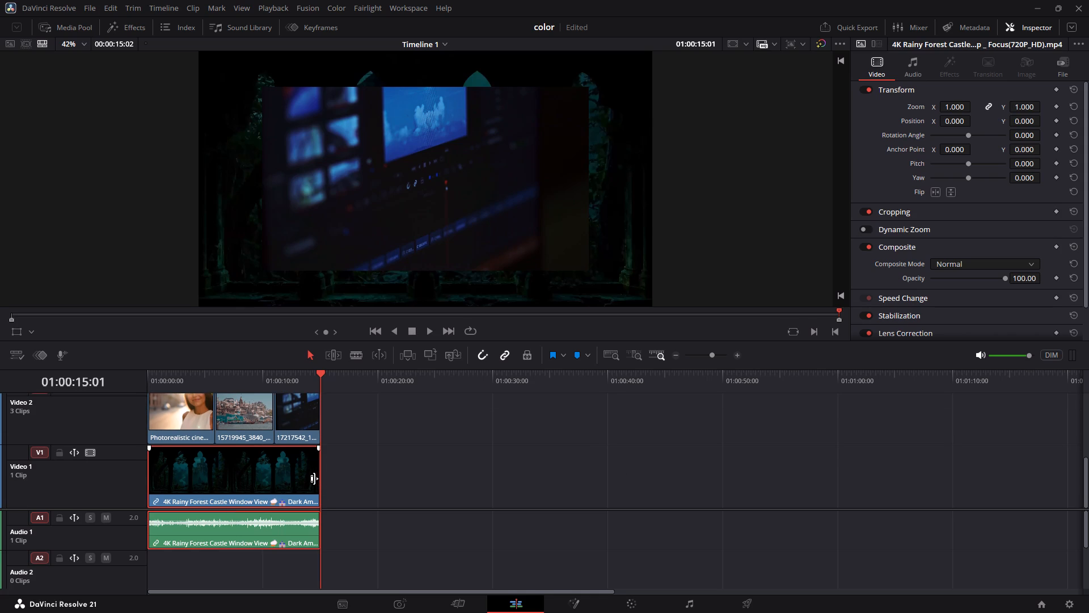
pyautogui.moveTo(314, 478); pyautogui.dragTo(444, 470)
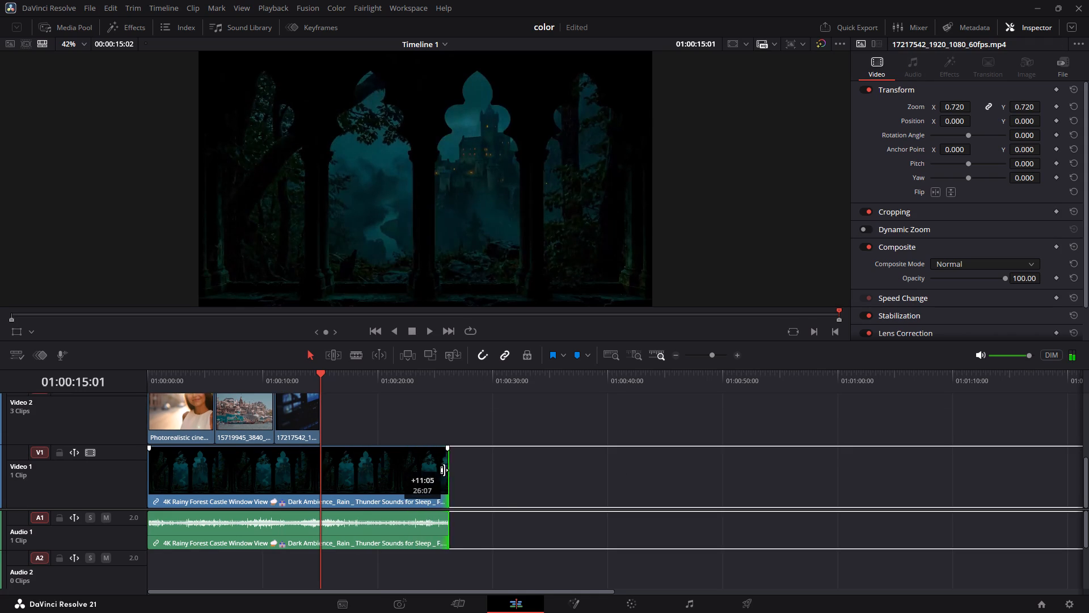
pyautogui.moveTo(444, 470); pyautogui.dragTo(491, 455)
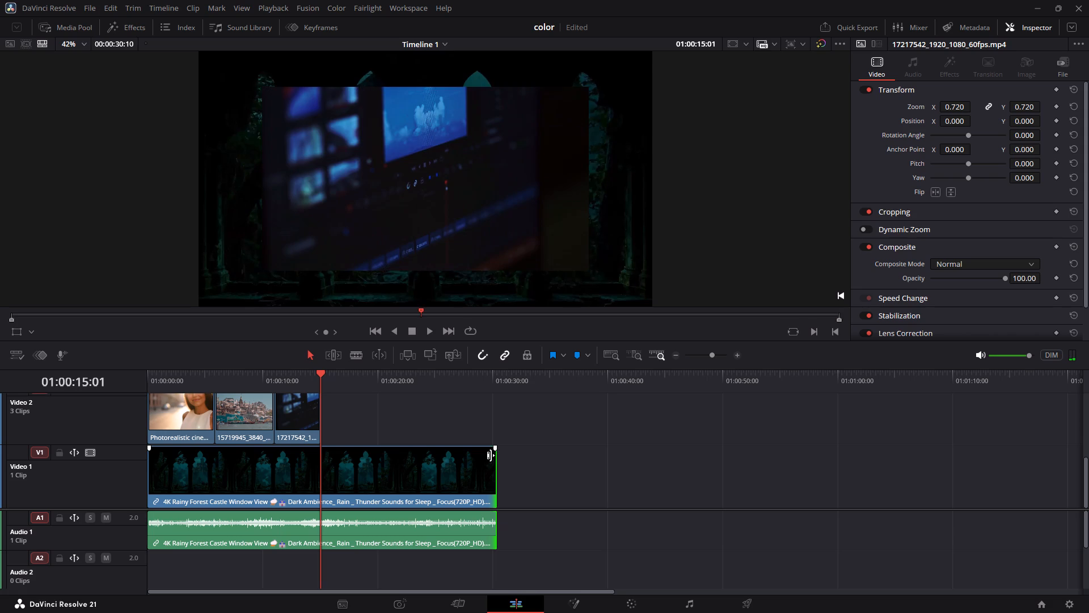
# Move the third Video 2 clip, 17217542, later so that it ends flush with the castle background clip.
pyautogui.hscroll(1, 355, 430)
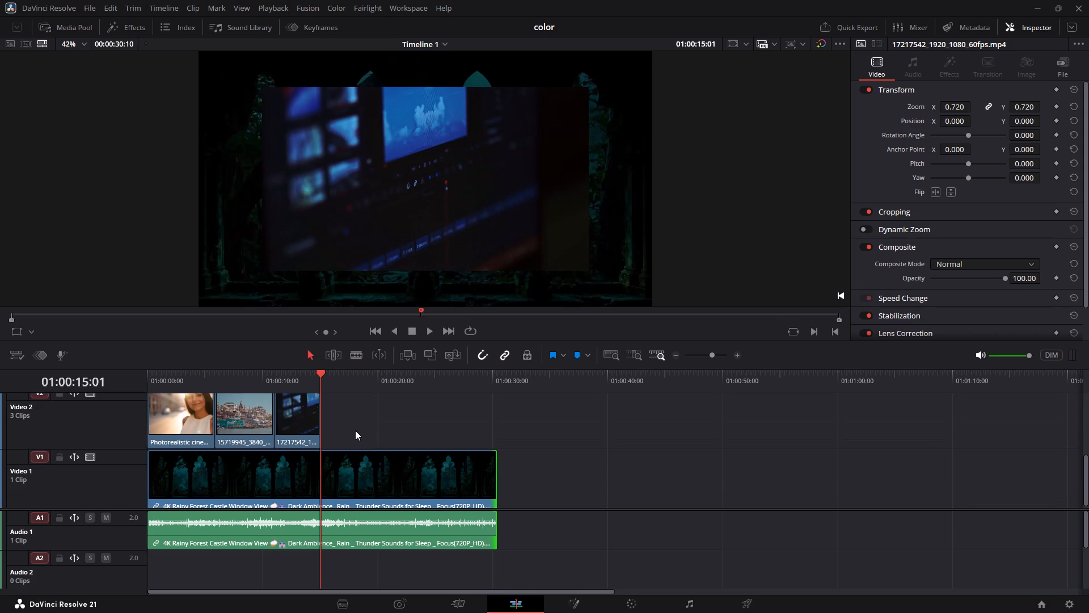
pyautogui.scroll(1, 186, 414)
pyautogui.hscroll(1, 186, 414)
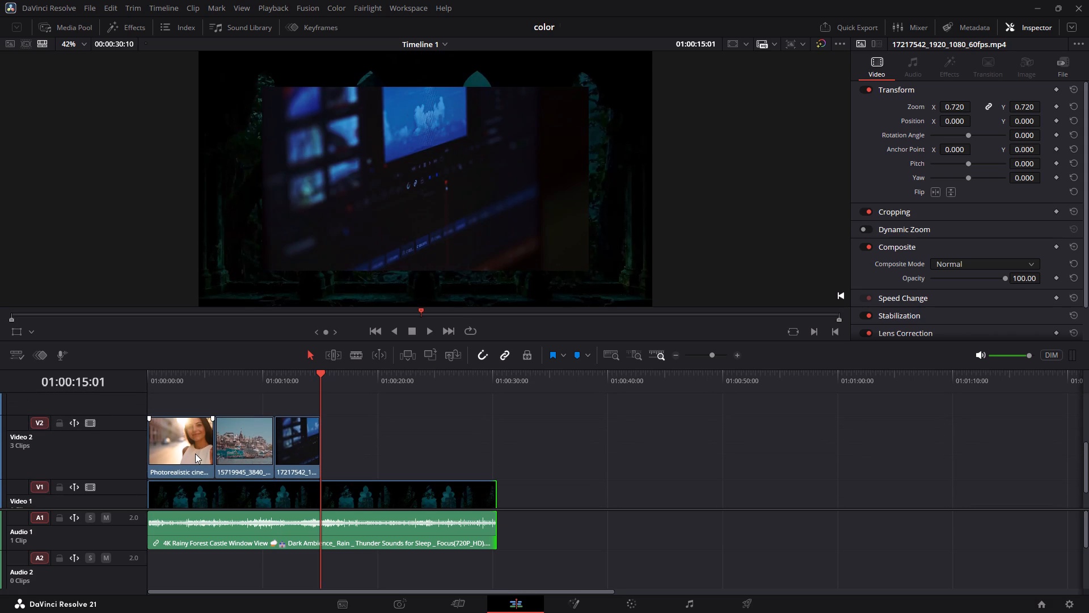
pyautogui.click(195, 454)
pyautogui.click(292, 452)
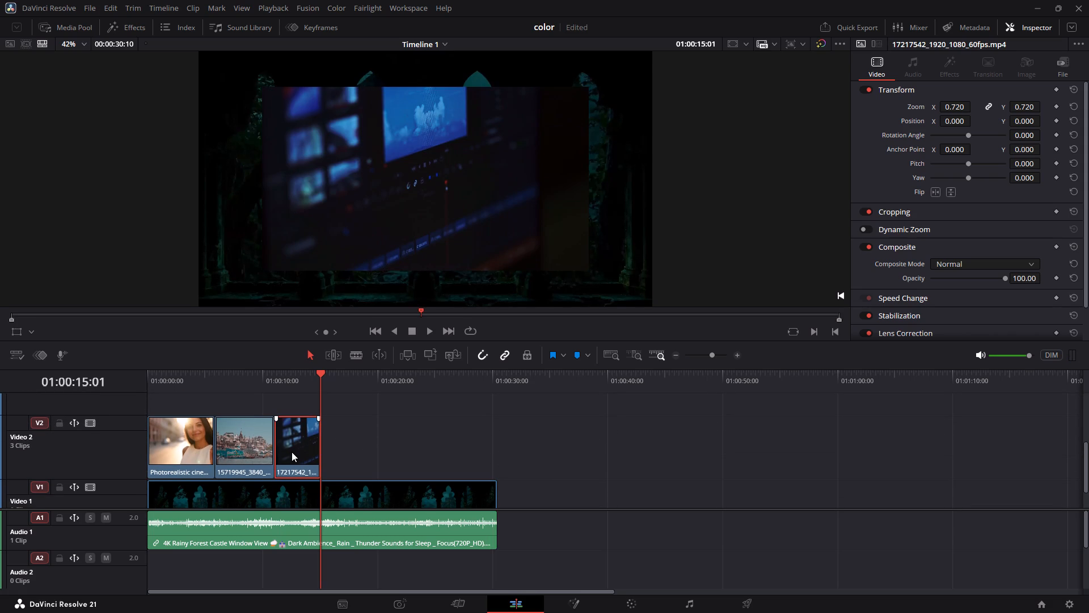
pyautogui.moveTo(292, 452); pyautogui.dragTo(452, 456)
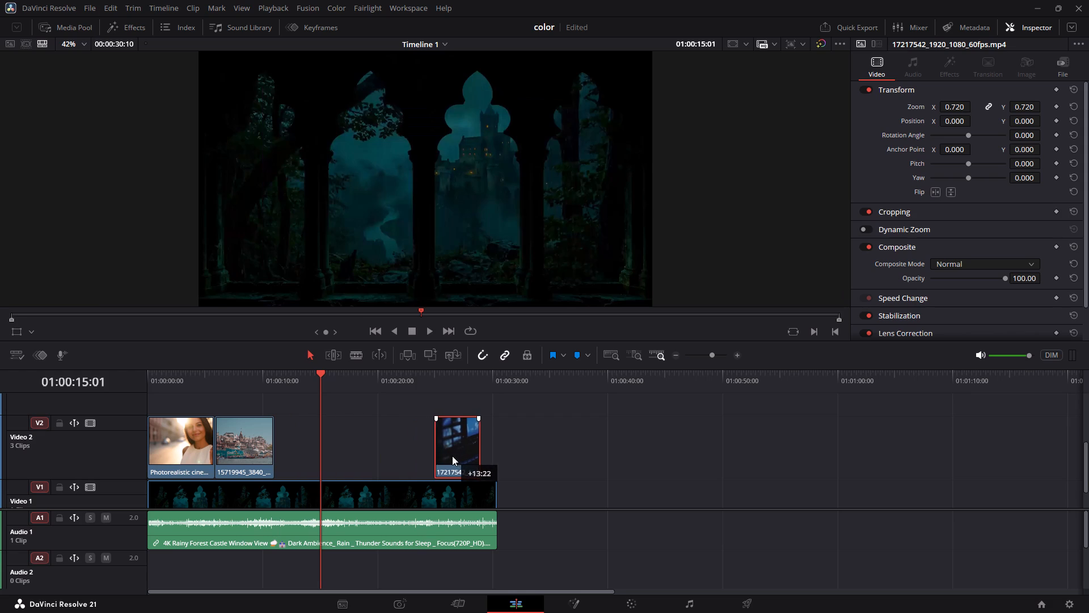
pyautogui.moveTo(452, 456); pyautogui.dragTo(467, 455)
# Duplicate the 17217542 clip on Video 2 and place the copy directly before the original.
pyautogui.click(467, 455)
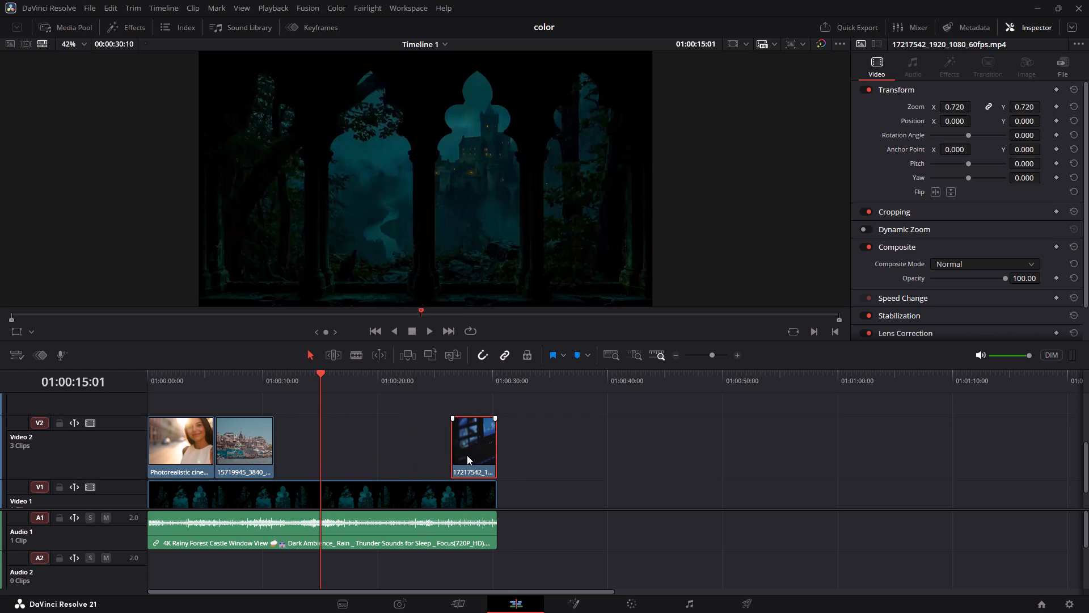
pyautogui.hotkey('ctrl', 'c')
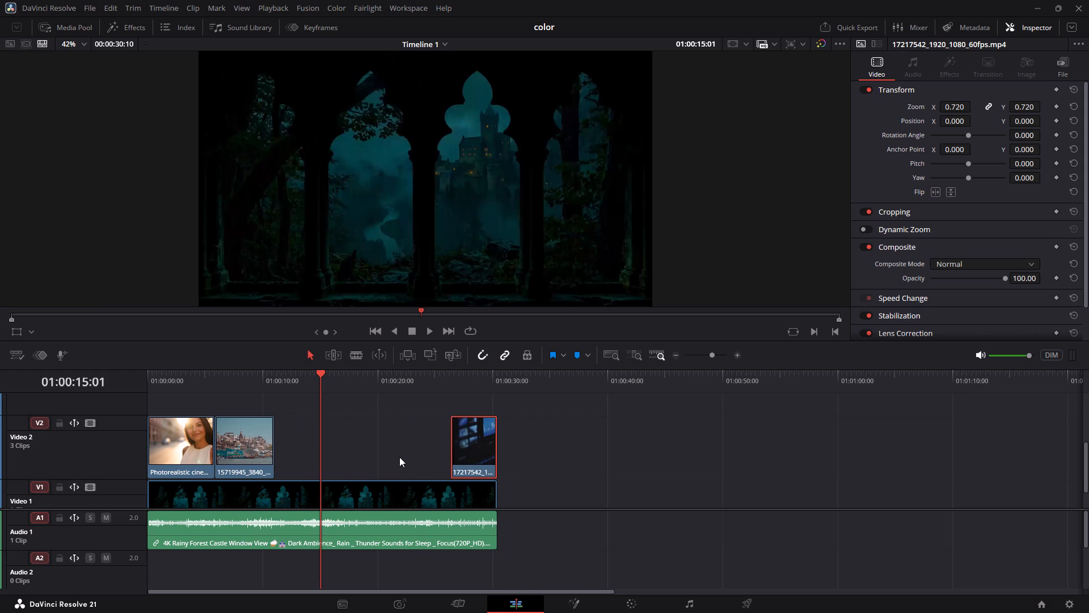
pyautogui.click(399, 457)
pyautogui.hotkey('ctrl', 'v')
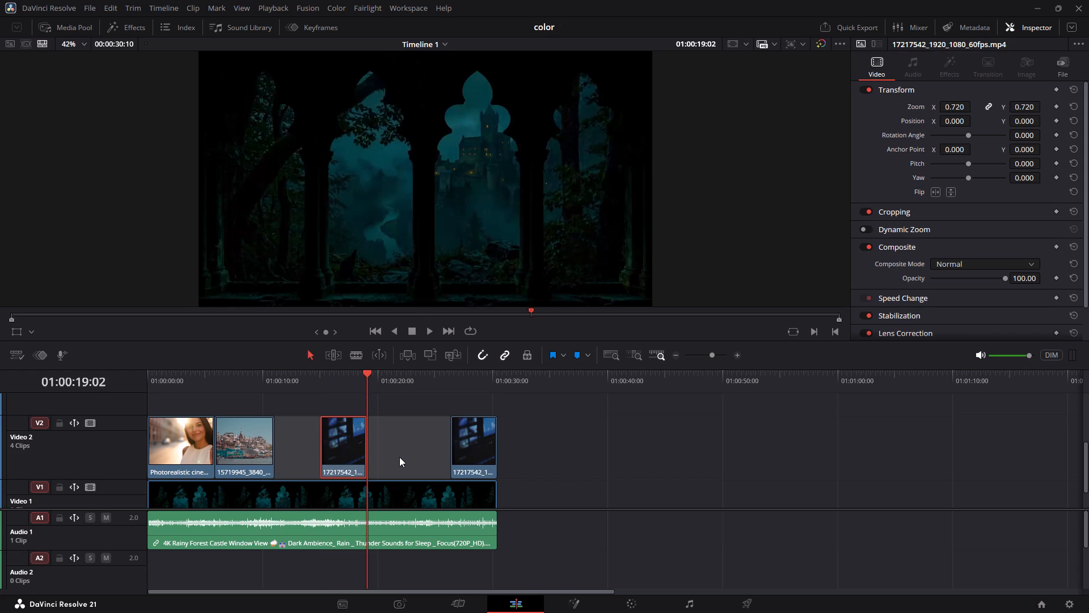
pyautogui.hotkey('ctrl', 'F3')
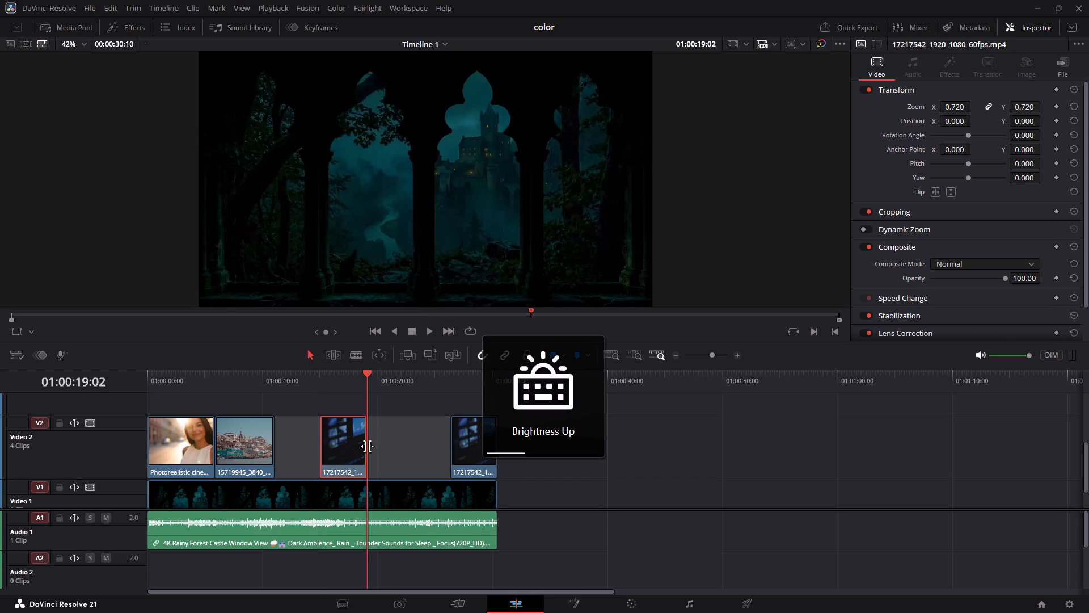
pyautogui.moveTo(351, 444); pyautogui.dragTo(429, 446)
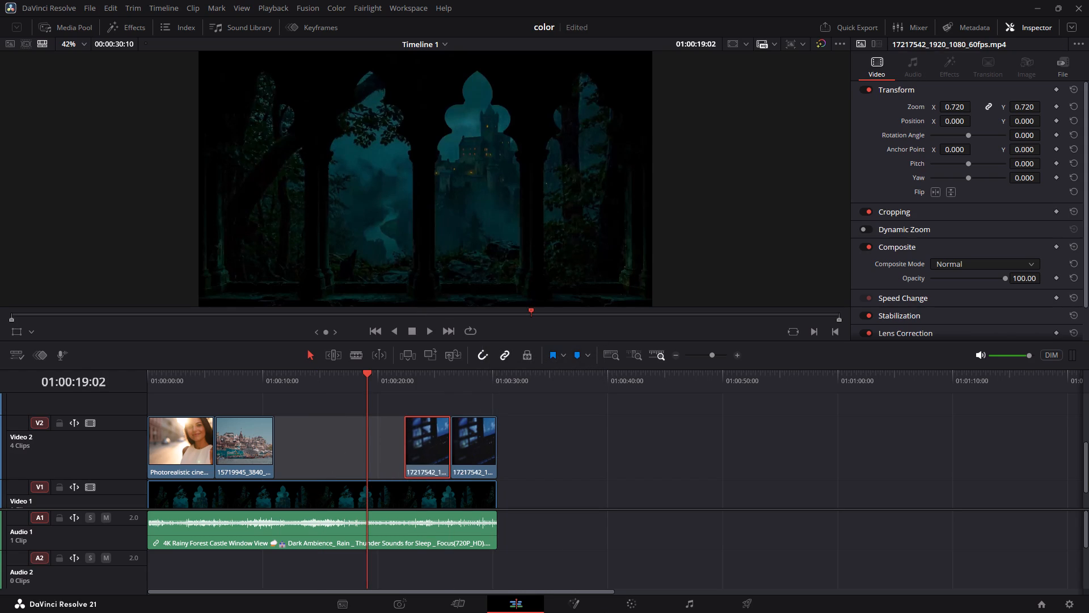
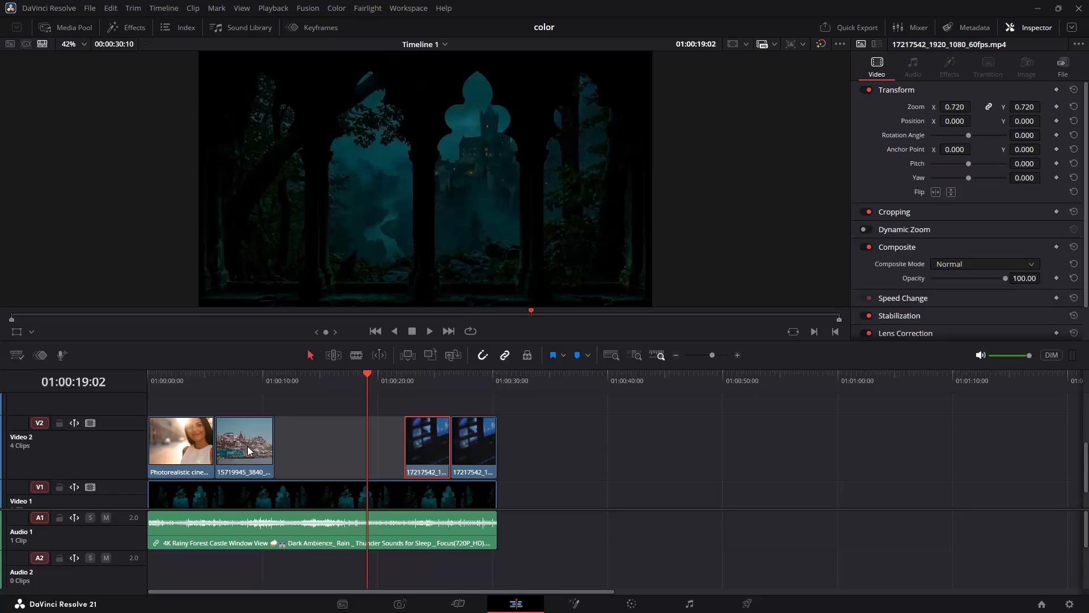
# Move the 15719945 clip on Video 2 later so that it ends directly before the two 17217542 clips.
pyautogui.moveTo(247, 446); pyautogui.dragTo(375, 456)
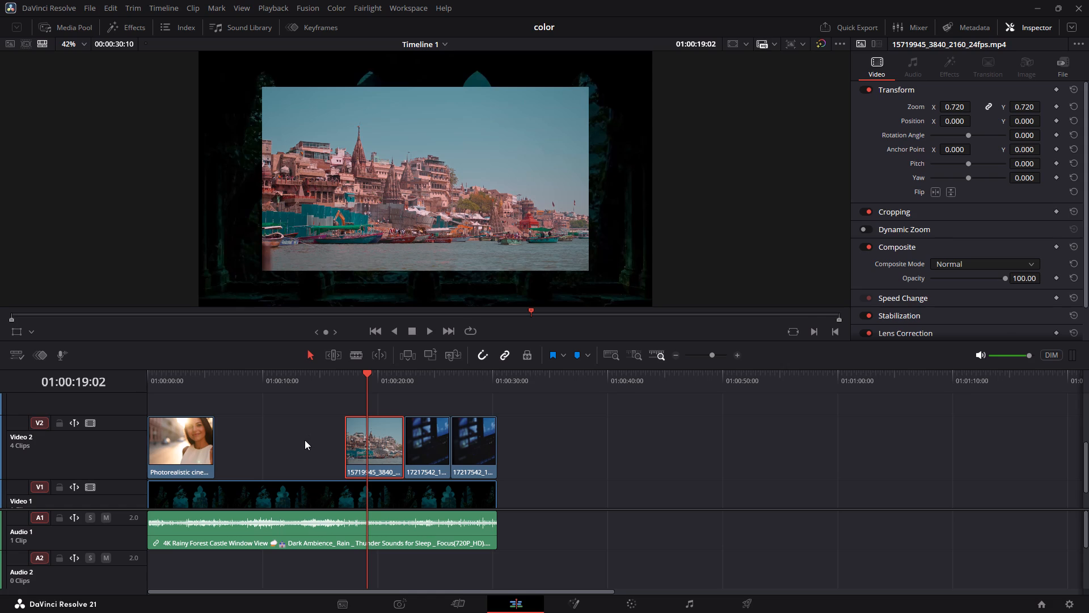
# Undo the Video 2 clip moves, the 17217542 duplication and the extension of the castle background clip.
pyautogui.hotkey('ctrl', 'z')
pyautogui.hotkey('ctrl', 'z')
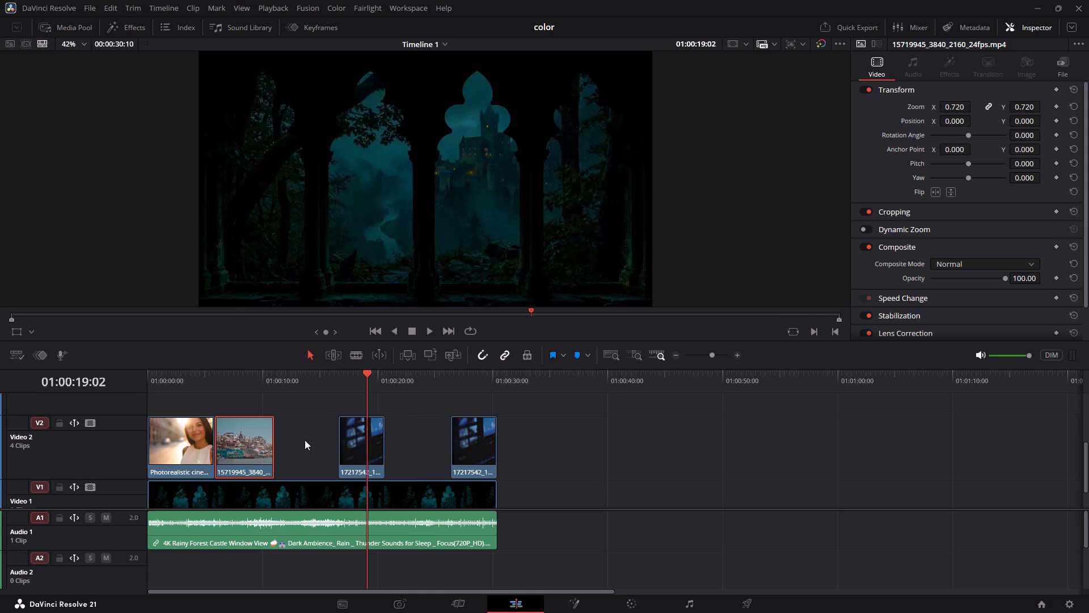
pyautogui.hotkey('ctrl', 'z')
pyautogui.hotkey('ctrl', 'z')
pyautogui.hotkey('ctrl', 'z')
pyautogui.hotkey('ctrl', 'z')
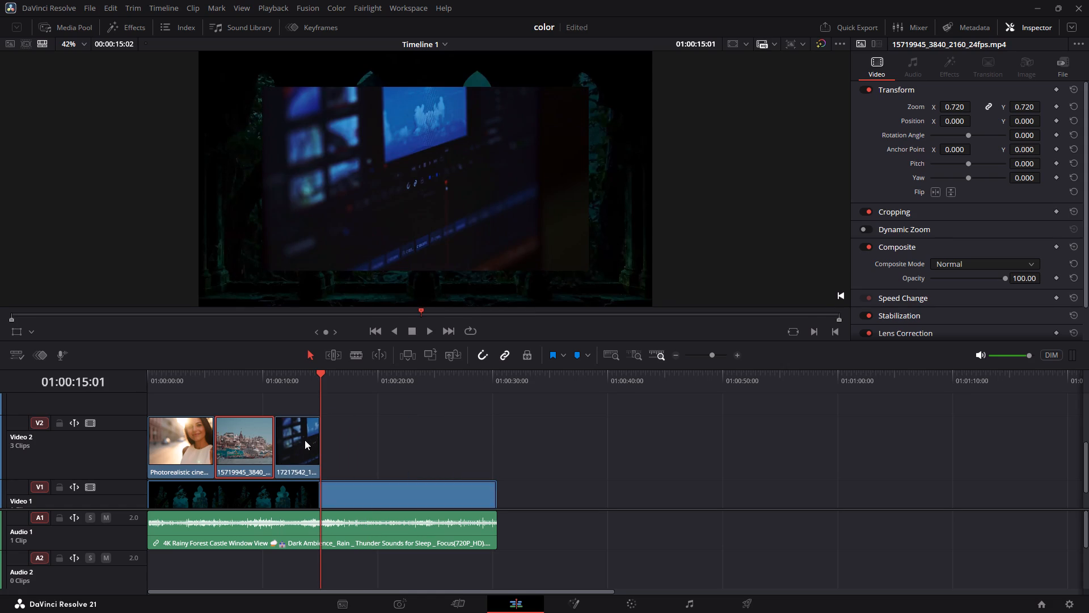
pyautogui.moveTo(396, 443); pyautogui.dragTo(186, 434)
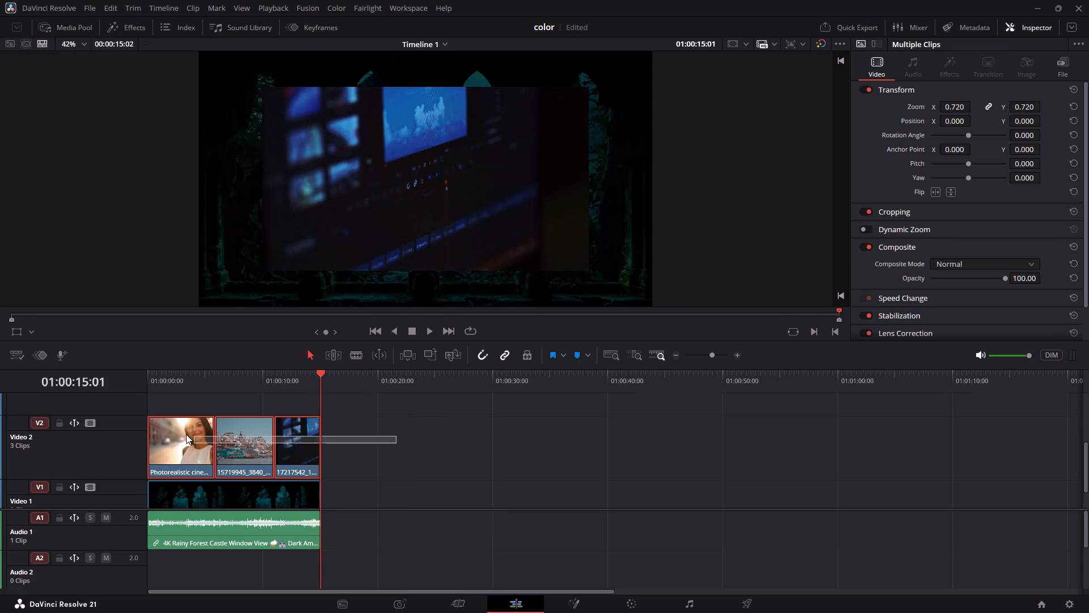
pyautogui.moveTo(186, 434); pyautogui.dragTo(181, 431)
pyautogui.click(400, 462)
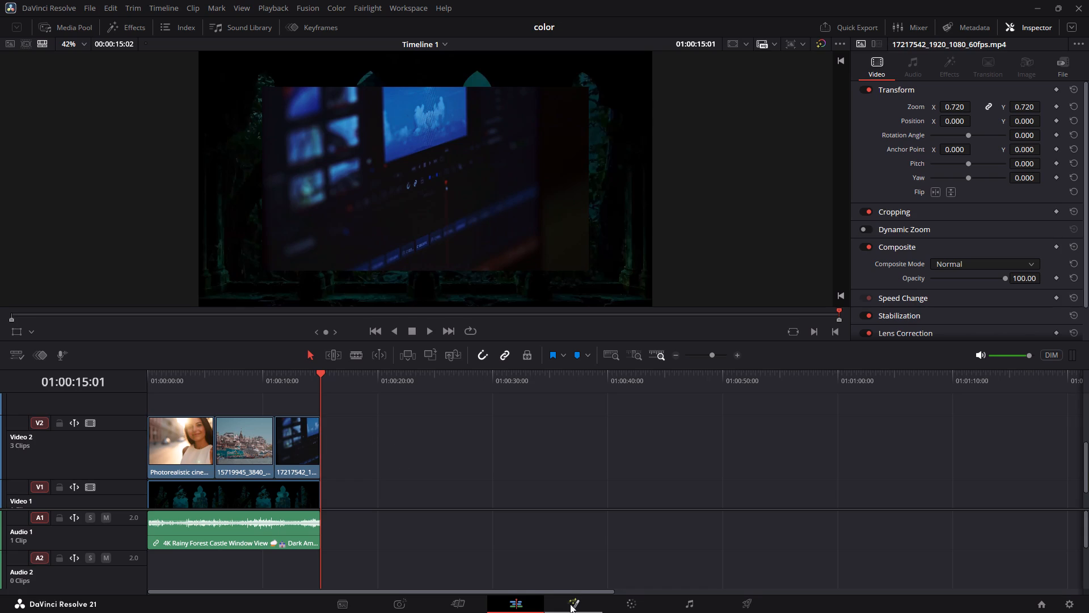
# Open the 17217542 clip in Fusion, space MediaOut1 farther from the media input node, and switch to a single viewer.
pyautogui.click(570, 610)
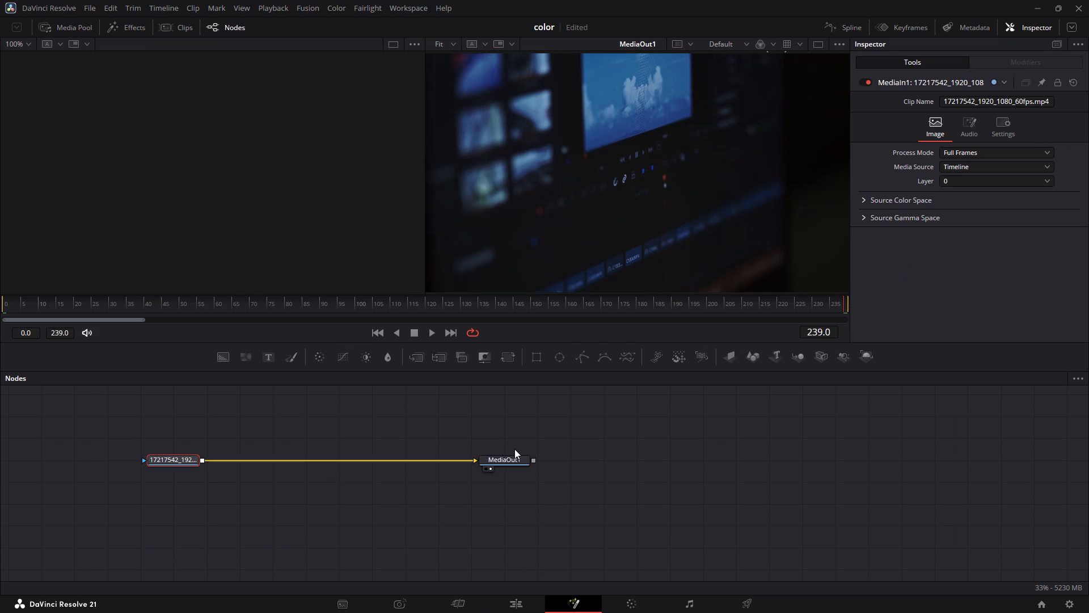
pyautogui.moveTo(515, 457); pyautogui.dragTo(761, 457)
pyautogui.click(822, 40)
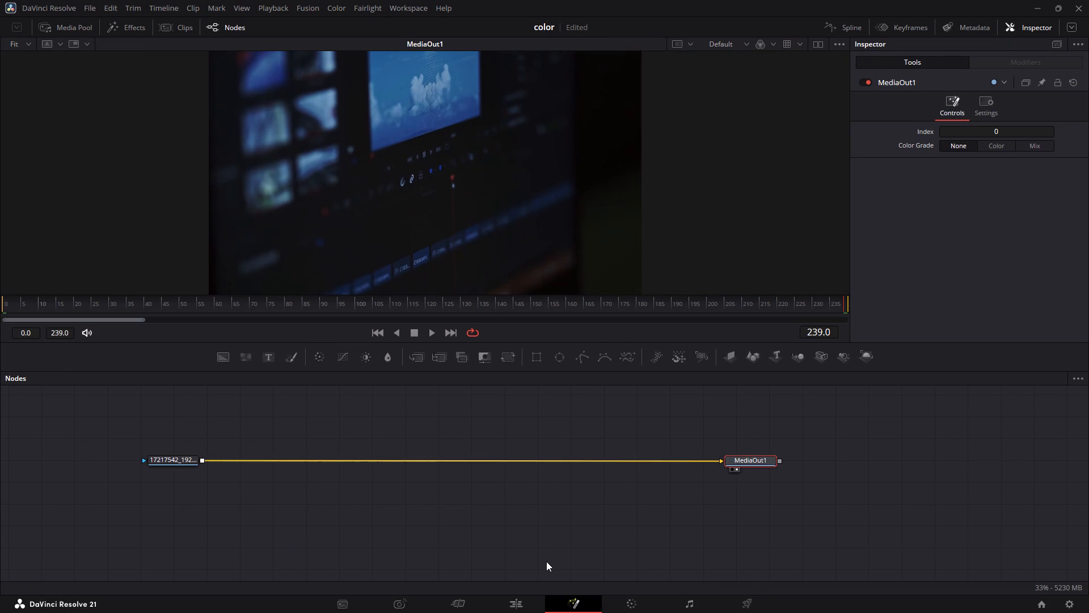
# Return to the Edit page and open the Photorealistic woman clip in Fusion at 01:00:02:14.
pyautogui.moveTo(517, 612); pyautogui.dragTo(518, 568)
pyautogui.click(518, 568)
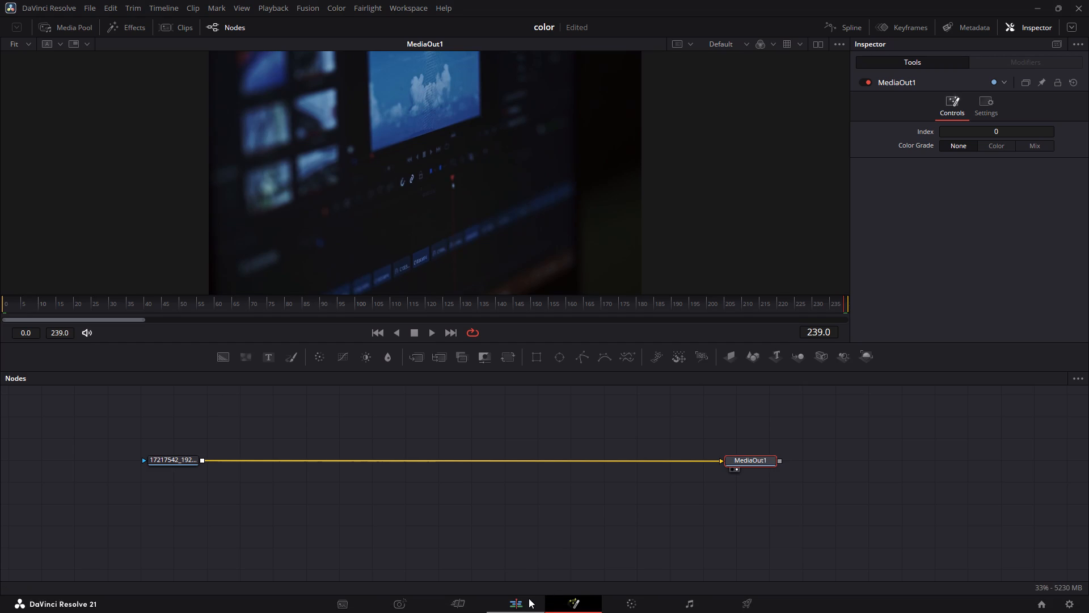
pyautogui.click(529, 598)
pyautogui.moveTo(176, 364); pyautogui.dragTo(176, 377)
pyautogui.click(176, 377)
pyautogui.click(178, 454)
pyautogui.rightClick(178, 454)
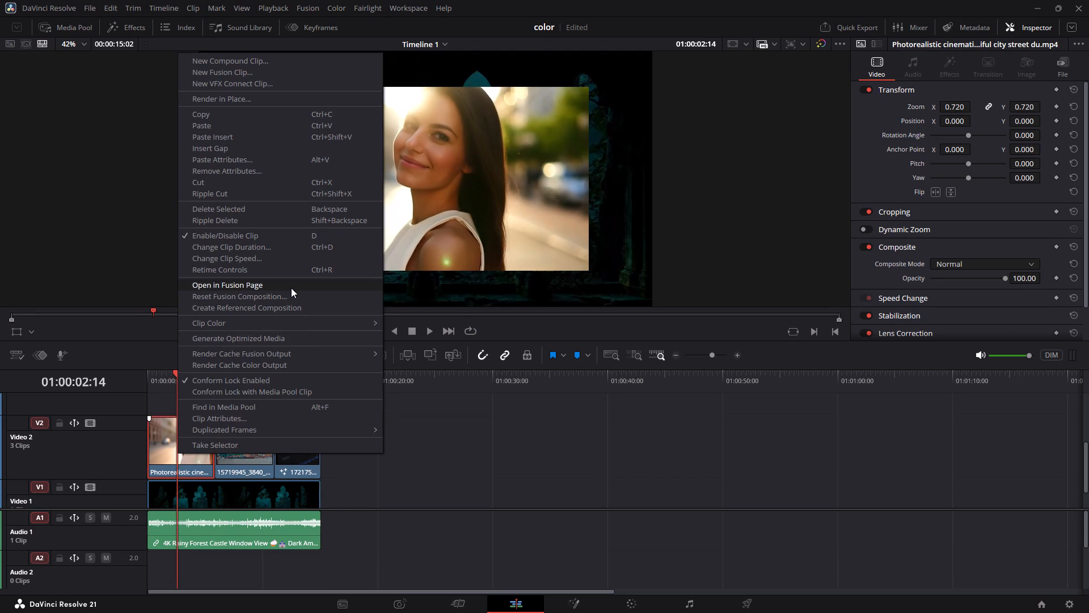
pyautogui.click(291, 288)
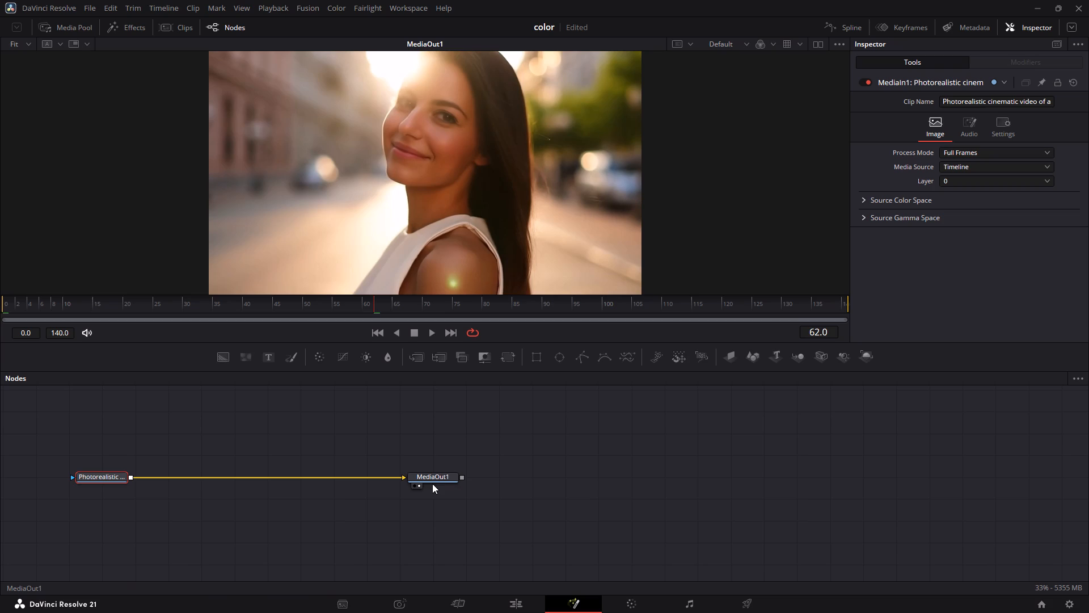
# Move the MediaOut1 node much farther away from the Photorealistic media input node.
pyautogui.moveTo(441, 478); pyautogui.dragTo(732, 476)
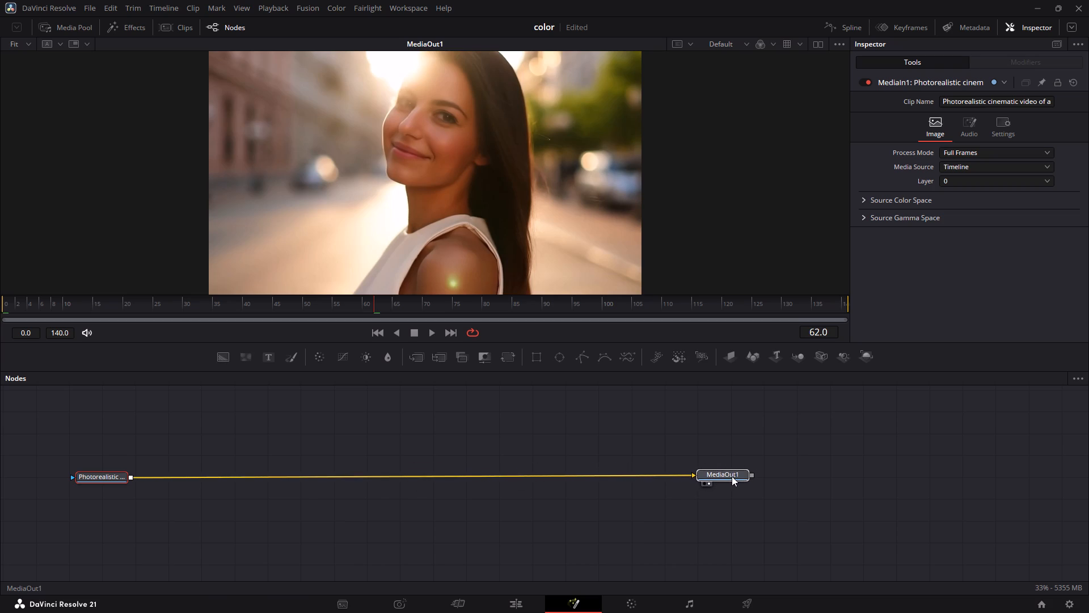
pyautogui.moveTo(732, 476); pyautogui.dragTo(738, 477)
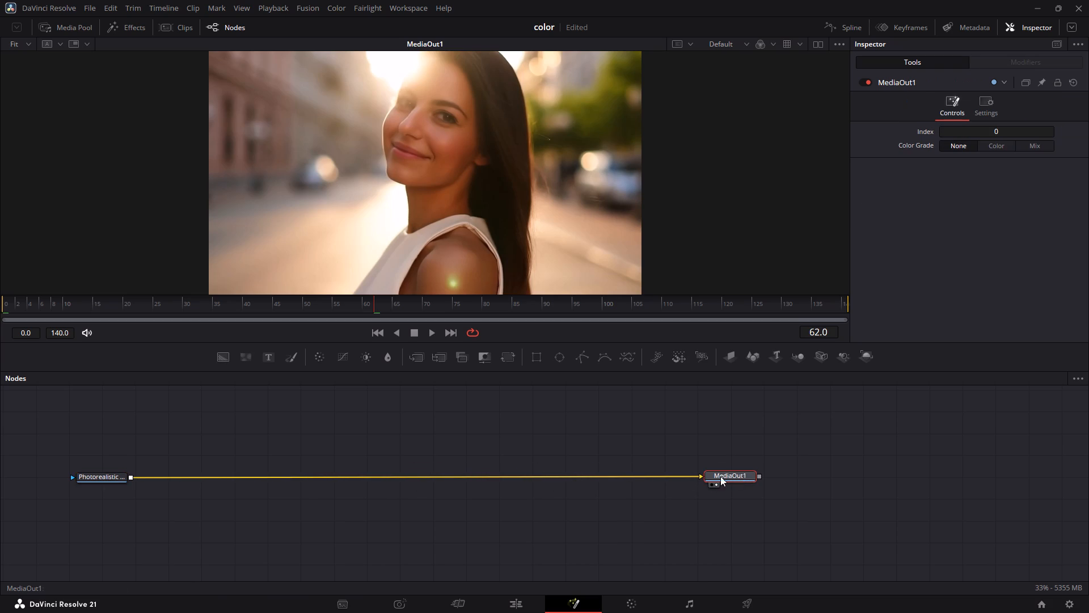
# Duplicate the Photorealistic media input node so it feeds a merge, and place the original node above Merge1.
pyautogui.click(117, 475)
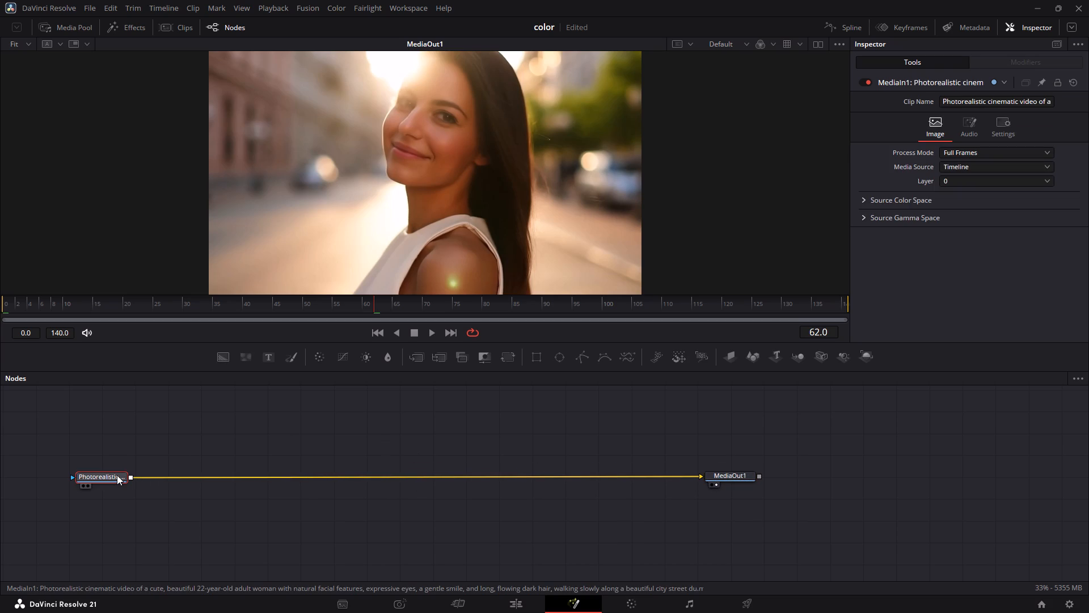
pyautogui.hotkey('ctrl', 'c')
pyautogui.hotkey('ctrl', 'v')
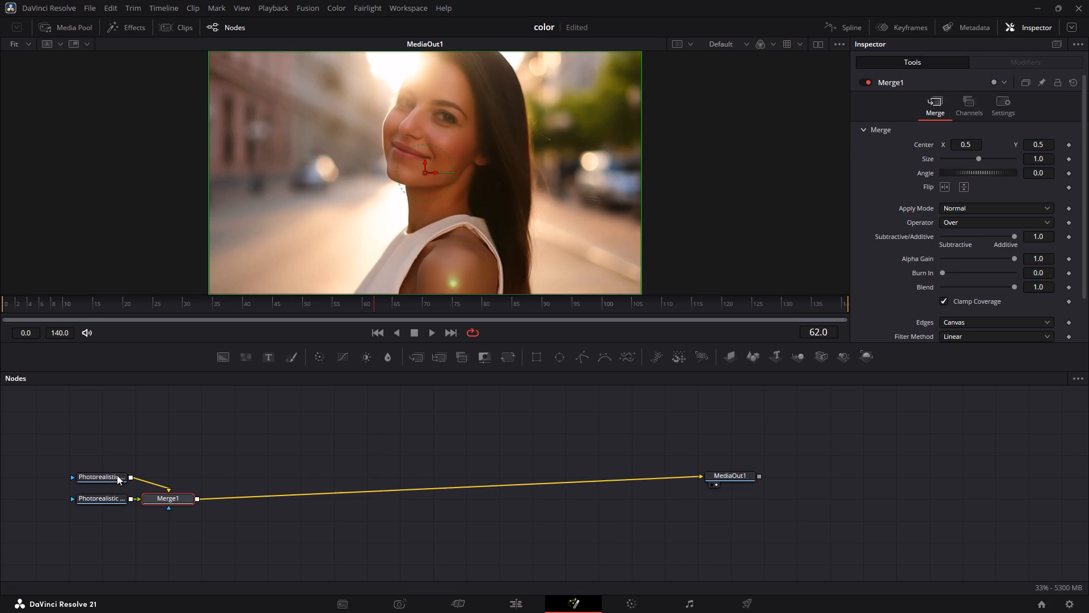
pyautogui.moveTo(113, 472); pyautogui.dragTo(157, 425)
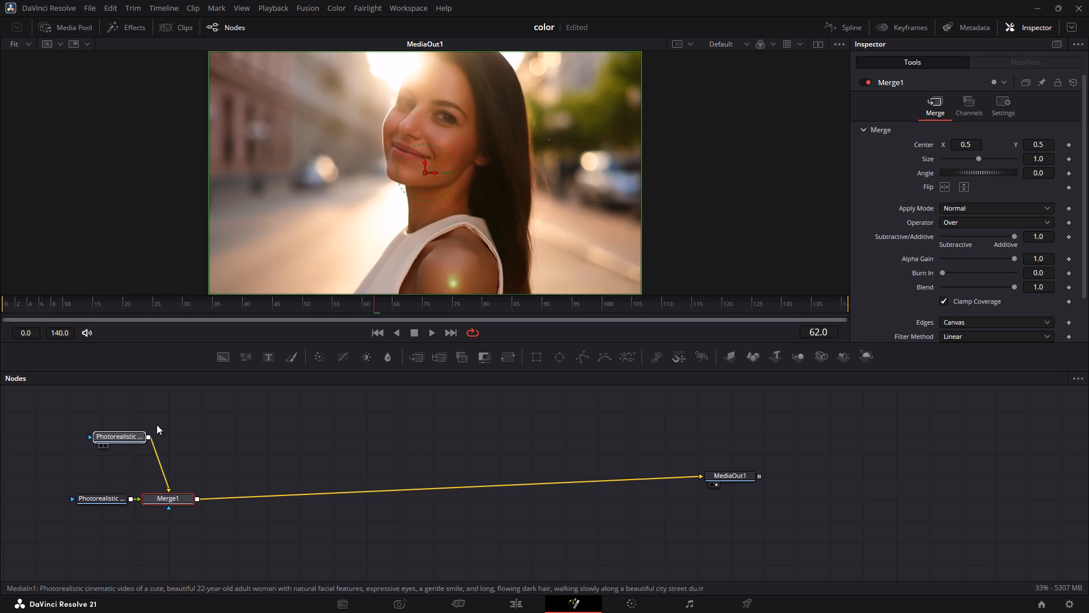
pyautogui.moveTo(157, 425); pyautogui.dragTo(186, 439)
pyautogui.click(185, 445)
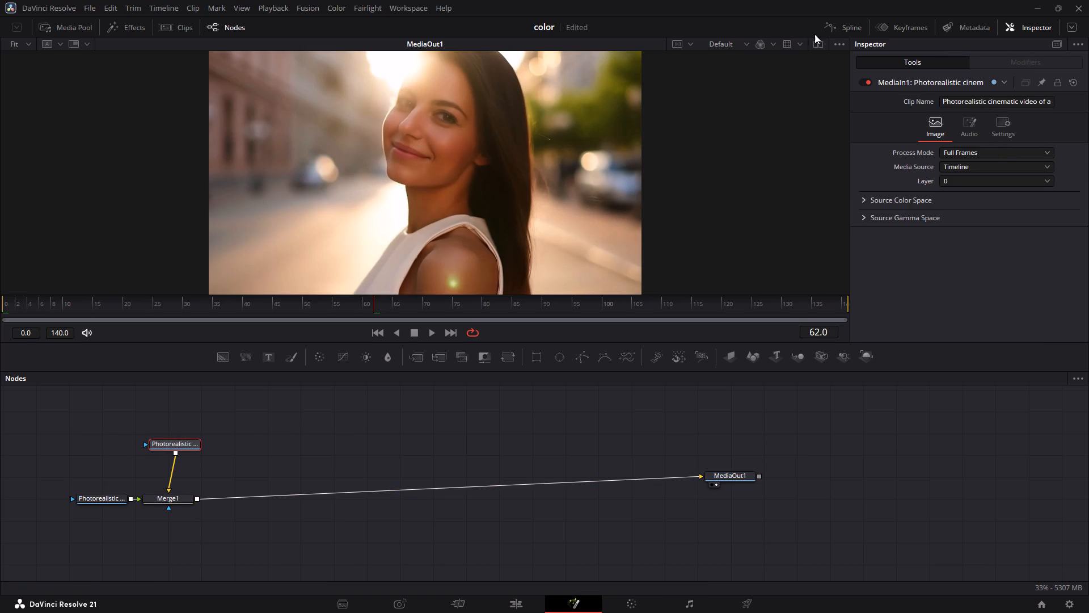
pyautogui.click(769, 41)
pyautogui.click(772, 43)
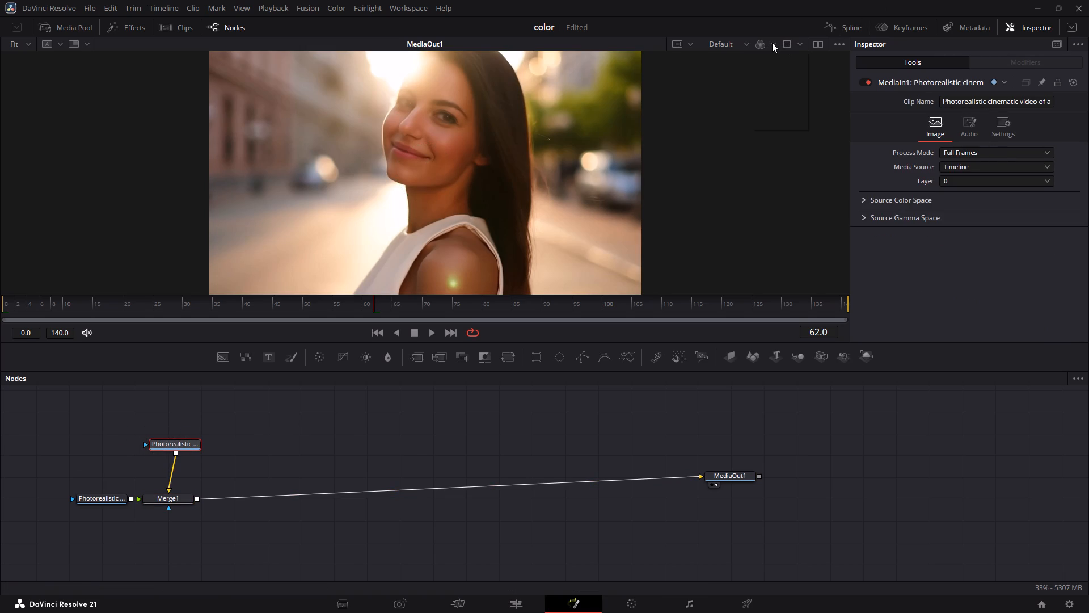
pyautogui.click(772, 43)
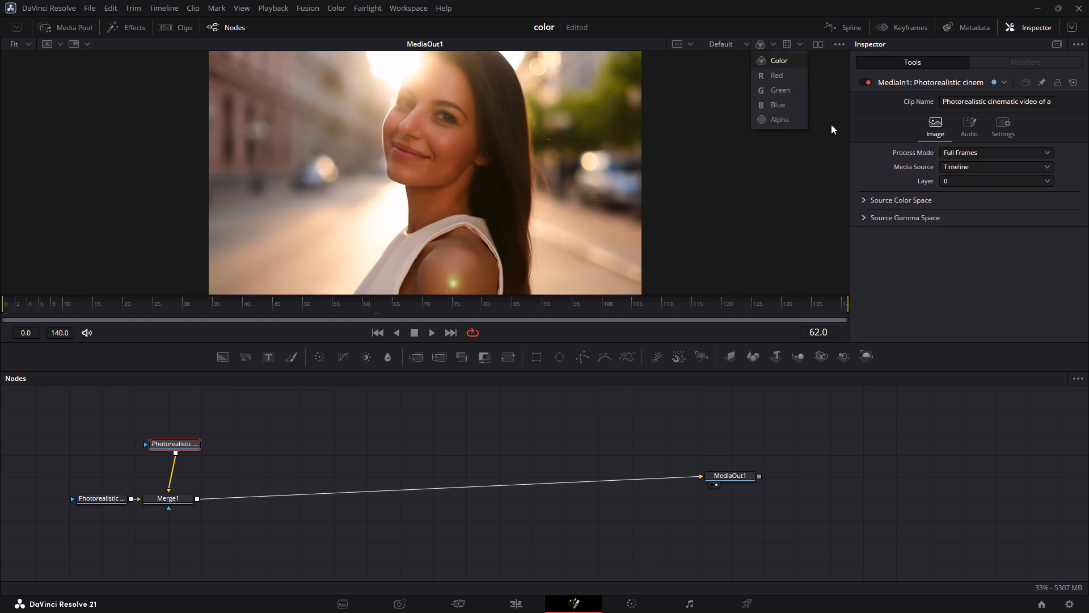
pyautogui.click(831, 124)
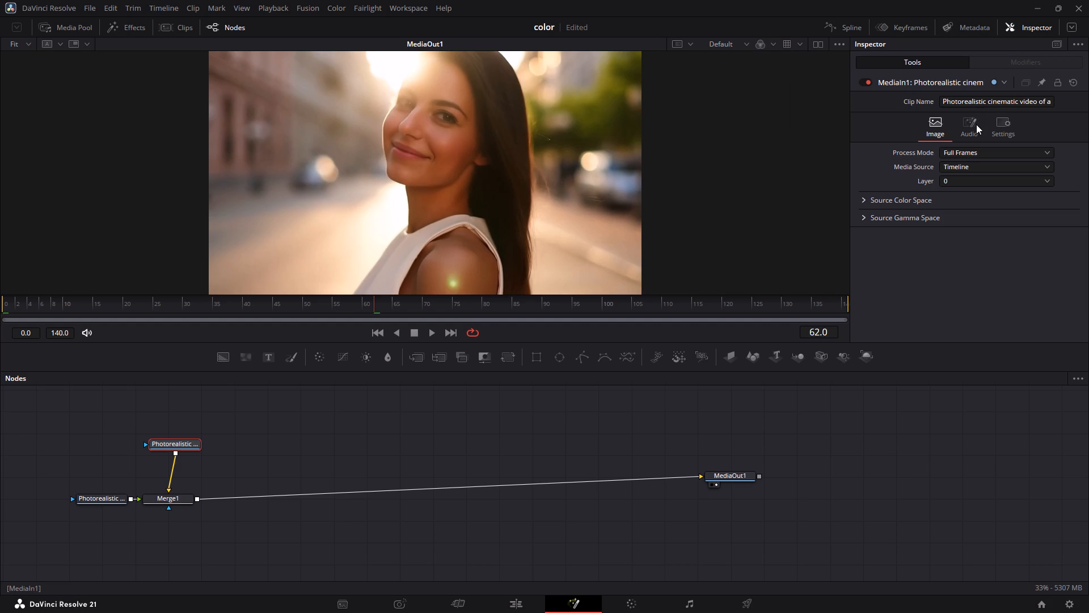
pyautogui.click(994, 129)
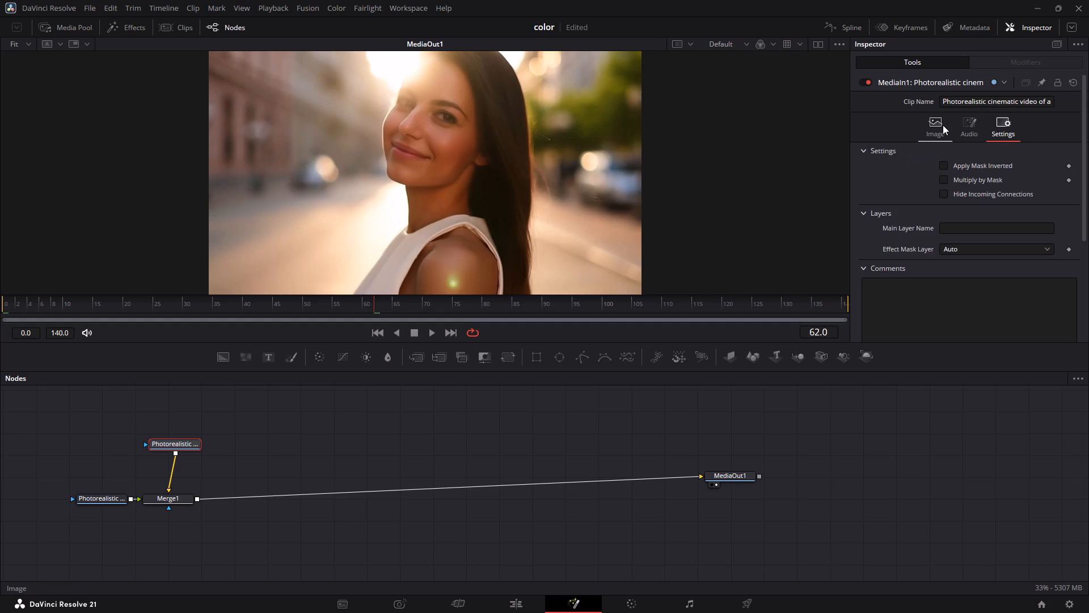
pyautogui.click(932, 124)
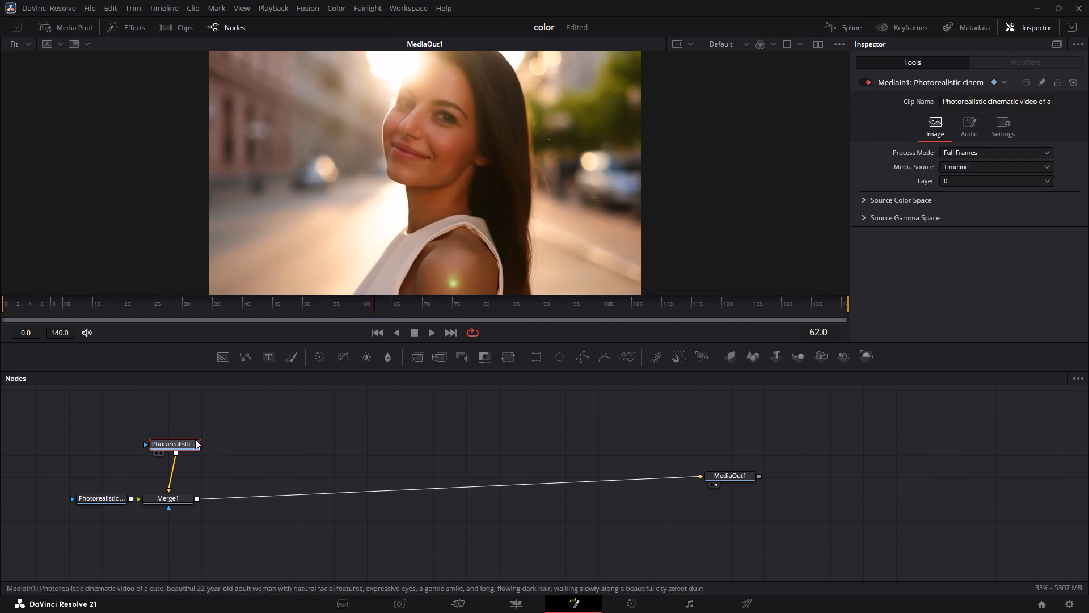
# Copy the original Photorealistic media input node above Merge1 and delete it from the node graph.
pyautogui.click(193, 439)
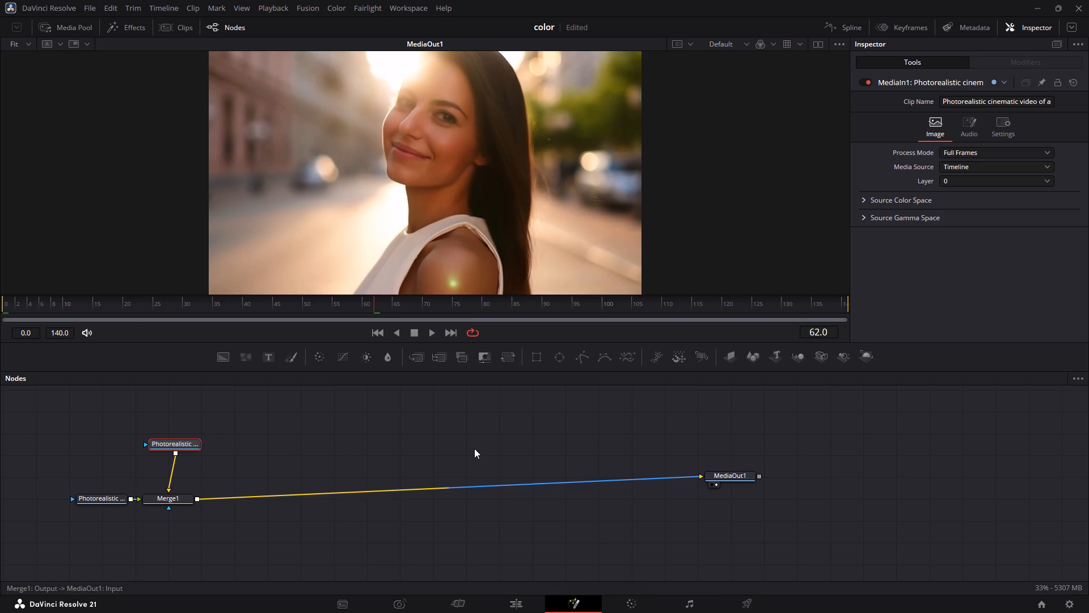
pyautogui.click(187, 442)
pyautogui.rightClick(187, 442)
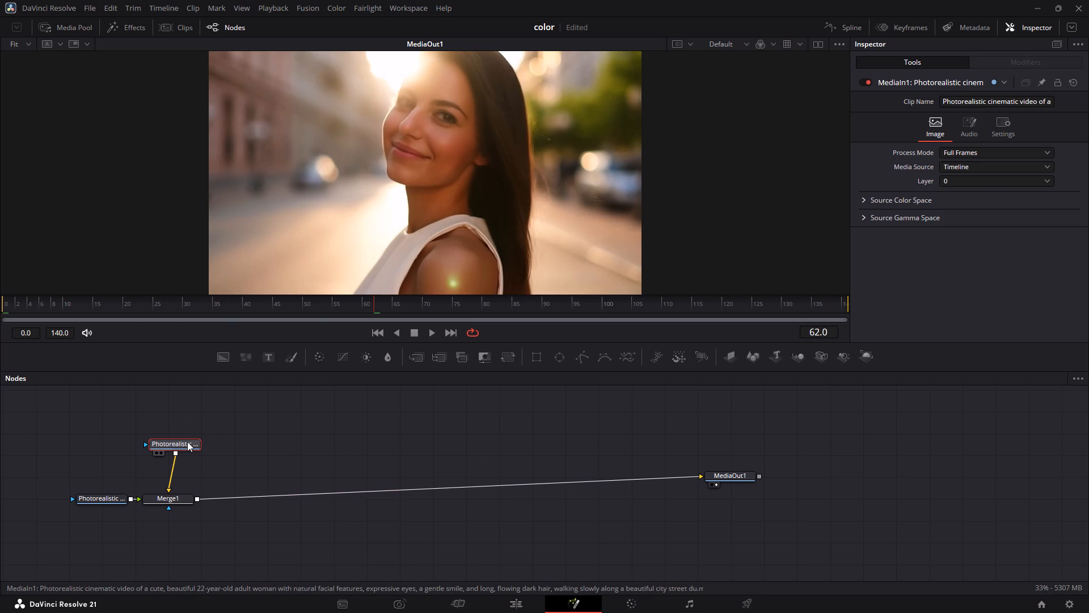
pyautogui.click(187, 442)
pyautogui.hotkey('ctrl', 'c')
pyautogui.press('BackSpace')
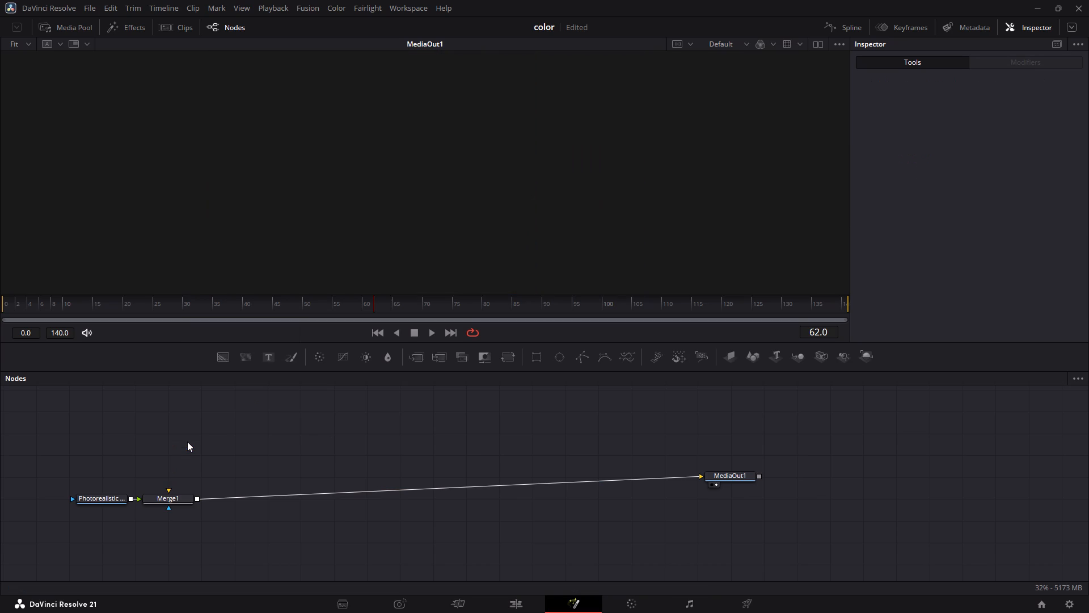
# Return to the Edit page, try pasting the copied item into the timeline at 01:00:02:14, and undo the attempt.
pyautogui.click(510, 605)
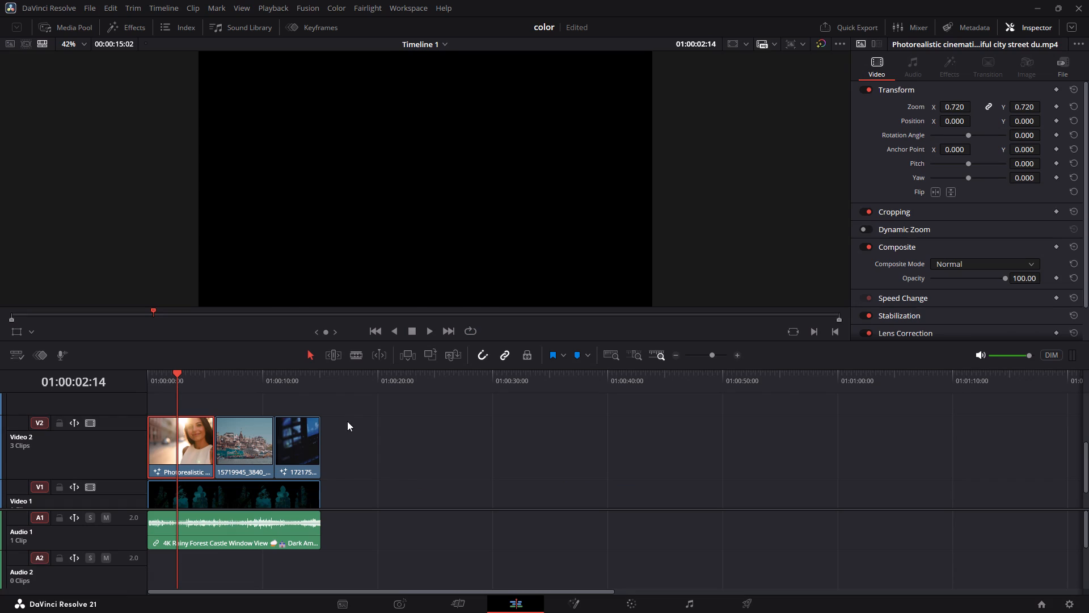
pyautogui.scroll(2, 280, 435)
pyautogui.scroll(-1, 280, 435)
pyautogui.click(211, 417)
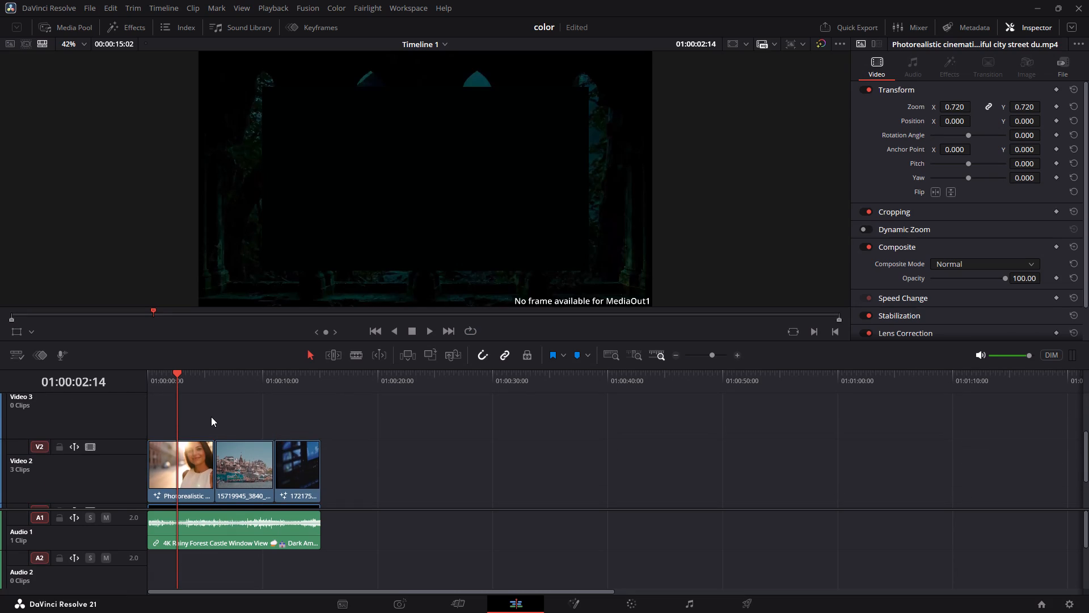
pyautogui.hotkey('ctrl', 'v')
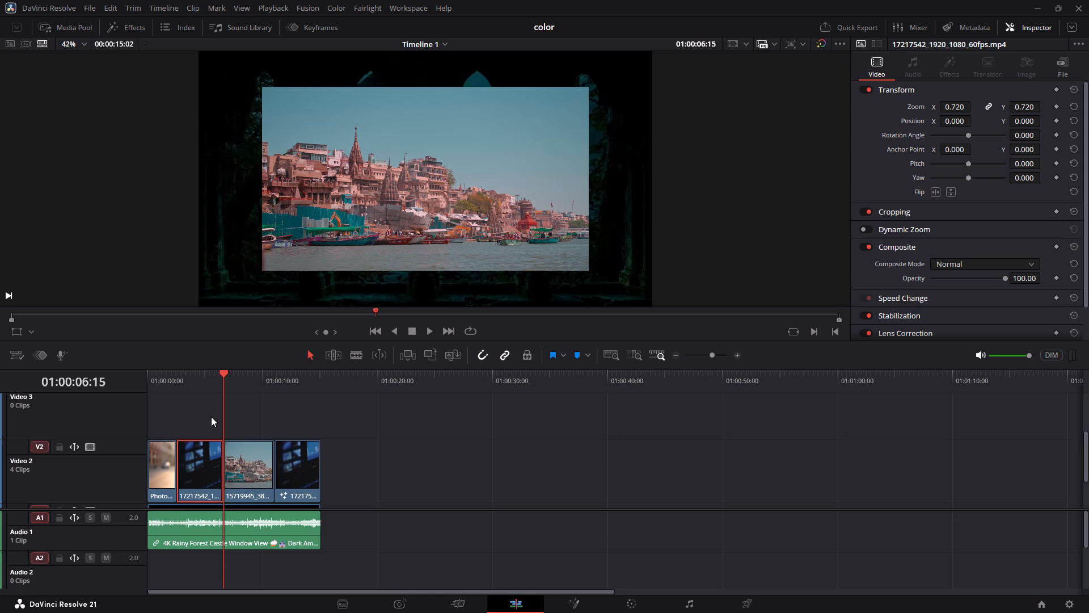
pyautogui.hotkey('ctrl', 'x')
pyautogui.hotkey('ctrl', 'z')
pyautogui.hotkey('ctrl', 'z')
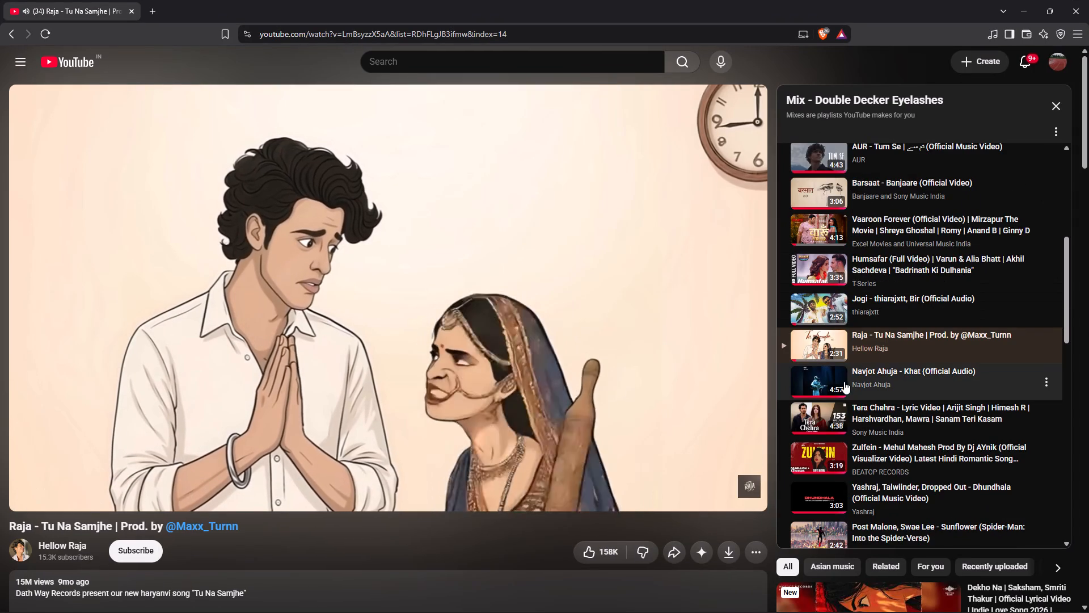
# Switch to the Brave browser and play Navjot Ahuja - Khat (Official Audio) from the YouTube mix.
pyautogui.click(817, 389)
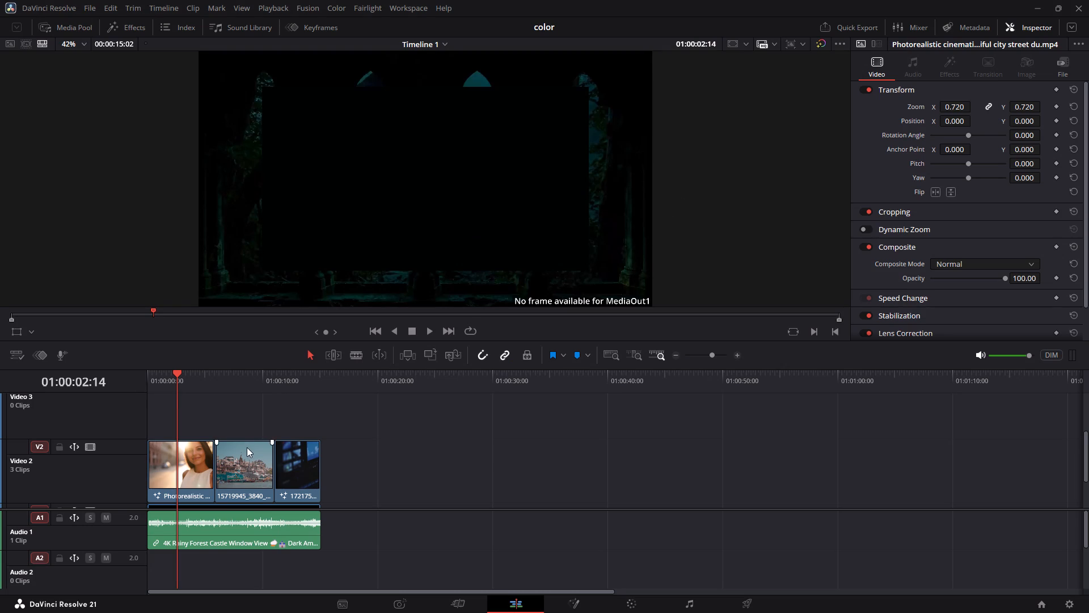
# Back in DaVinci Resolve, play the opening of the timeline from the start and check the Video 1 and Video 2 tracks.
pyautogui.scroll(1, 250, 451)
pyautogui.press('Up')
pyautogui.press('space')
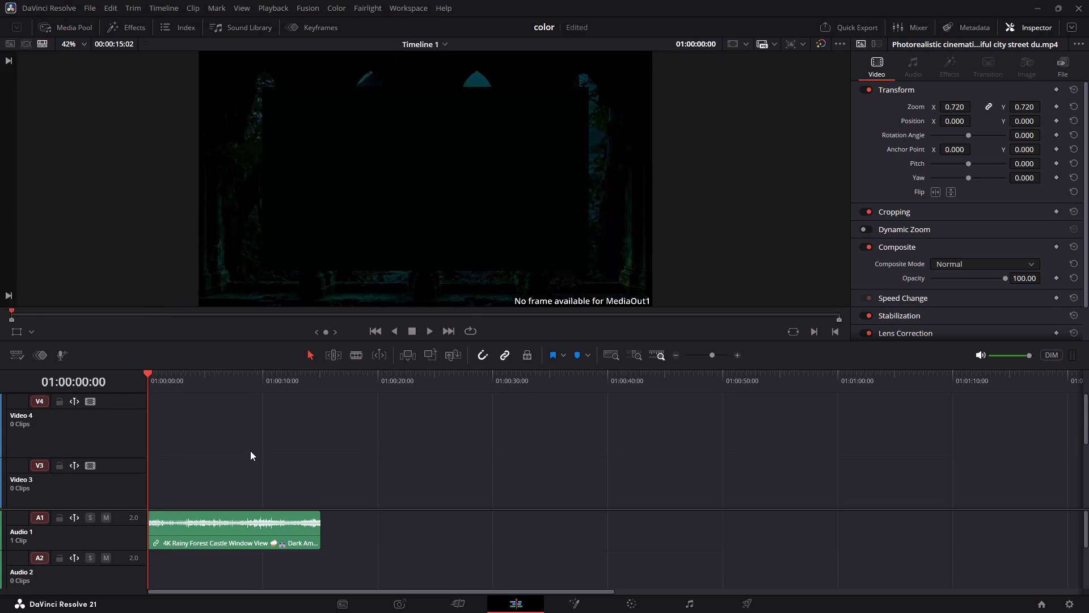
pyautogui.press('space')
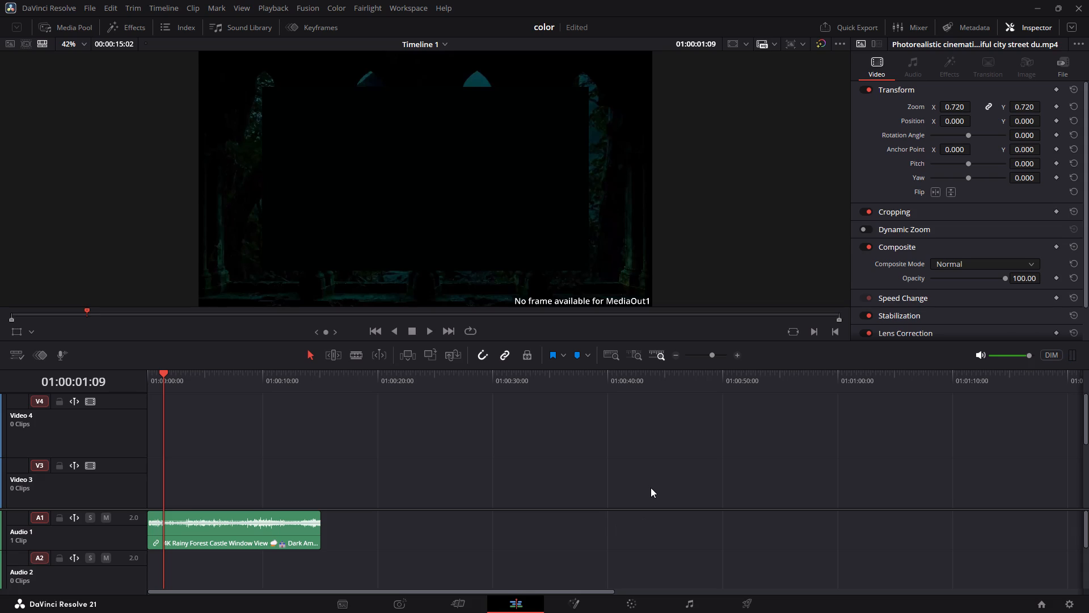
pyautogui.scroll(-1, 651, 488)
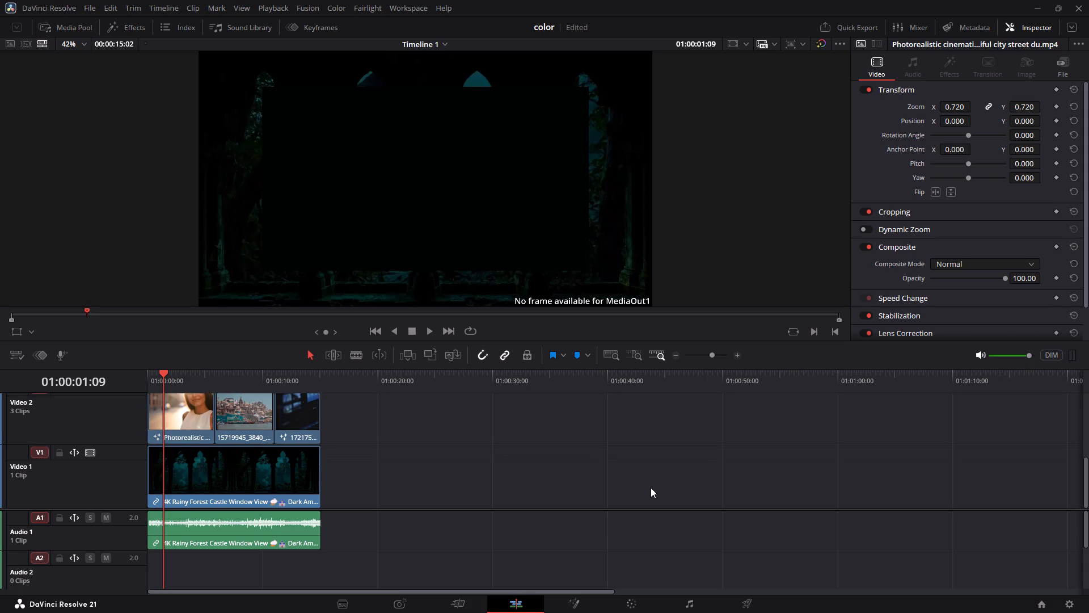
pyautogui.scroll(-1, 651, 488)
pyautogui.scroll(1, 651, 488)
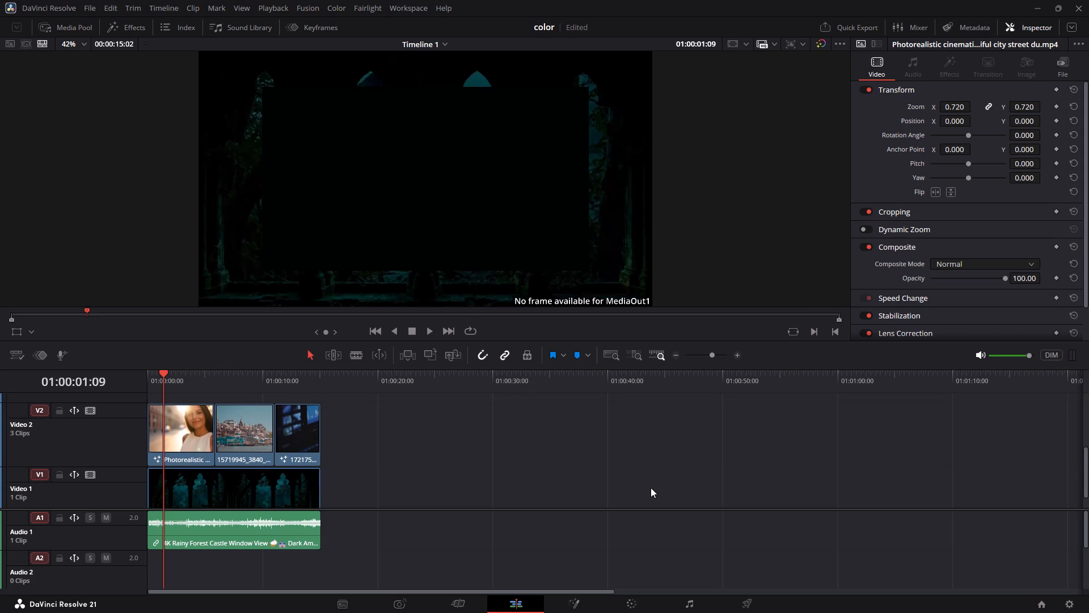
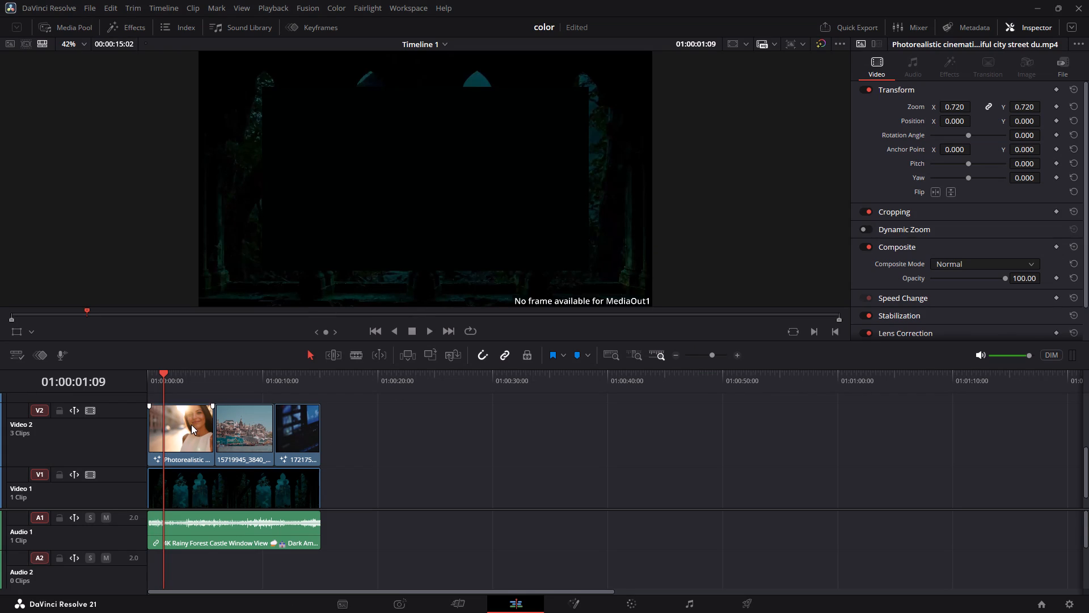
# Start Render in Place for the first Photorealistic clip on Video 2, with MP4 format and the H.265 codec.
pyautogui.click(191, 425)
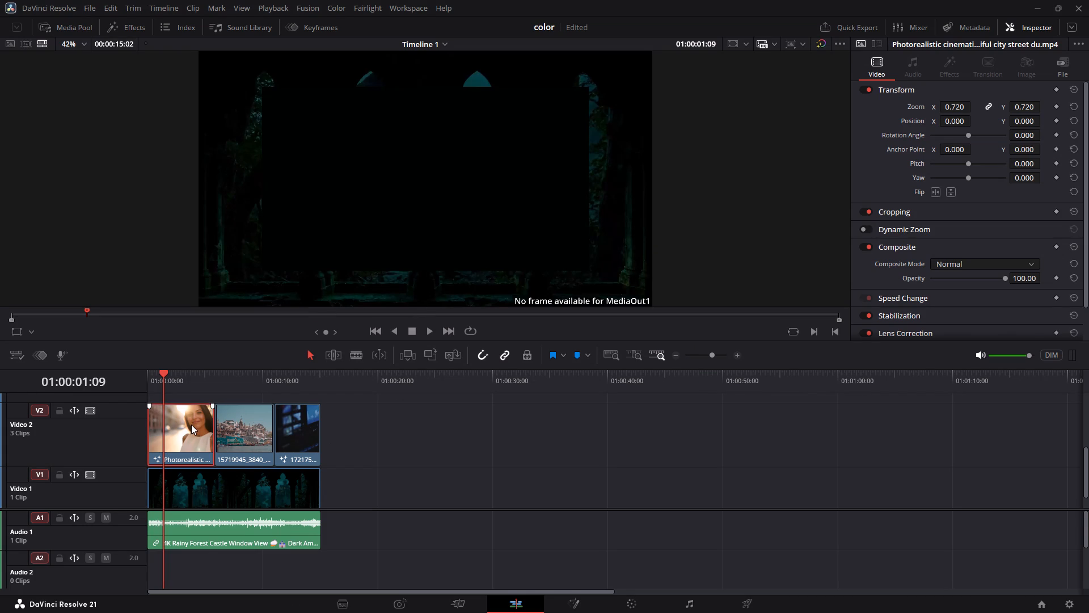
pyautogui.rightClick(191, 425)
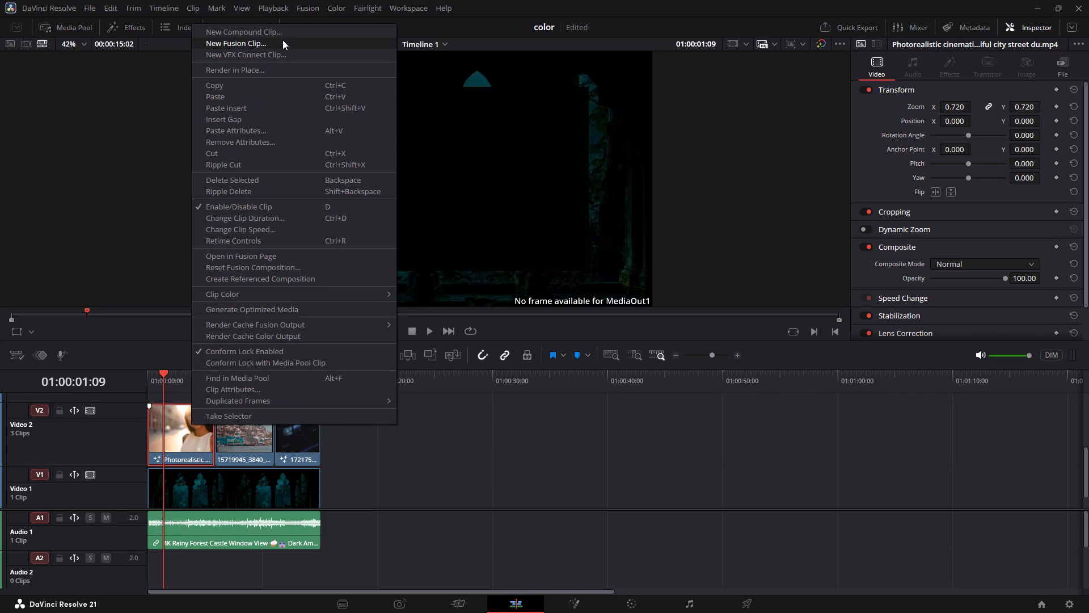
pyautogui.click(277, 68)
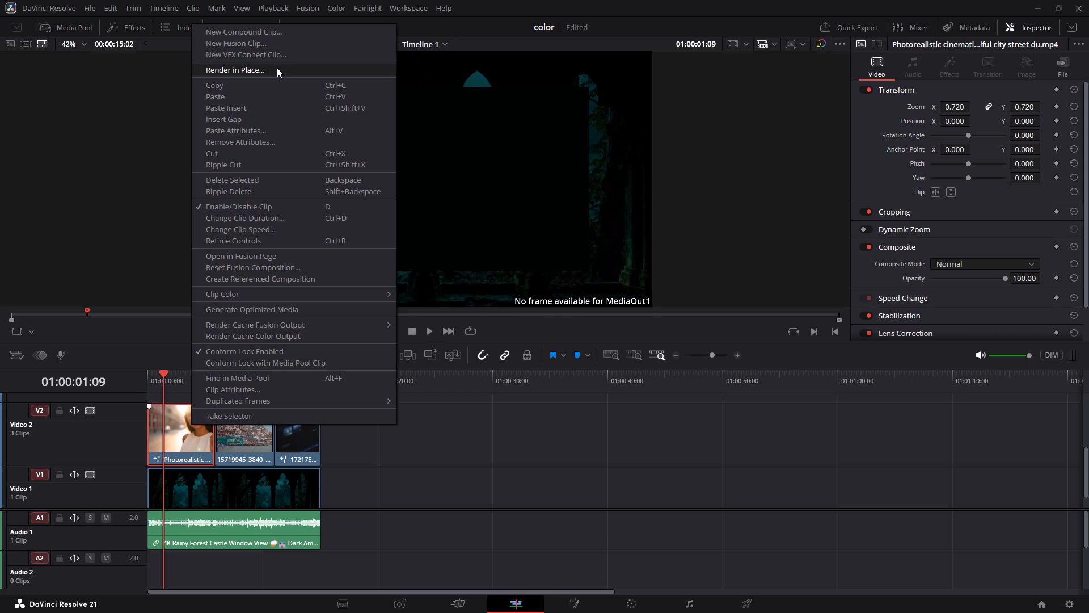
pyautogui.click(520, 242)
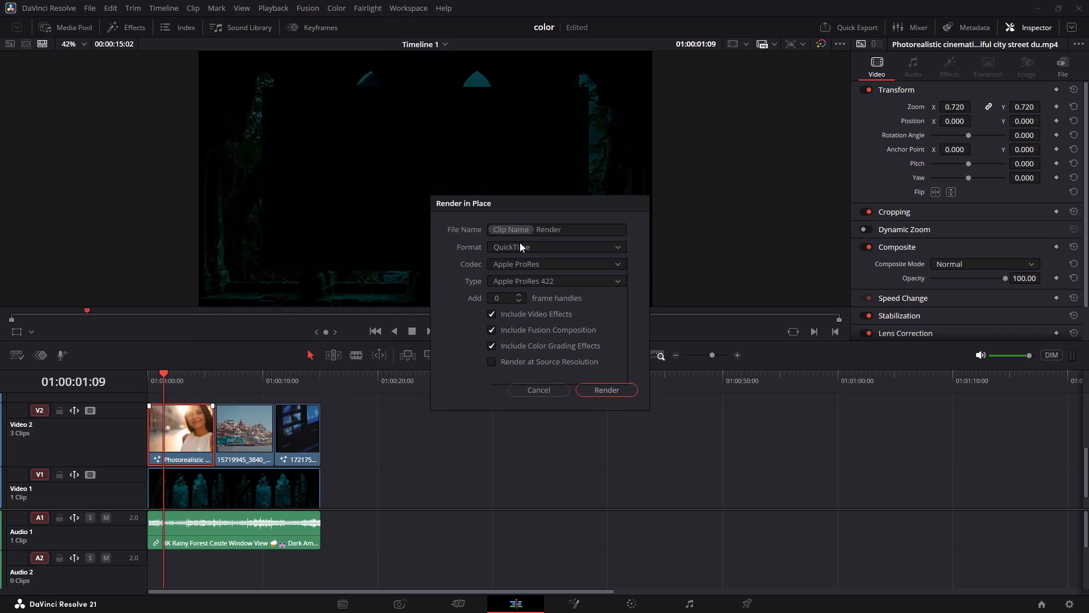
pyautogui.scroll(-1, 509, 332)
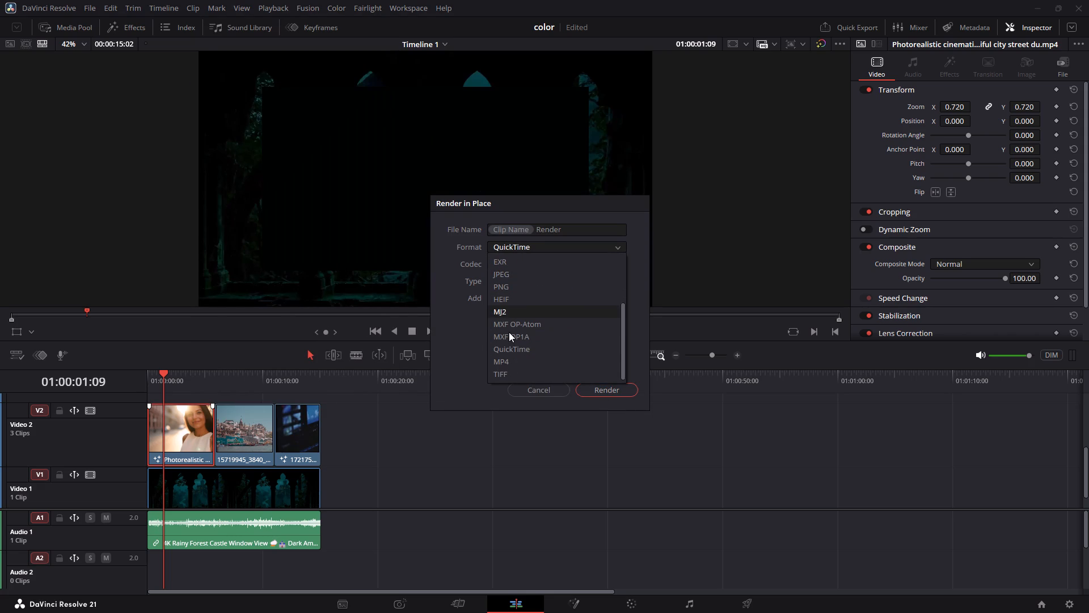
pyautogui.click(508, 364)
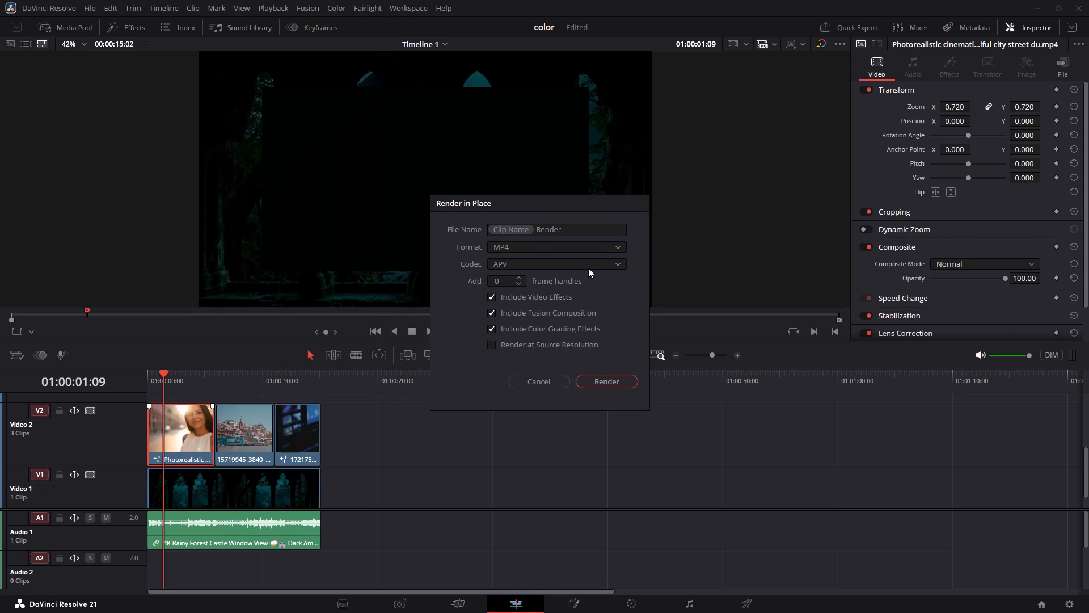
pyautogui.click(588, 265)
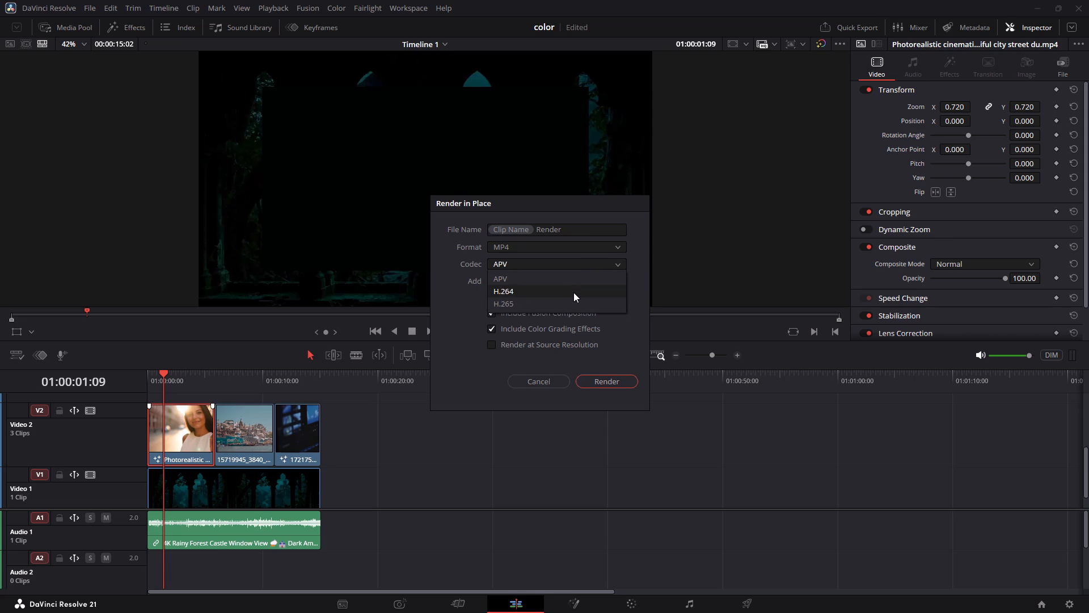
pyautogui.click(573, 294)
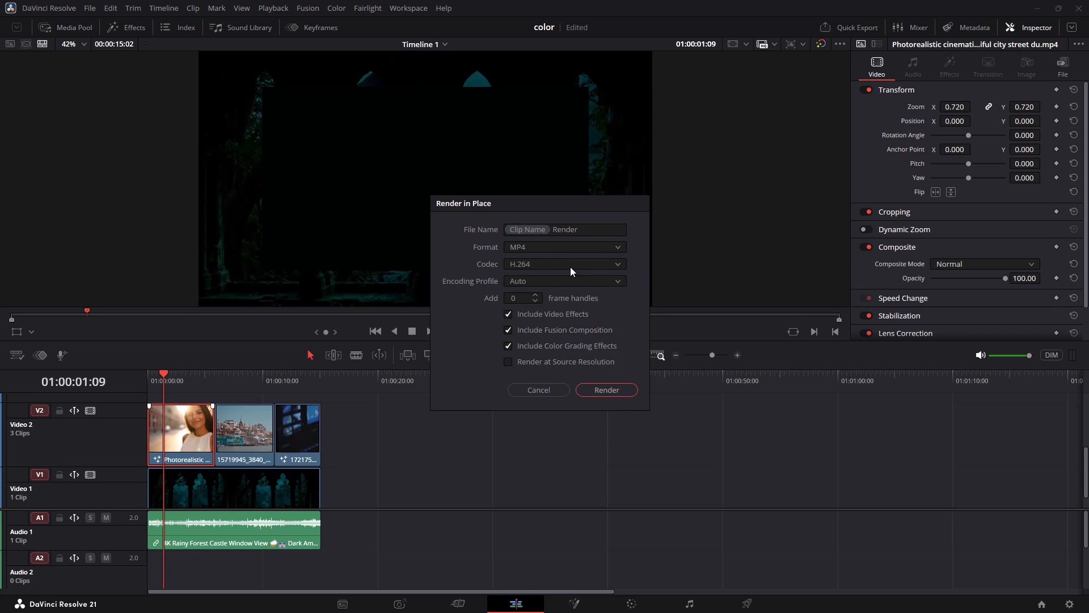
pyautogui.click(569, 266)
pyautogui.click(565, 301)
# Edit the render's file name so the text after Clip Name reads Rendeai color, keeping the Main encoding profile.
pyautogui.click(589, 231)
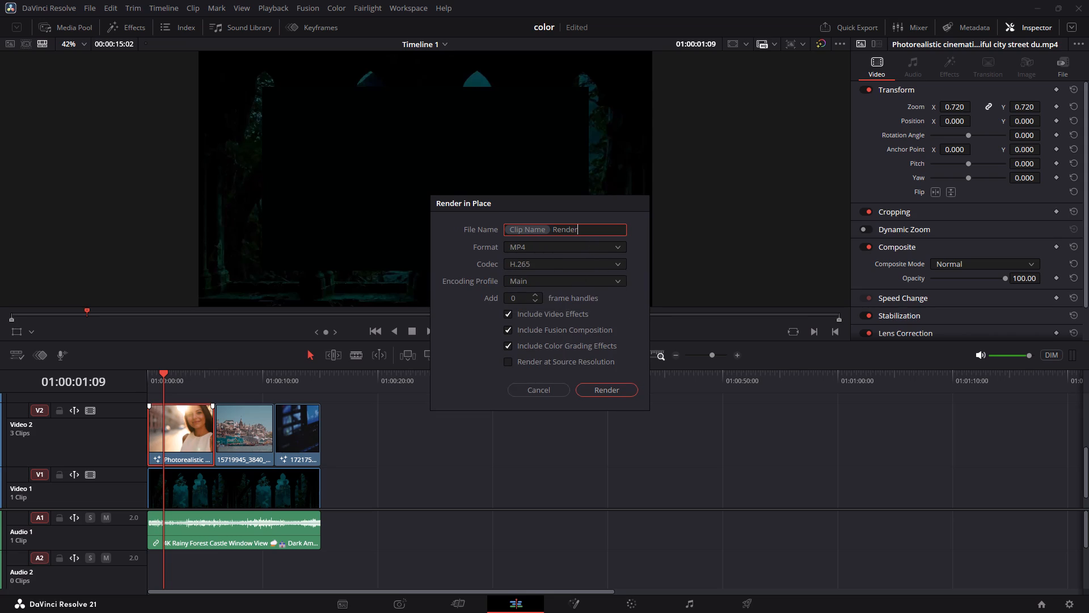
pyautogui.press('BackSpace')
pyautogui.write('ai color')
pyautogui.click(606, 285)
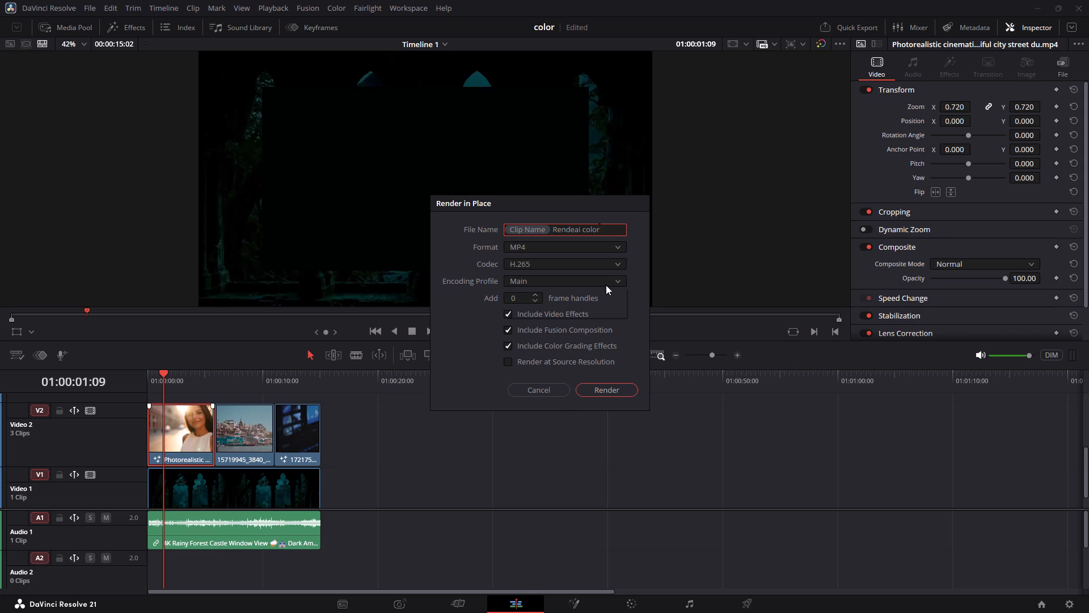
pyautogui.click(606, 285)
# Render the first clip in place, choosing the Resolve Project Backups folder as the file destination.
pyautogui.click(623, 391)
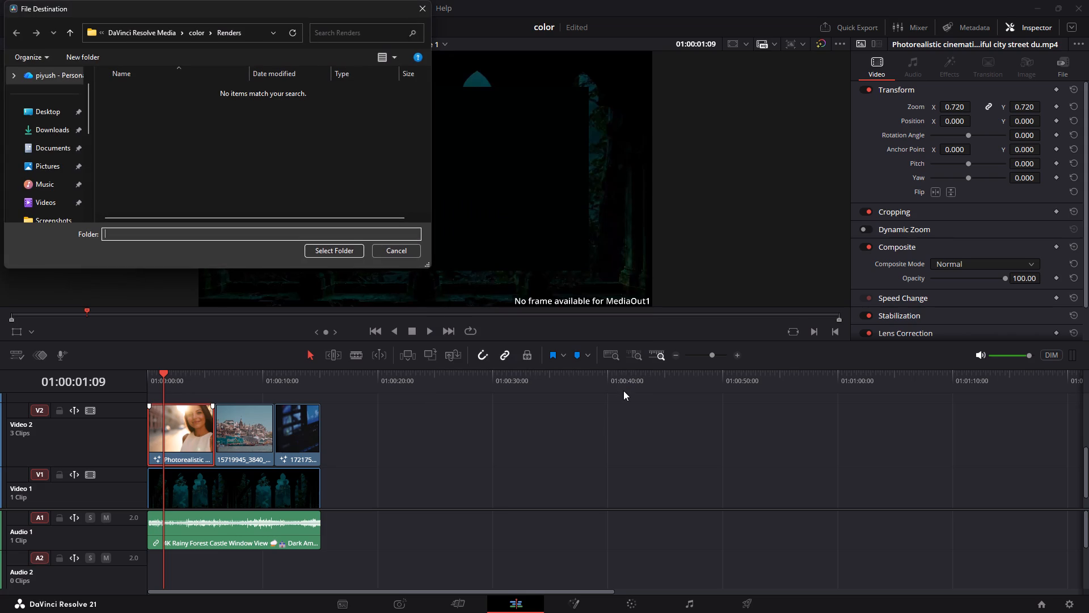
pyautogui.hscroll(1, 44, 182)
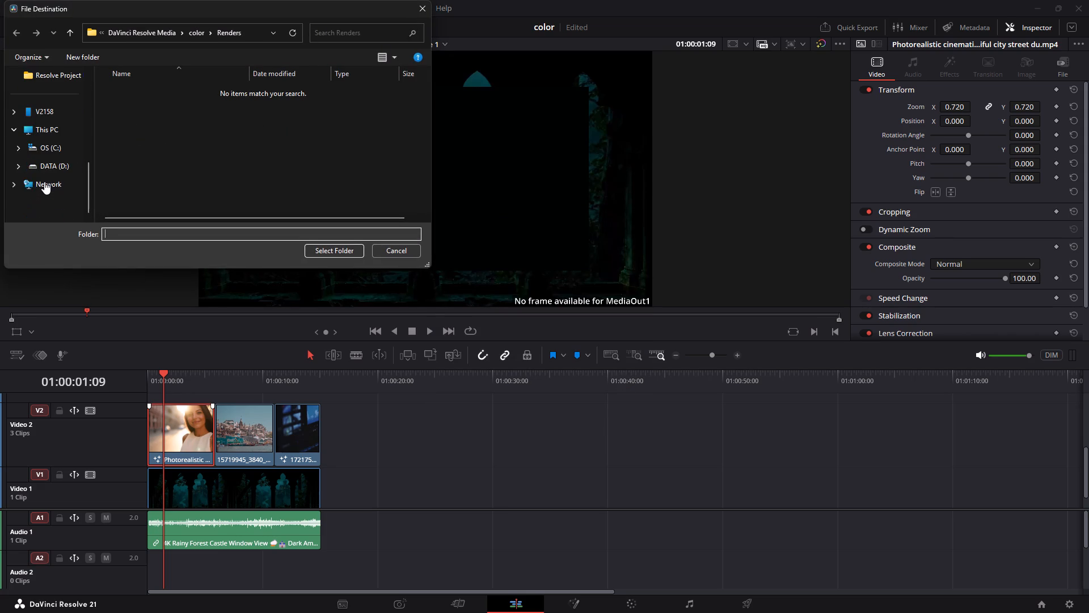
pyautogui.hscroll(1, 44, 182)
pyautogui.click(52, 135)
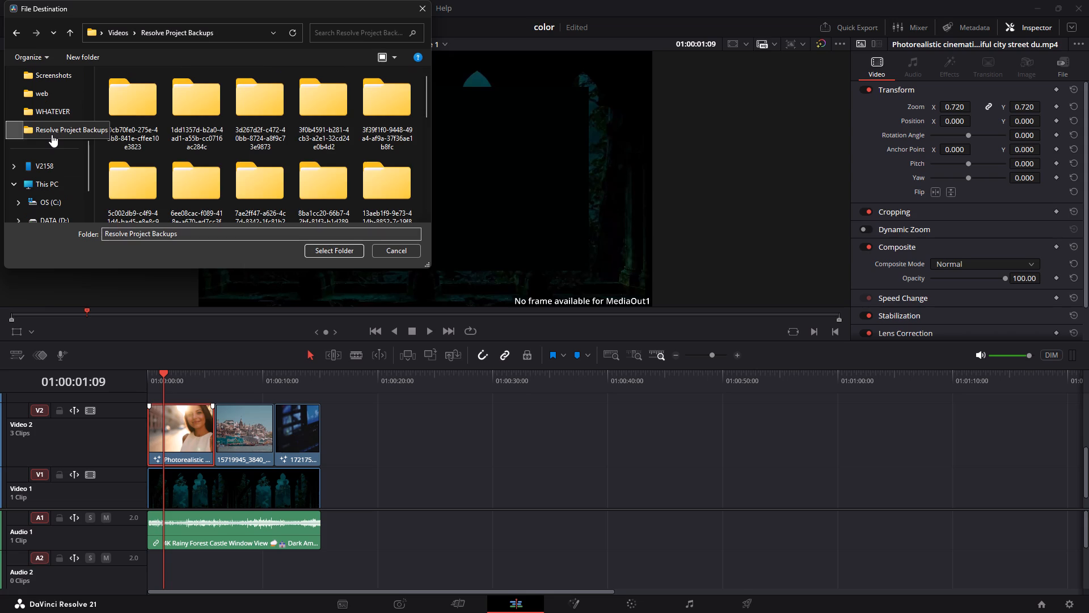
pyautogui.click(318, 250)
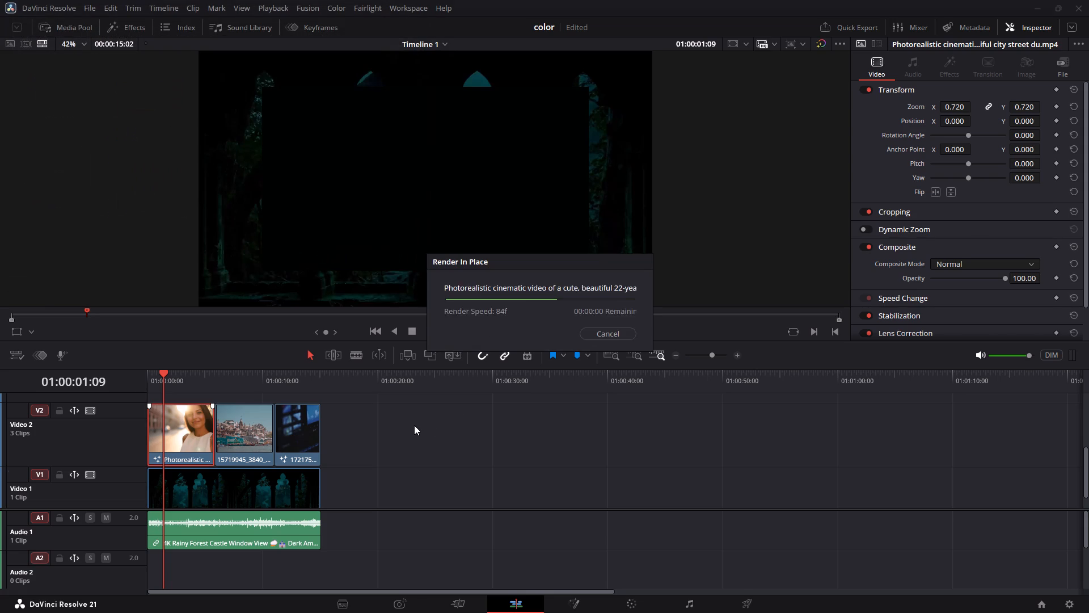
# Play the timeline through the rendered first clip and on into the start of the 15719945 clip.
pyautogui.click(249, 445)
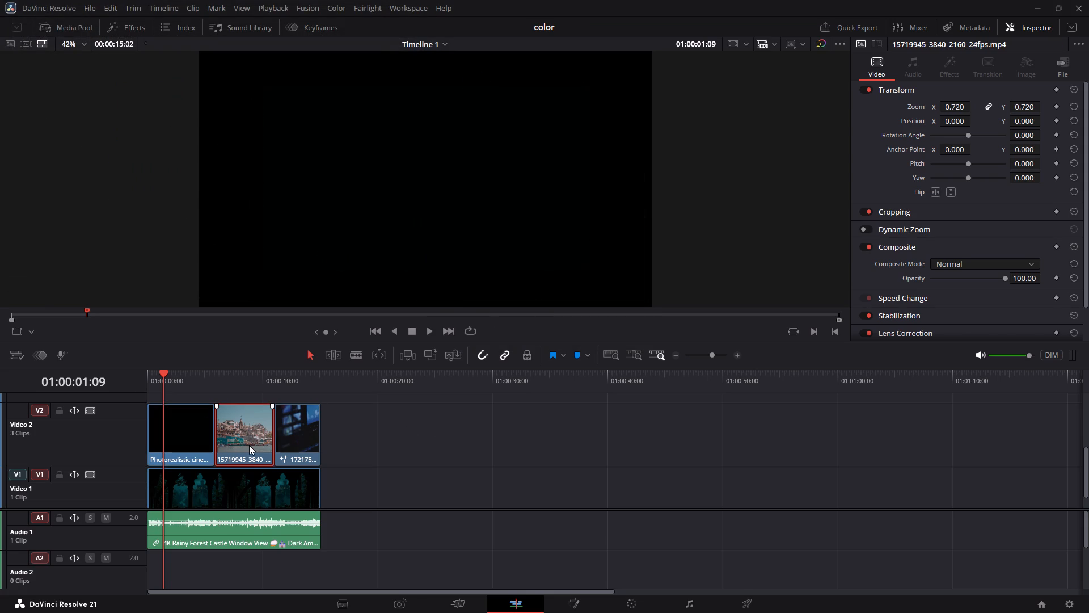
pyautogui.press('space')
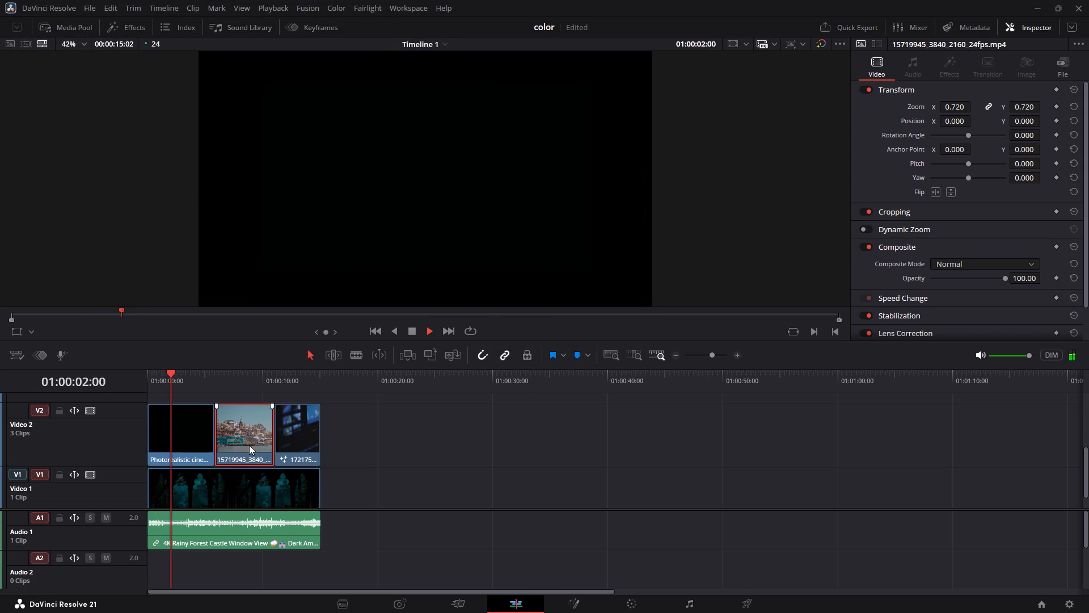
pyautogui.press('Right')
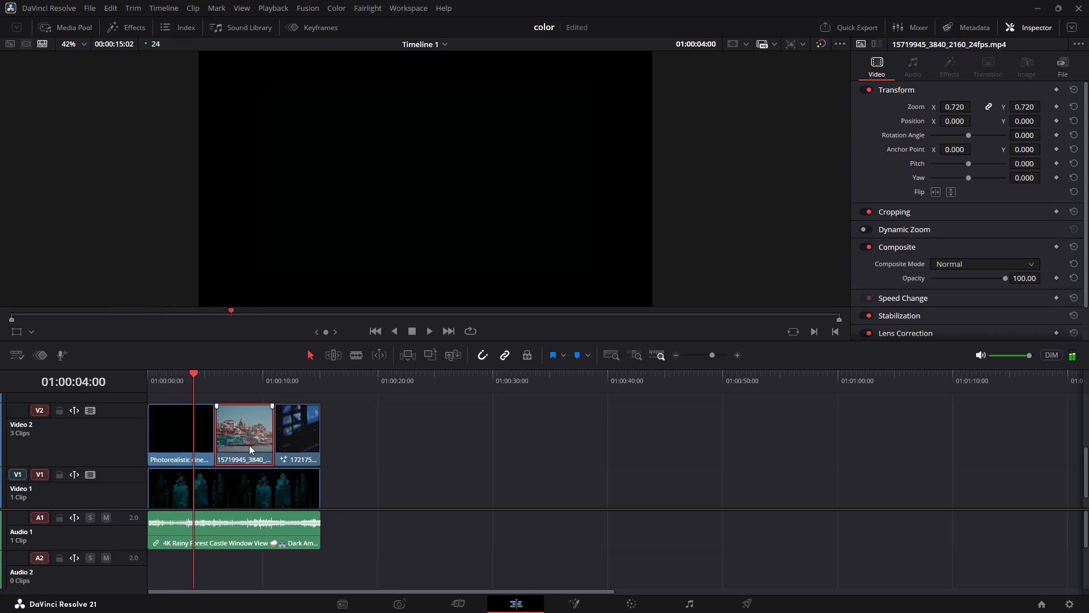
pyautogui.press('space')
pyautogui.press('Down')
pyautogui.press('space')
pyautogui.press('space')
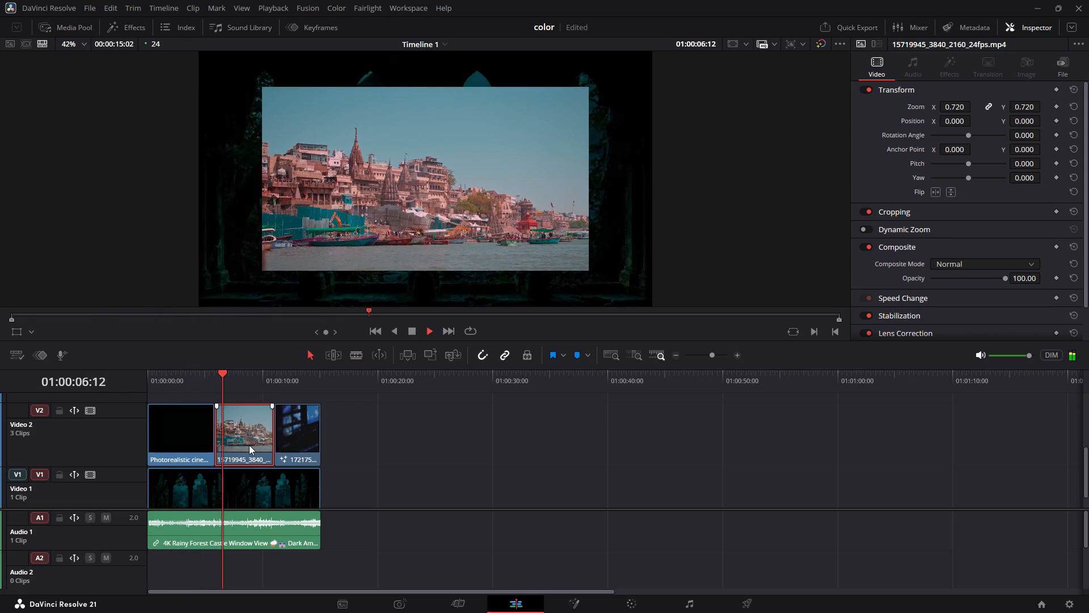
# Render the 15719945 clip on Video 2 in place as MP4 H.265 into the Resolve Project Backups folder.
pyautogui.click(248, 438)
pyautogui.rightClick(248, 438)
pyautogui.click(248, 438)
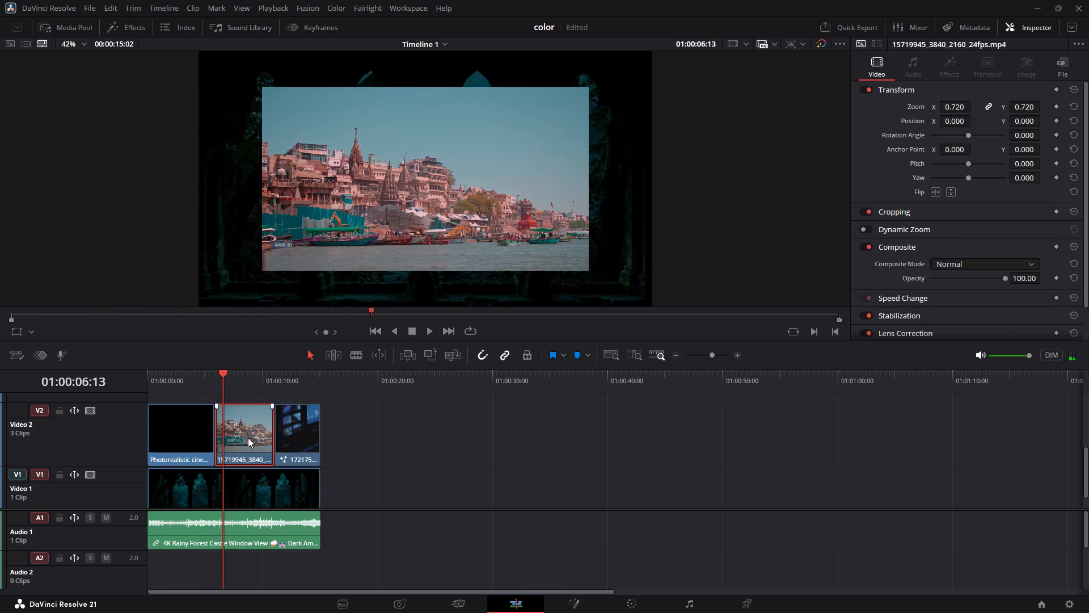
pyautogui.rightClick(248, 435)
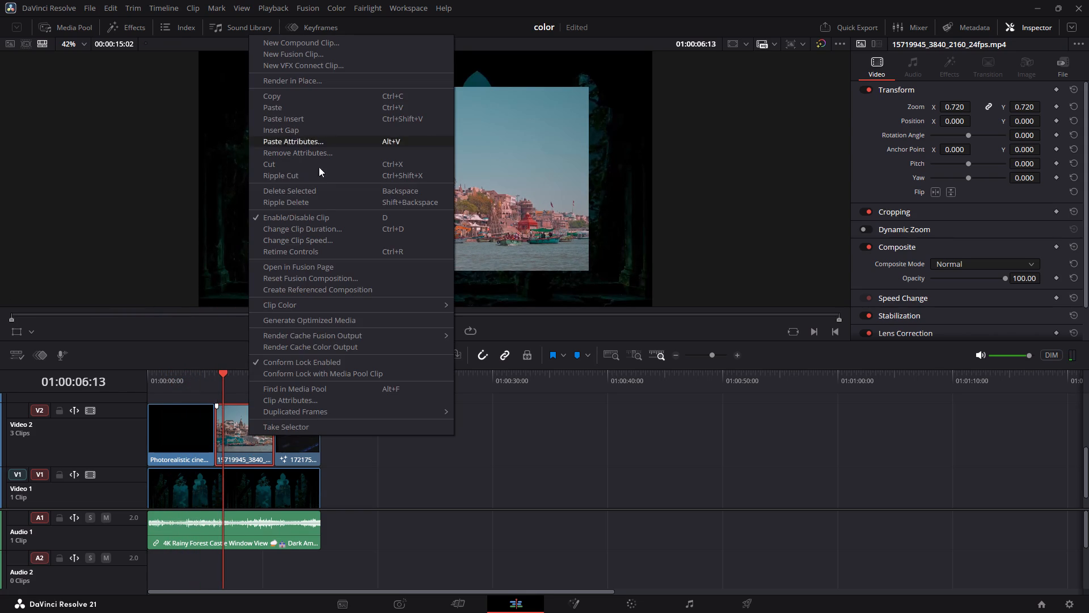
pyautogui.click(335, 85)
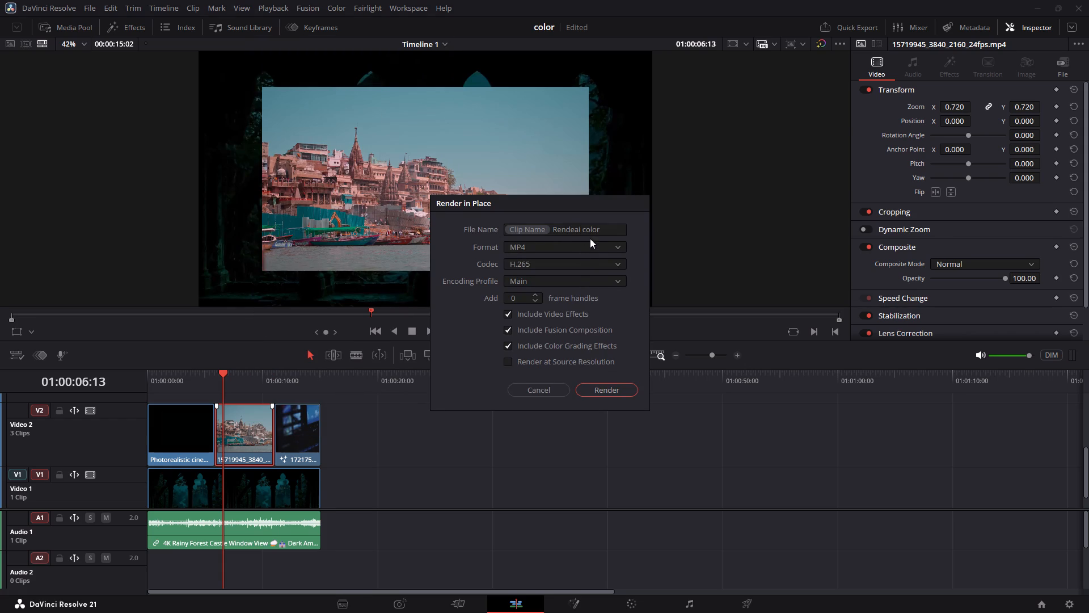
pyautogui.click(606, 389)
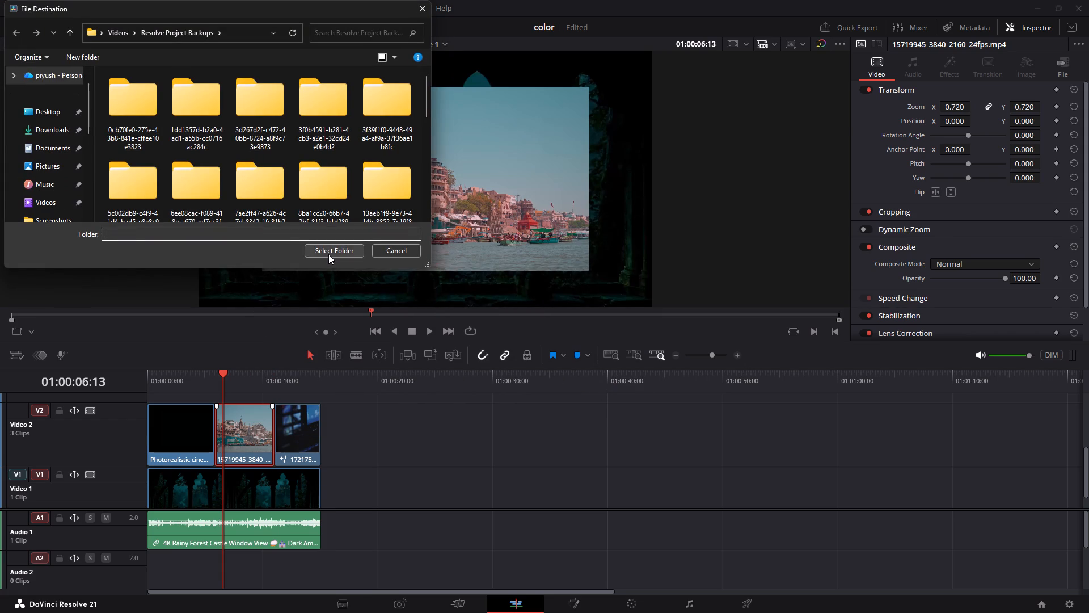
pyautogui.click(328, 254)
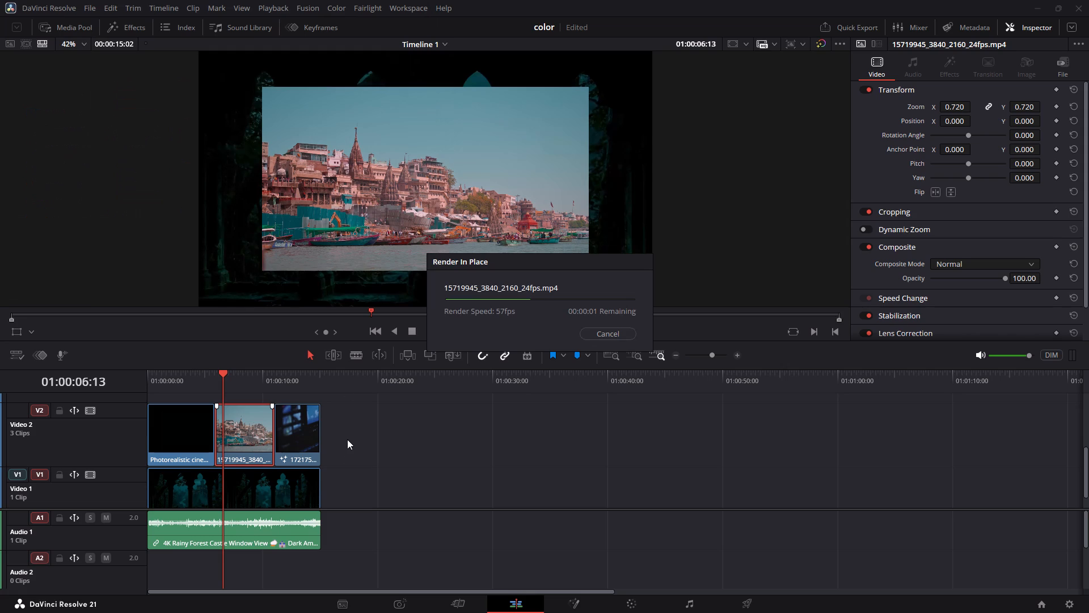
# Render the 17217542 clip on Video 2 in place with the same settings into the Resolve Project Backups folder.
pyautogui.click(286, 436)
pyautogui.rightClick(286, 436)
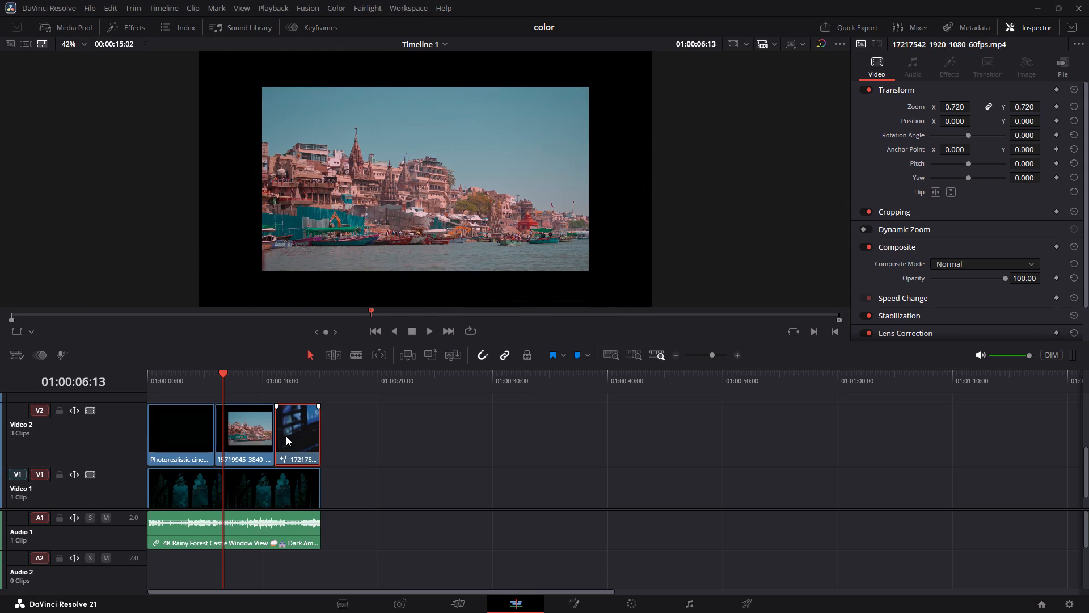
pyautogui.click(385, 84)
pyautogui.click(593, 392)
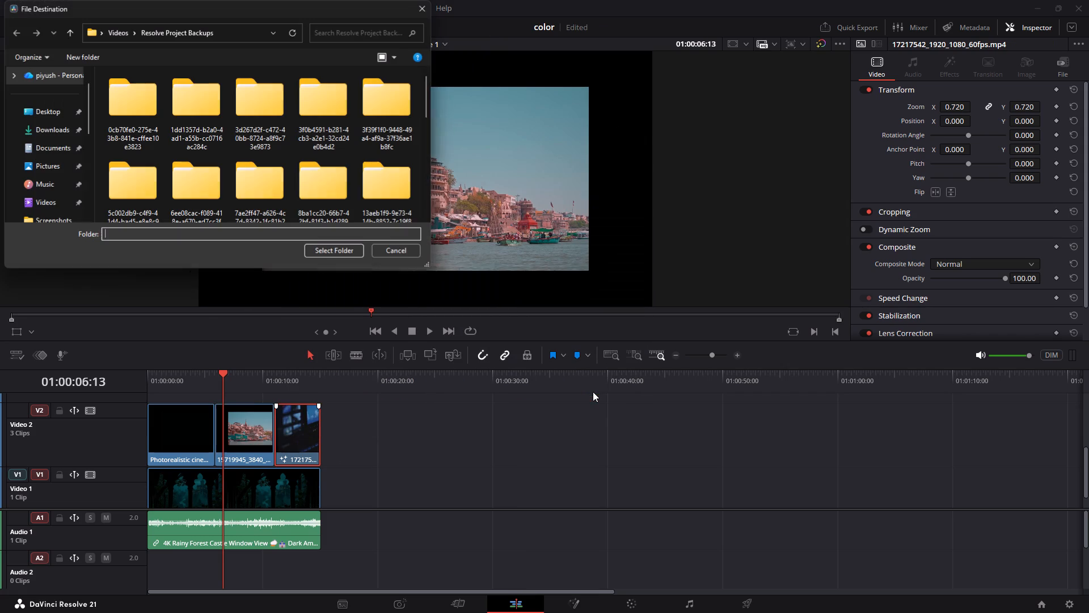
pyautogui.click(334, 248)
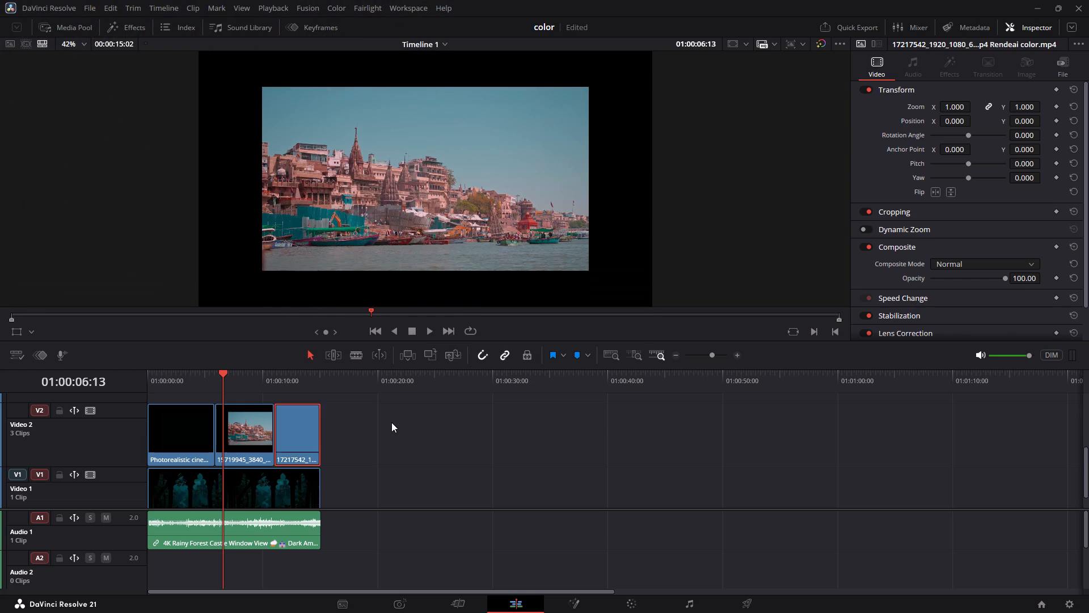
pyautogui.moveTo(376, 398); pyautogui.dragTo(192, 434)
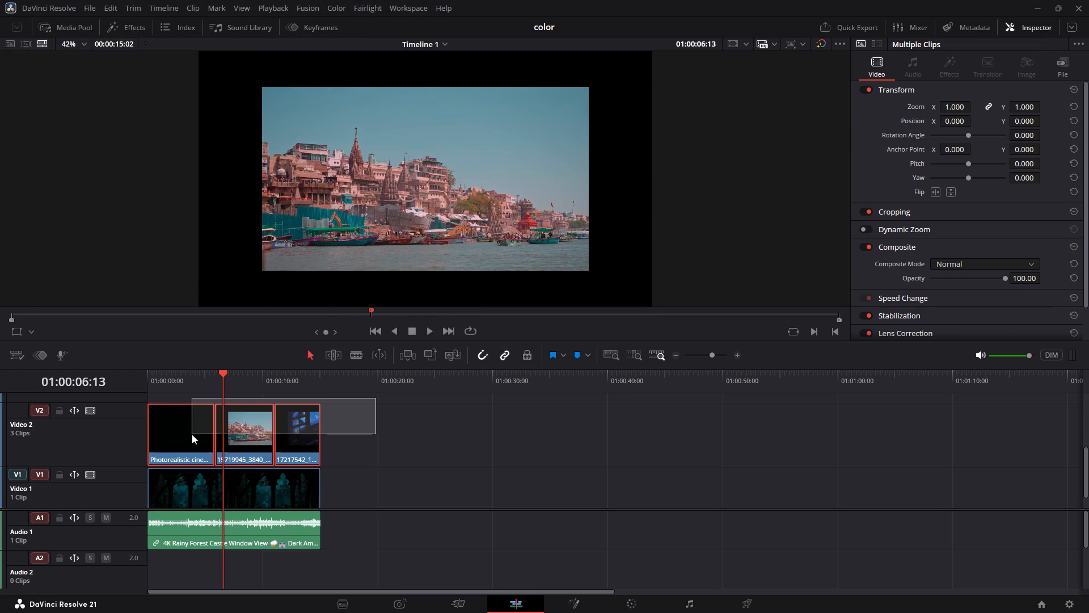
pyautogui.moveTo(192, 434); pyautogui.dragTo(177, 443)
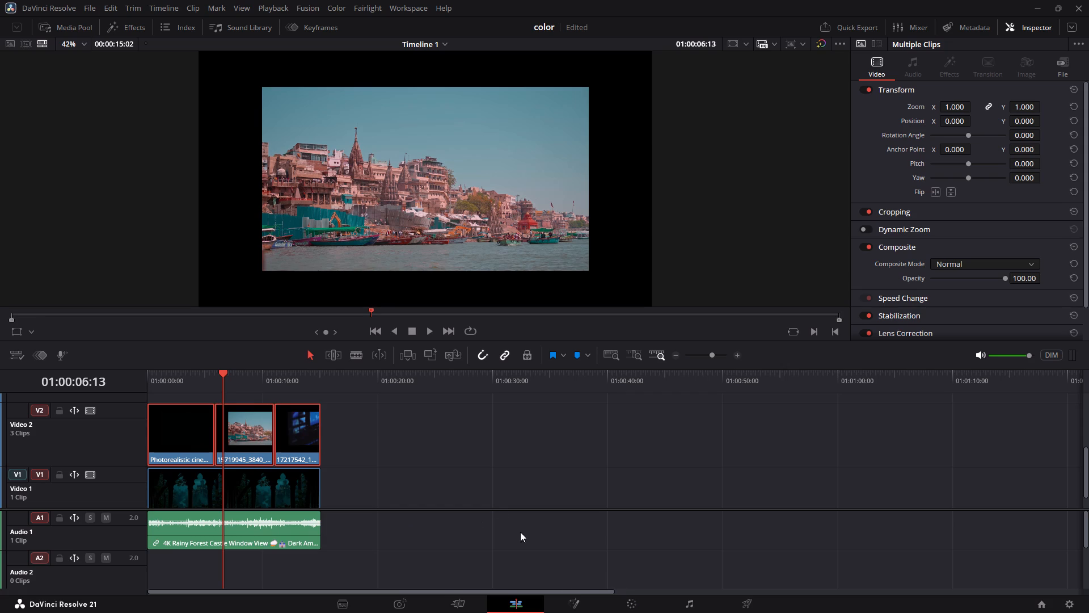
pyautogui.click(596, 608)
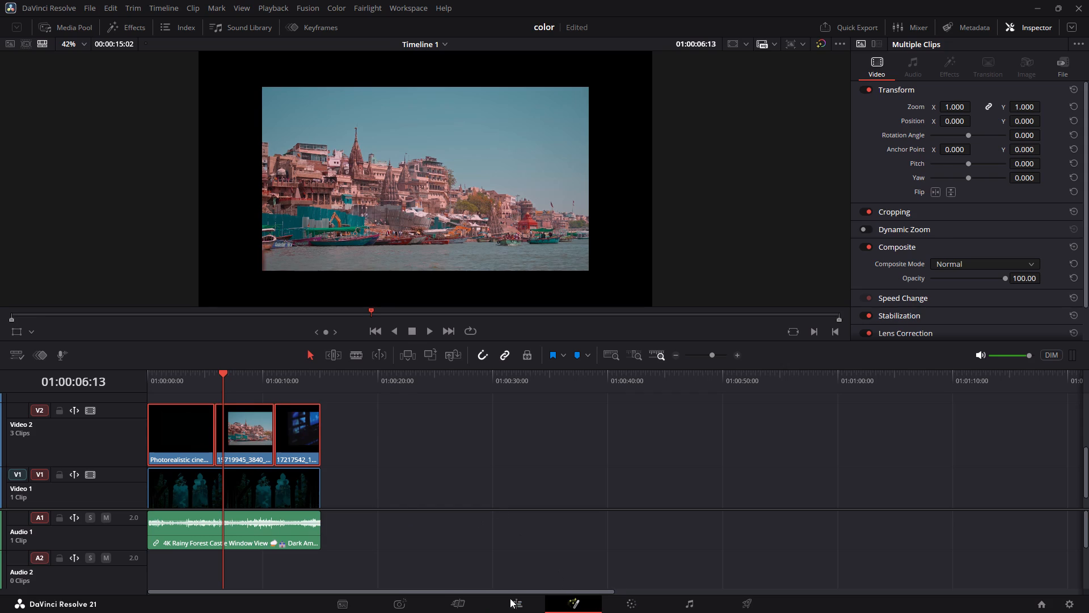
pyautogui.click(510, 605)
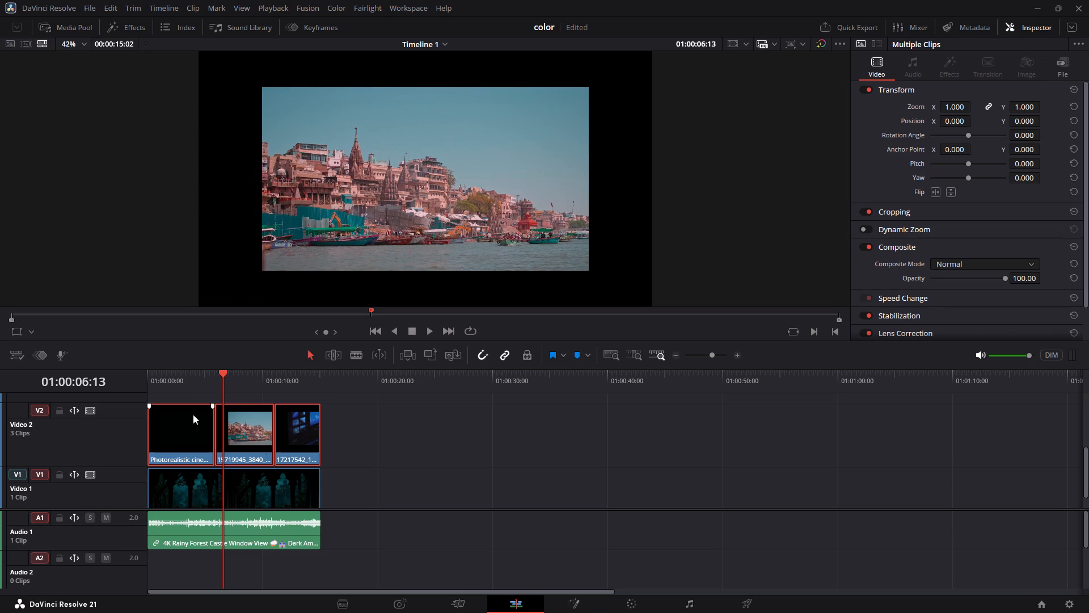
# Open the first rendered clip on Video 2 by itself in the Fusion page.
pyautogui.click(170, 413)
pyautogui.click(191, 372)
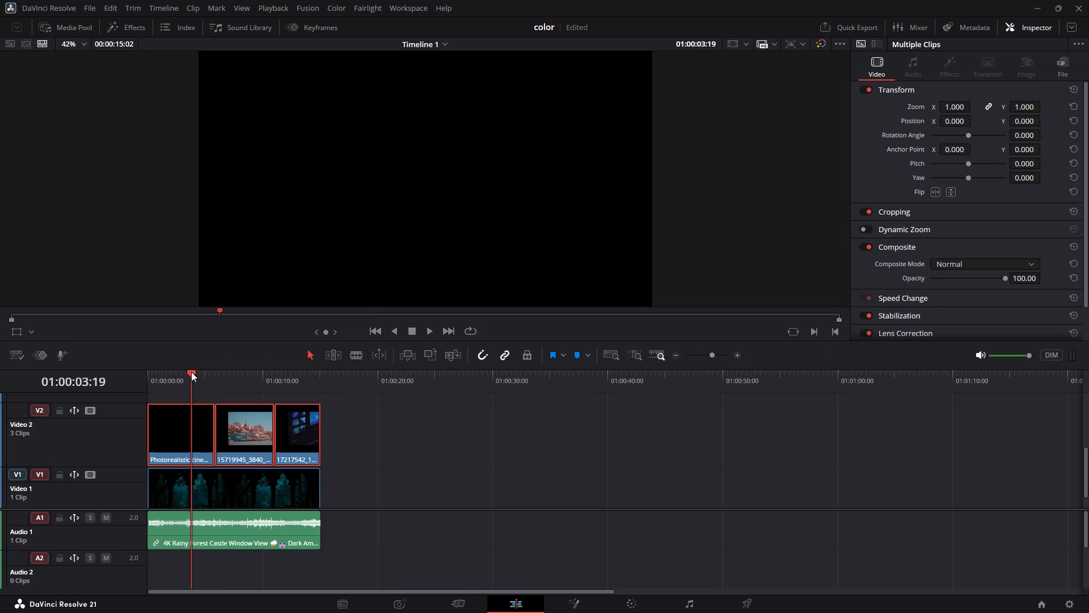
pyautogui.click(201, 421)
pyautogui.click(199, 387)
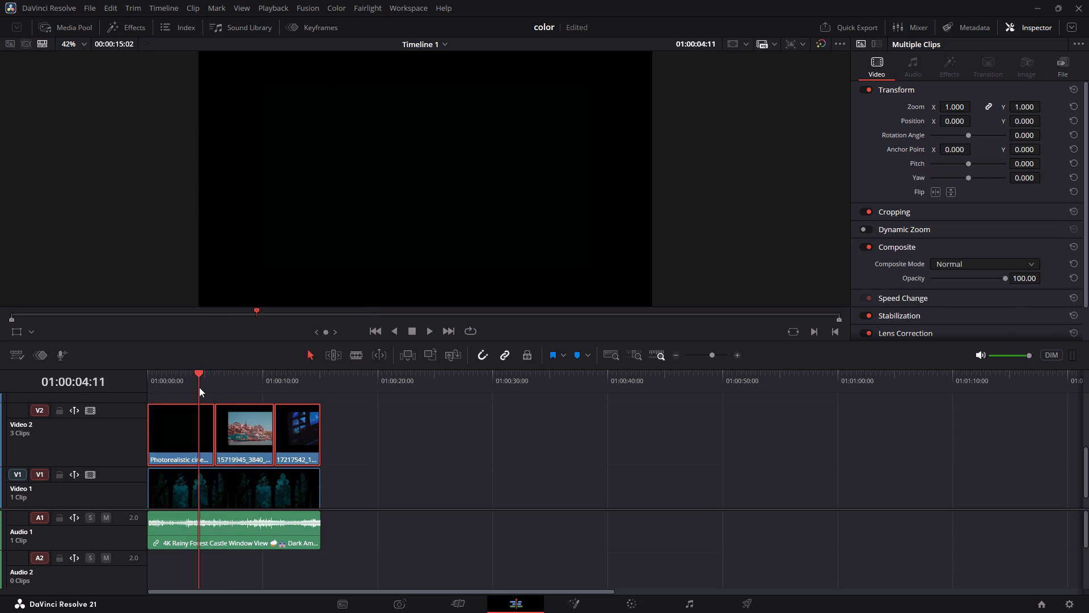
pyautogui.click(470, 503)
pyautogui.click(199, 444)
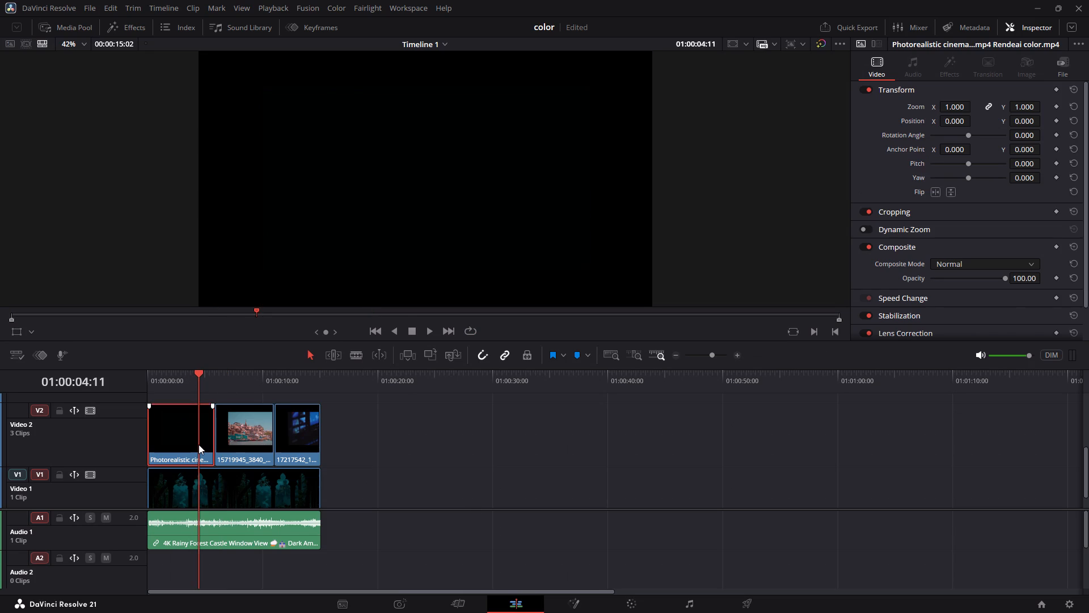
pyautogui.rightClick(199, 444)
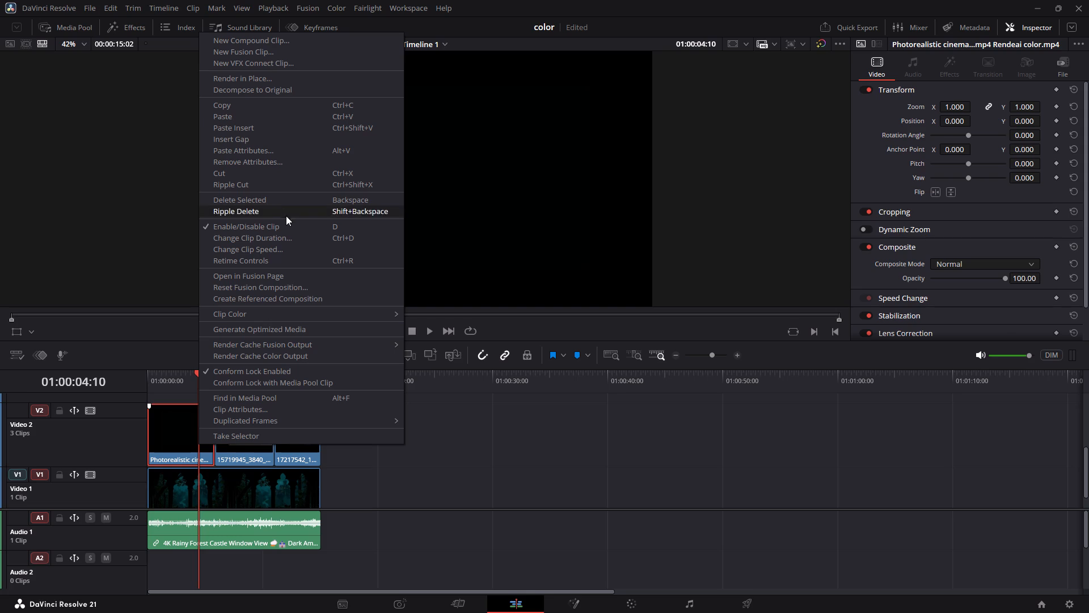
pyautogui.click(290, 273)
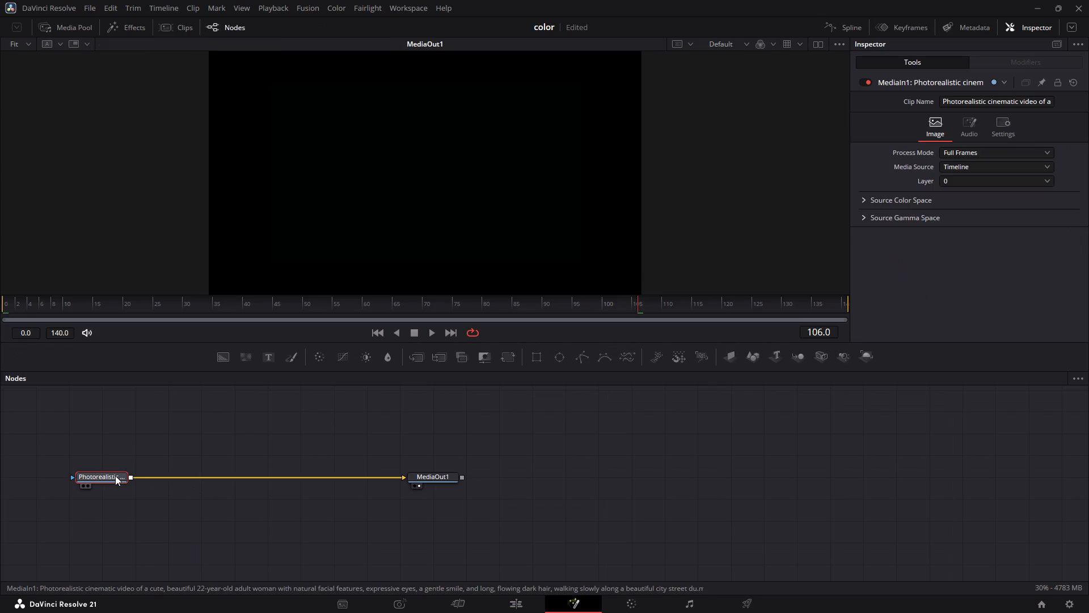
# Play the first clip's Fusion composition, toggle the MediaOut1 preview off and on, and return to the Edit page.
pyautogui.click(115, 476)
pyautogui.press('space')
pyautogui.press('space')
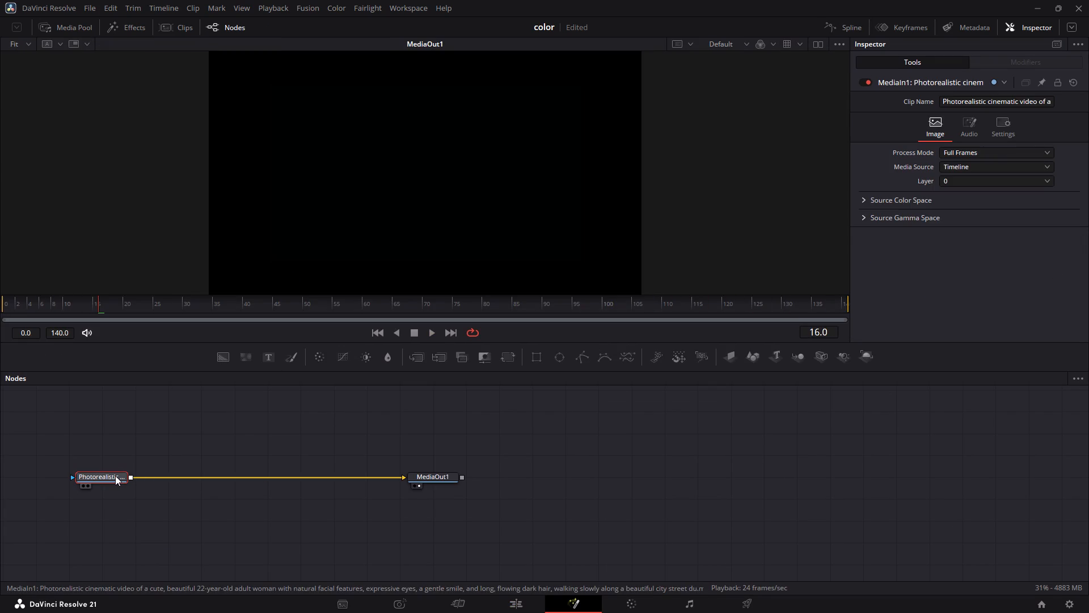
pyautogui.click(424, 482)
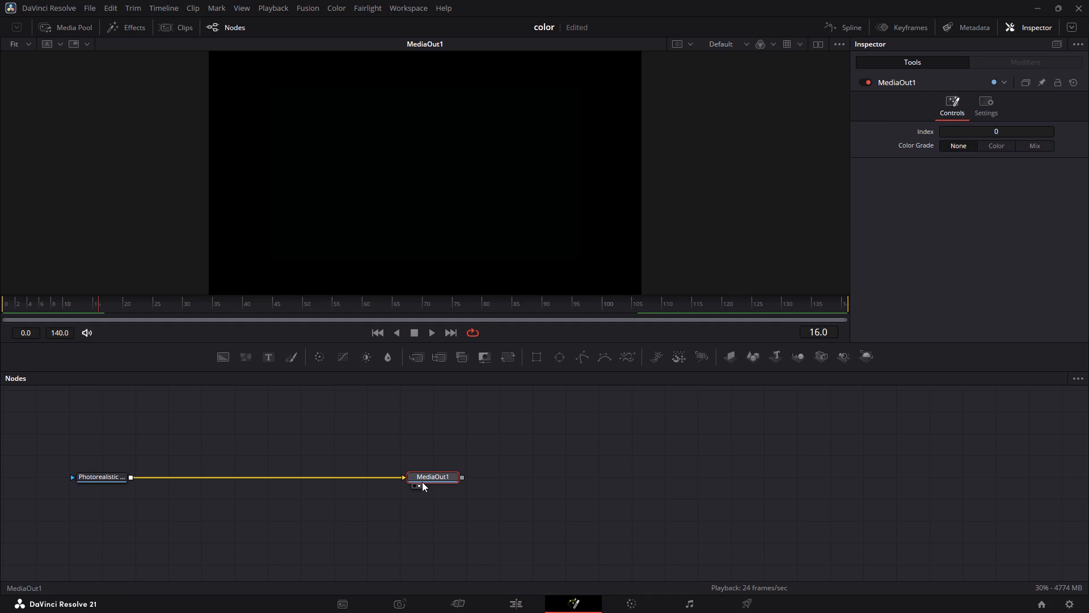
pyautogui.click(417, 486)
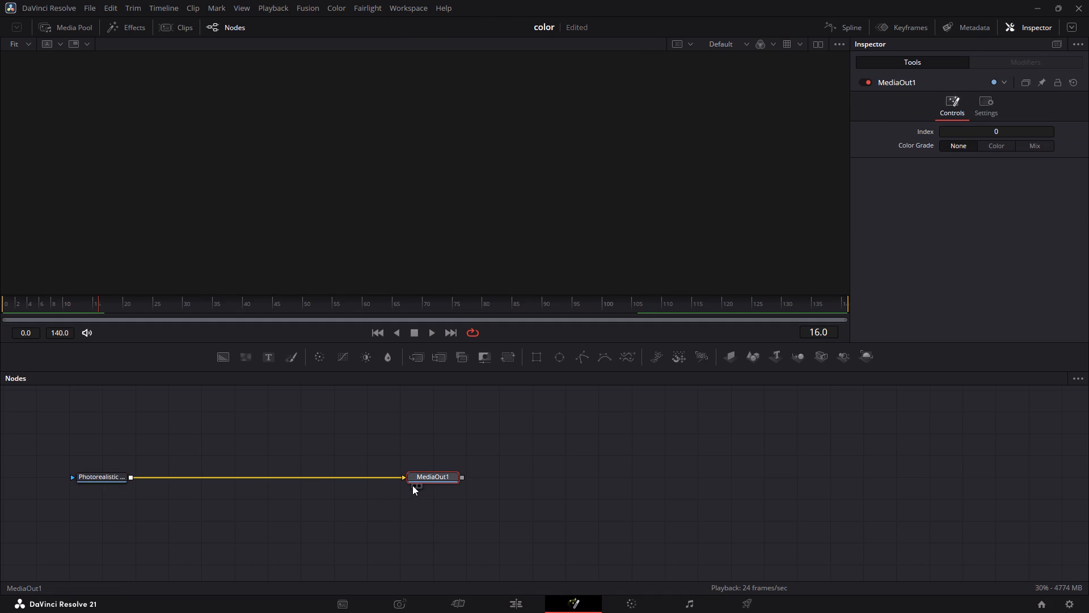
pyautogui.click(412, 485)
pyautogui.click(412, 485)
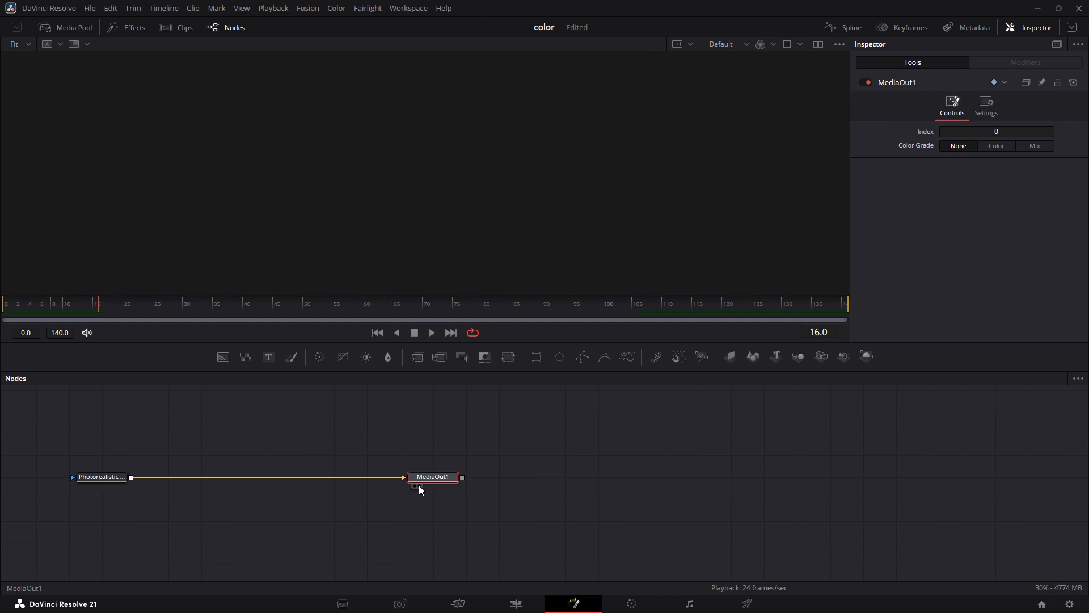
pyautogui.click(419, 485)
pyautogui.click(518, 417)
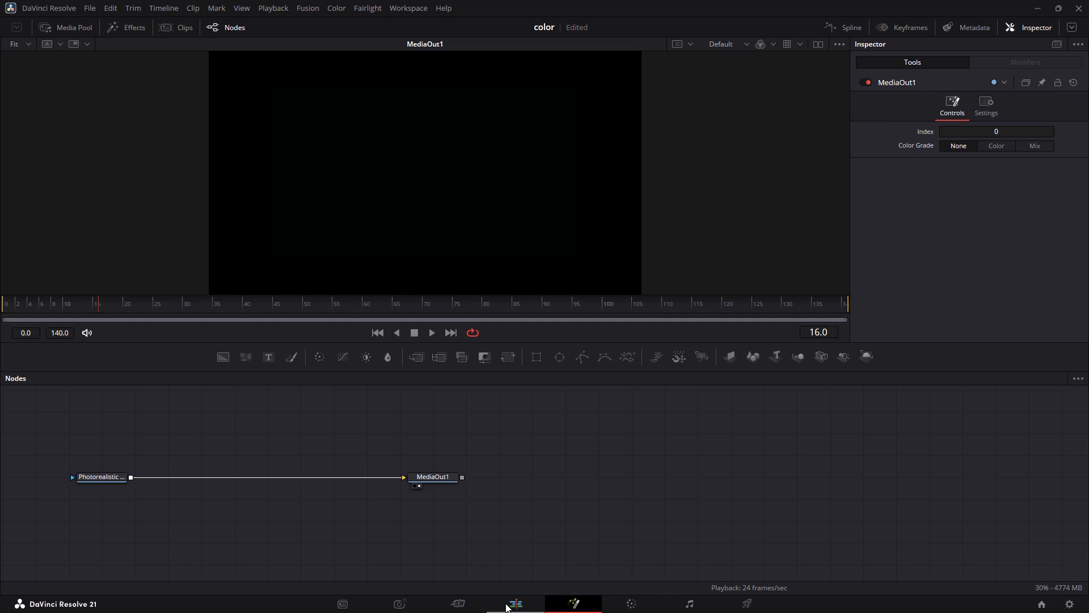
pyautogui.click(522, 602)
# Play the timeline from the first rendered clip into the 15719945 clip to check the picture.
pyautogui.moveTo(344, 446); pyautogui.dragTo(222, 425)
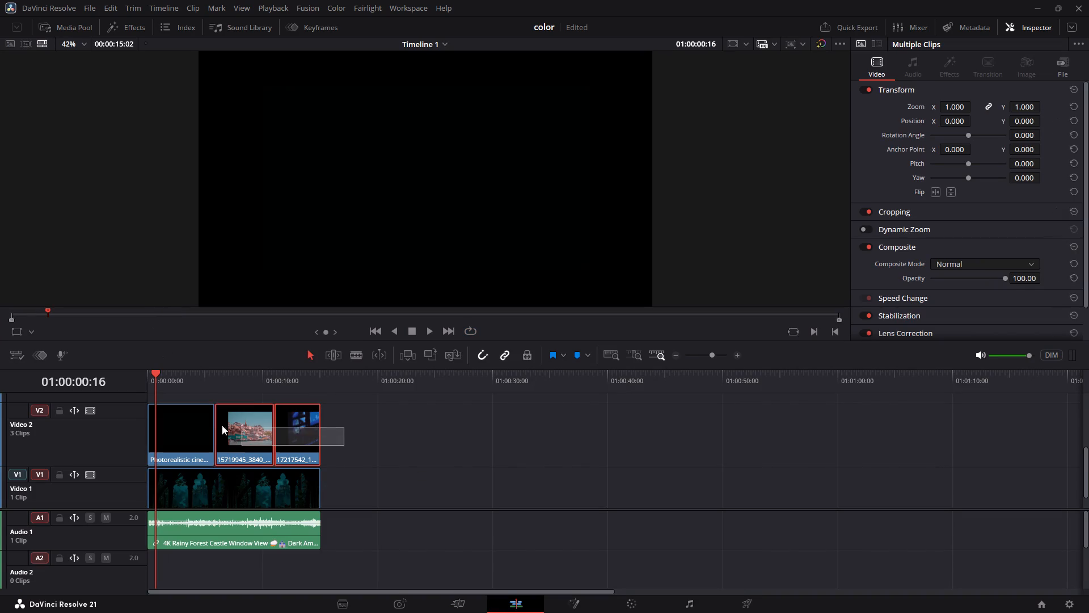
pyautogui.moveTo(222, 425); pyautogui.dragTo(183, 417)
pyautogui.press('space')
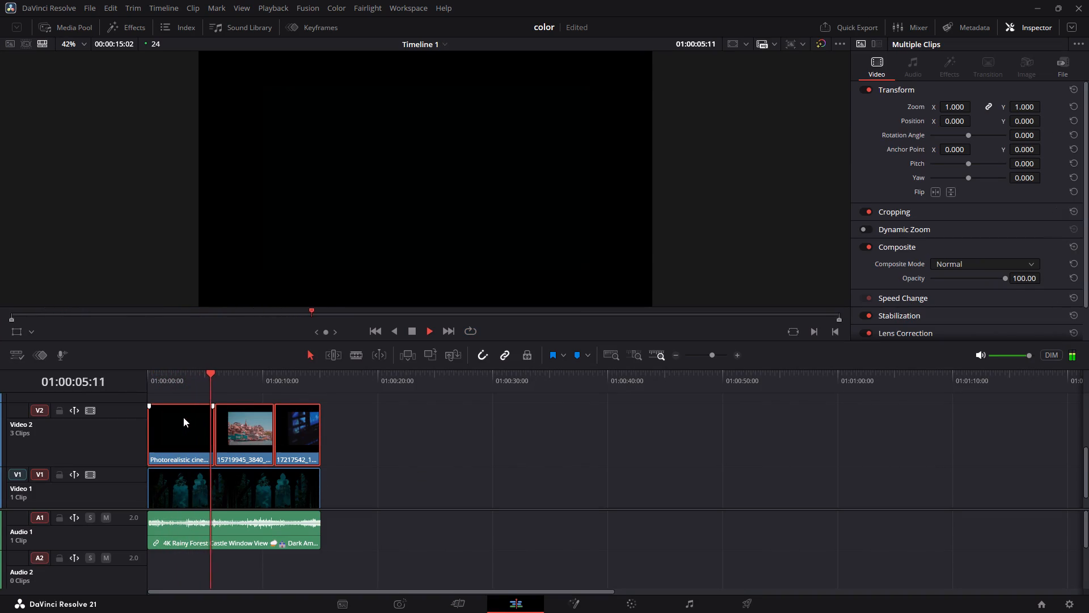
pyautogui.press('space')
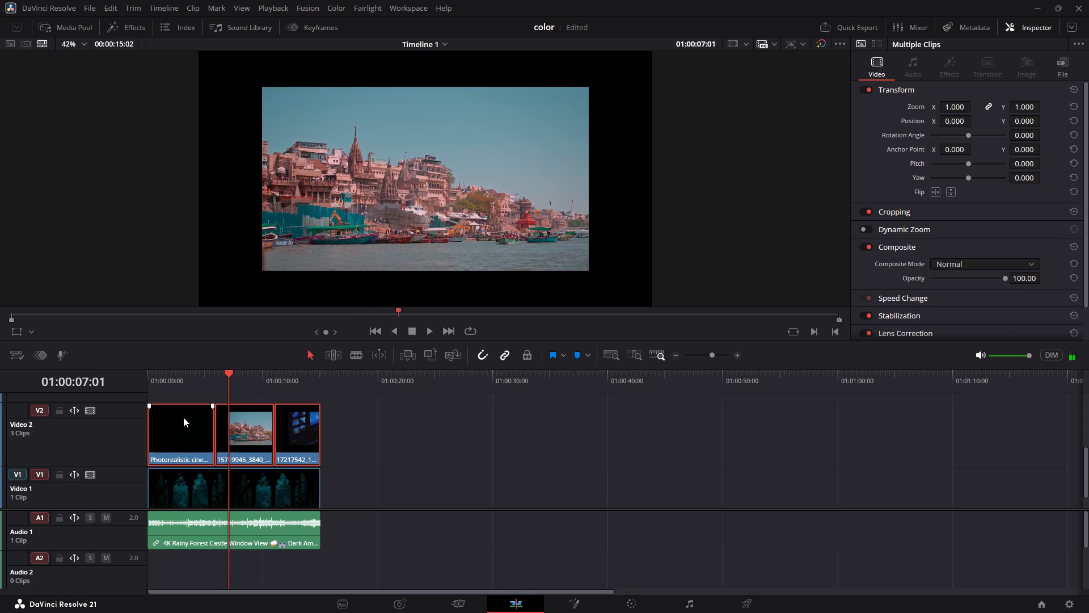
# Delete the three rendered clips from Video 2, keeping the castle clip on Video 1.
pyautogui.click(230, 484)
pyautogui.click(230, 484)
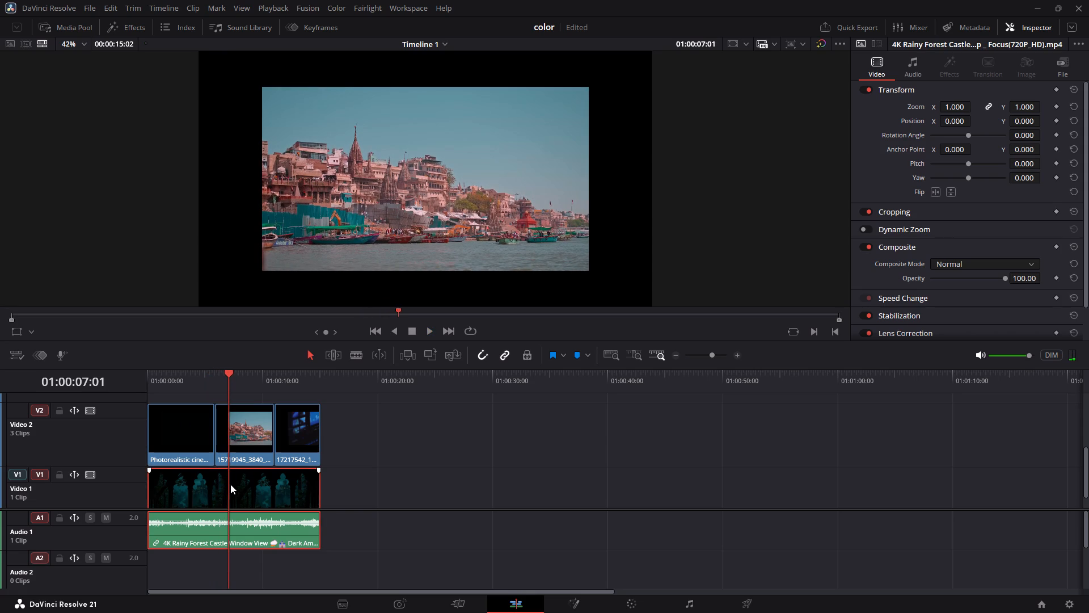
pyautogui.scroll(-3, 234, 476)
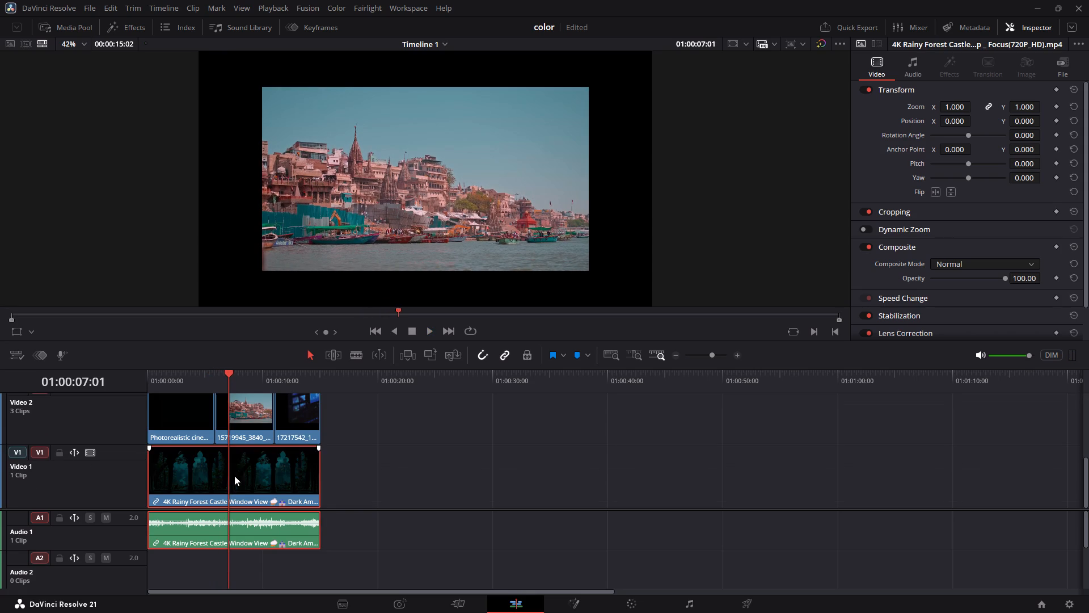
pyautogui.moveTo(361, 435); pyautogui.dragTo(145, 496)
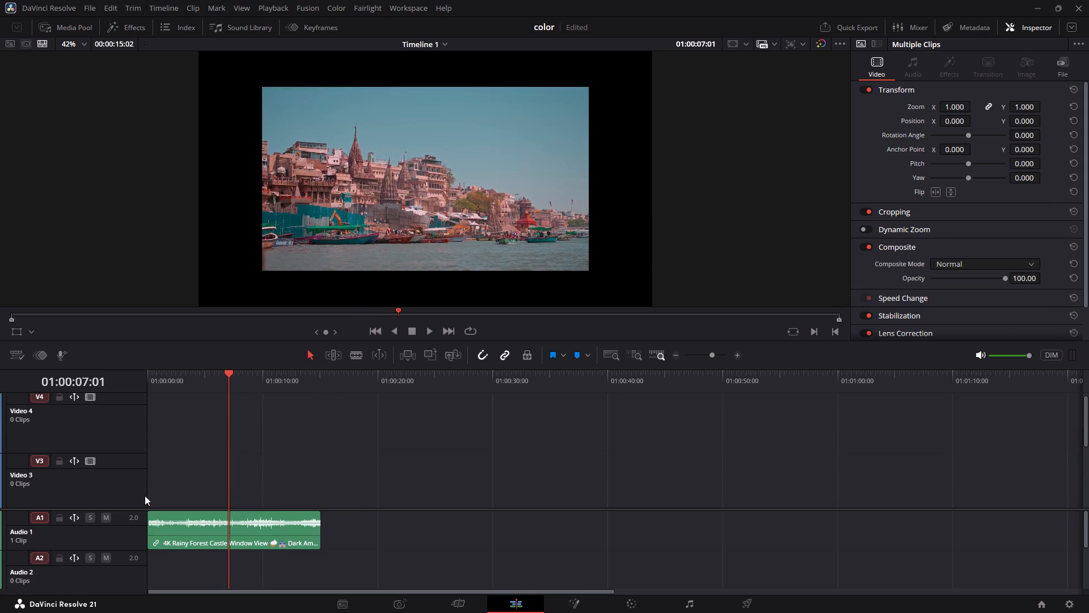
pyautogui.press('BackSpace')
pyautogui.scroll(-4, 145, 496)
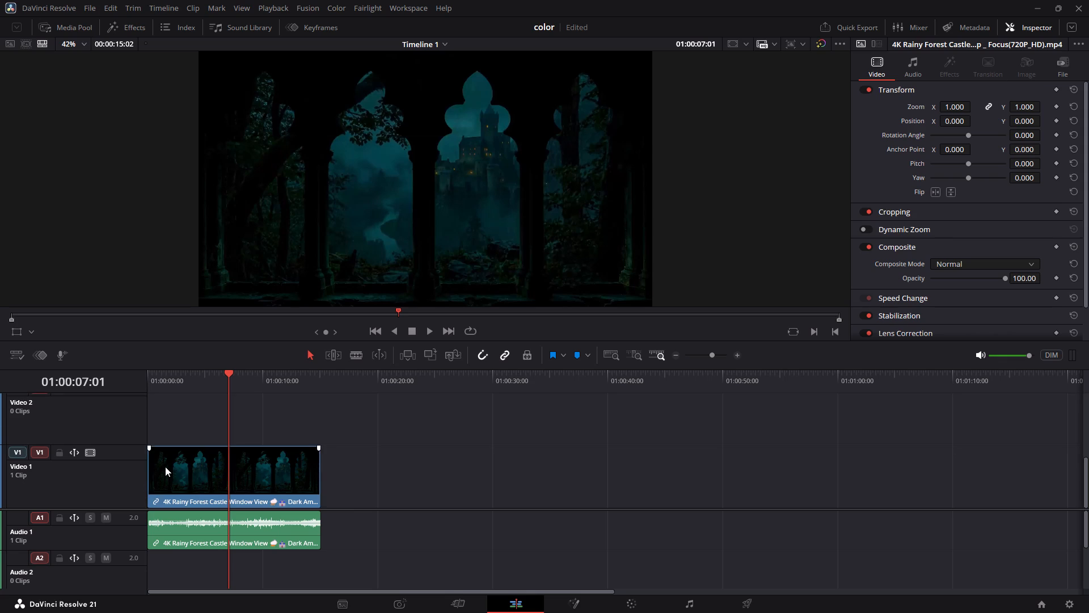
# Place the original Photorealistic cinematic video clip from the media pool at the start of Video 2, above the castle clip.
pyautogui.click(160, 373)
pyautogui.moveTo(160, 373); pyautogui.dragTo(150, 371)
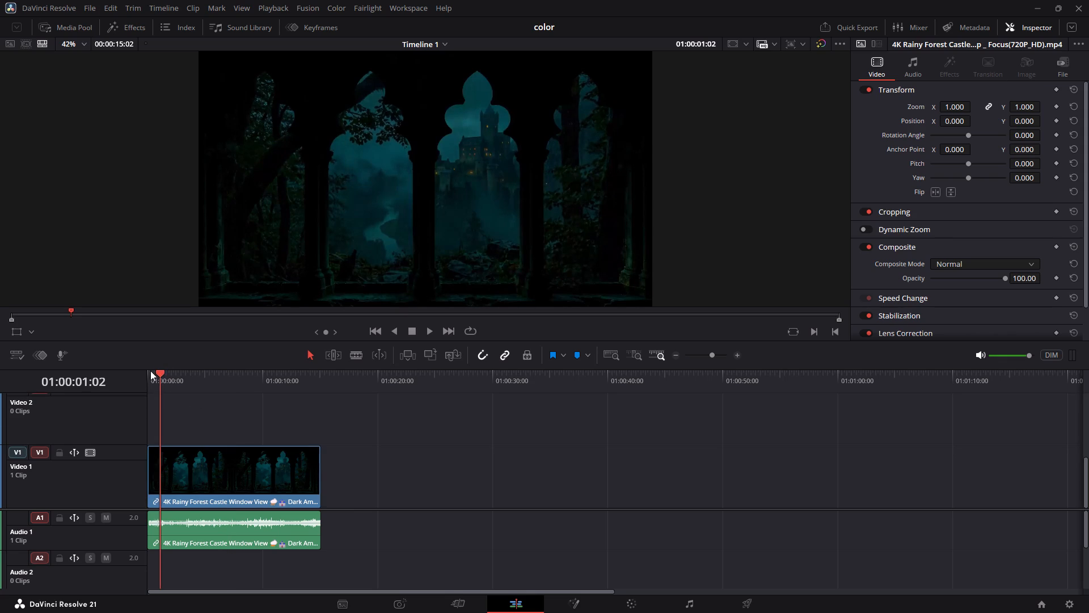
pyautogui.moveTo(150, 371); pyautogui.dragTo(129, 367)
pyautogui.moveTo(159, 373); pyautogui.dragTo(113, 357)
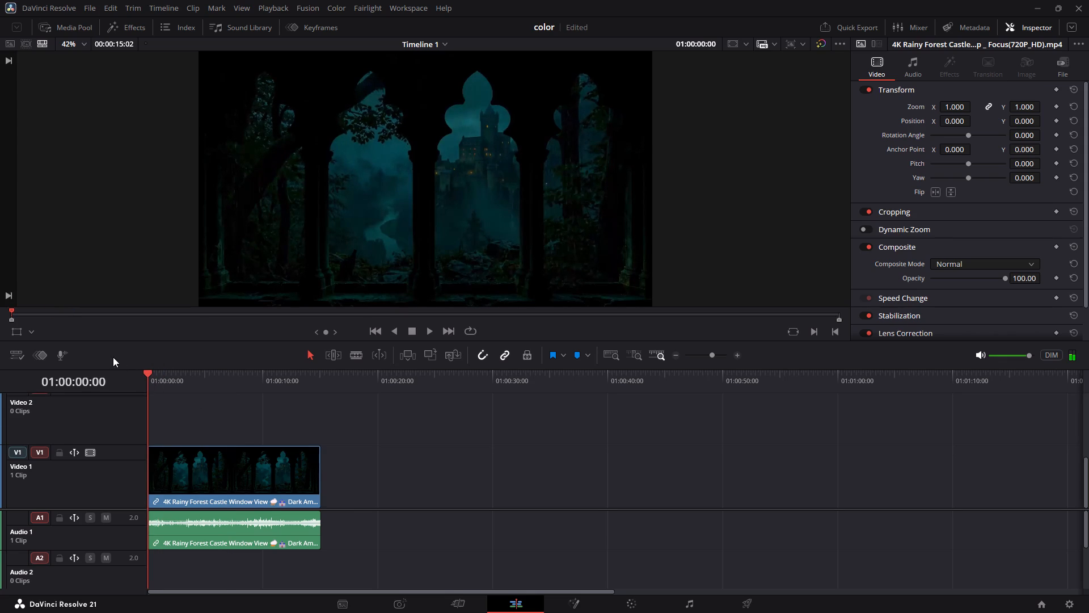
pyautogui.click(67, 29)
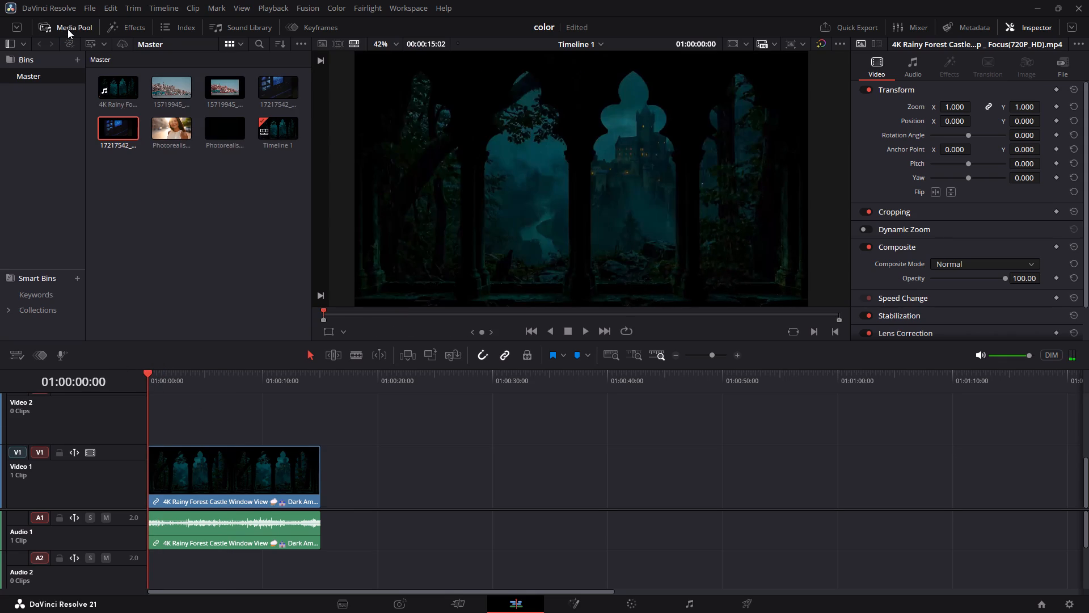
pyautogui.click(174, 131)
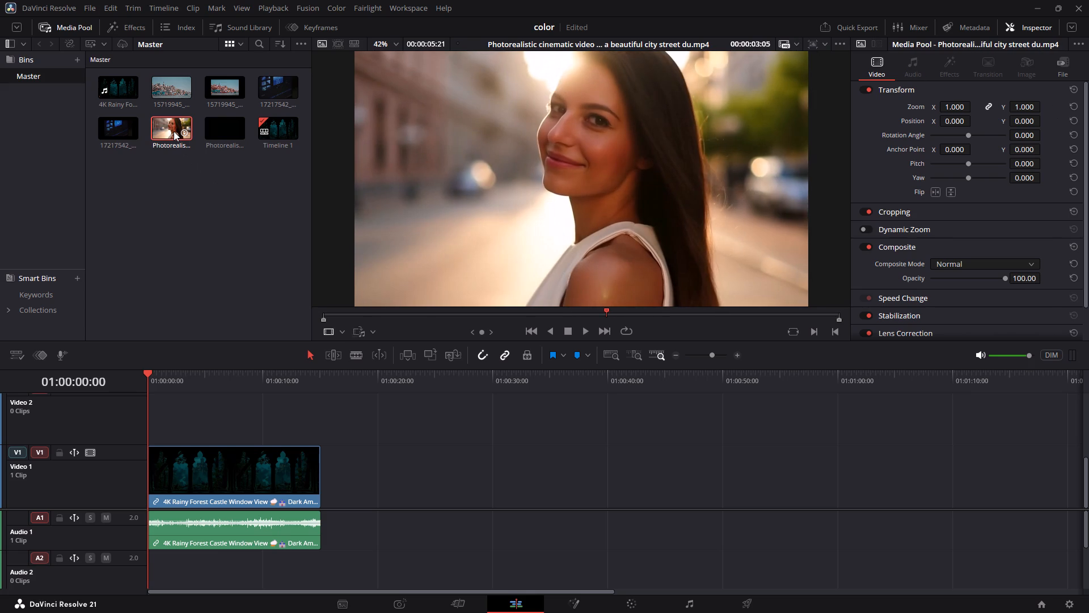
pyautogui.moveTo(174, 131); pyautogui.dragTo(156, 455)
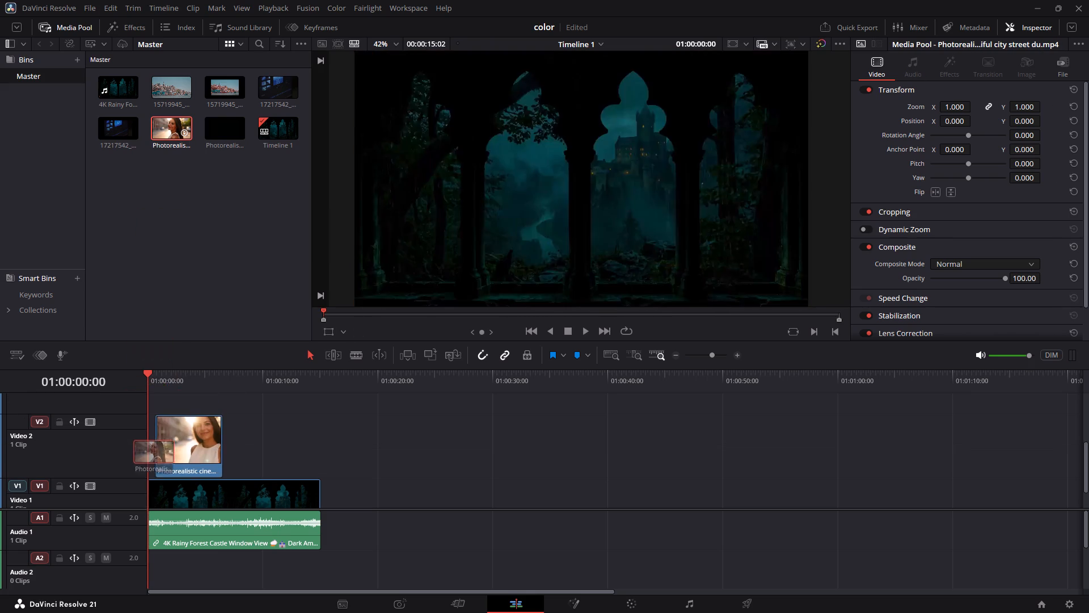
pyautogui.moveTo(156, 455); pyautogui.dragTo(145, 440)
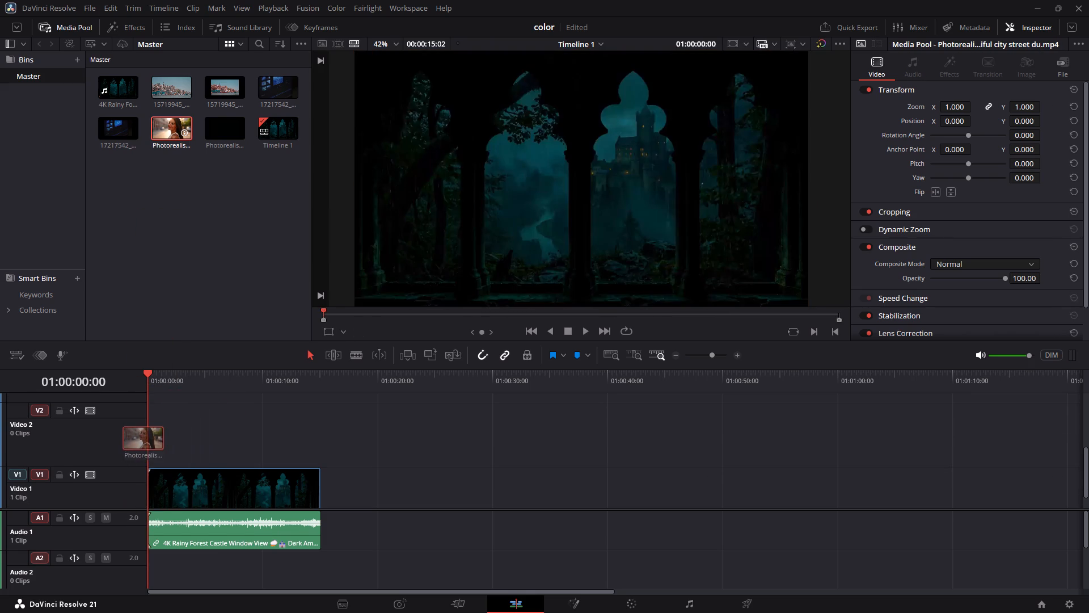
pyautogui.moveTo(145, 440); pyautogui.dragTo(148, 440)
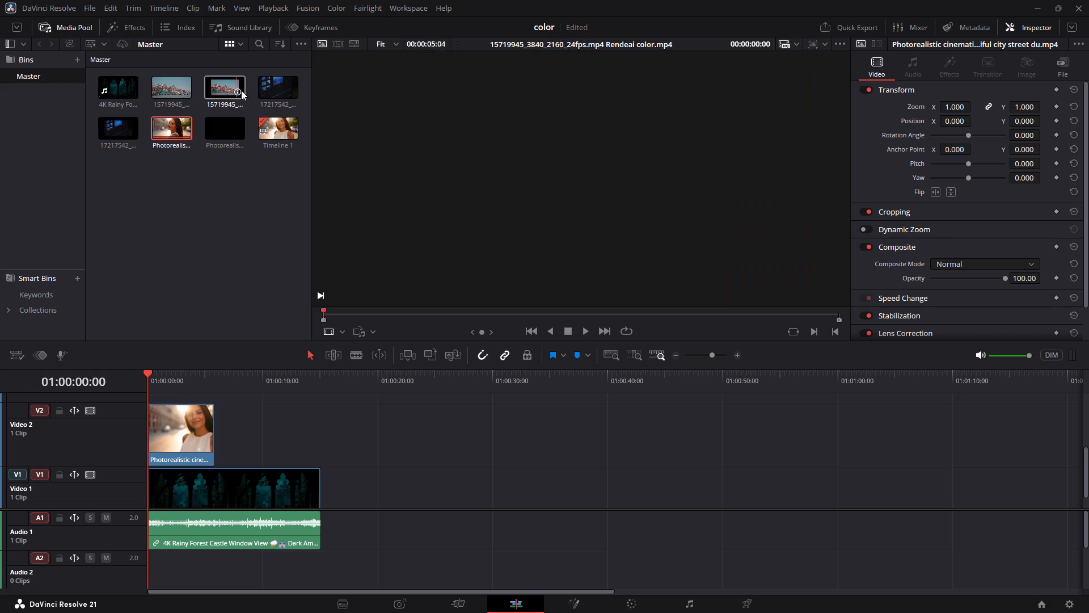
# Add the original 15719945 and 17217542 clips to Video 2, end to end after the Photorealistic clip.
pyautogui.moveTo(167, 89); pyautogui.dragTo(229, 481)
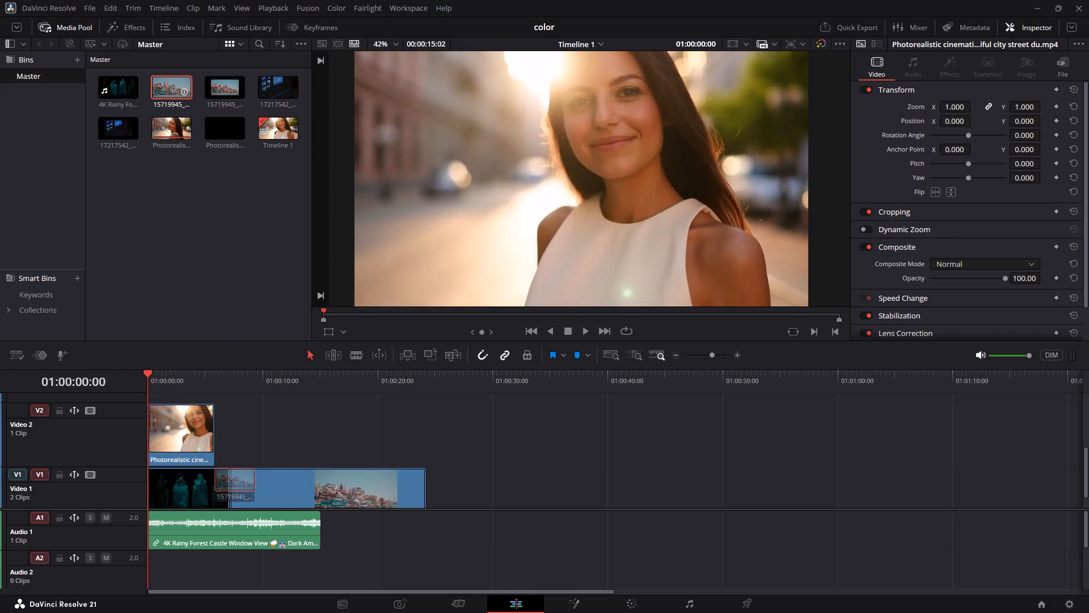
pyautogui.moveTo(229, 481); pyautogui.dragTo(218, 435)
pyautogui.moveTo(273, 87); pyautogui.dragTo(429, 451)
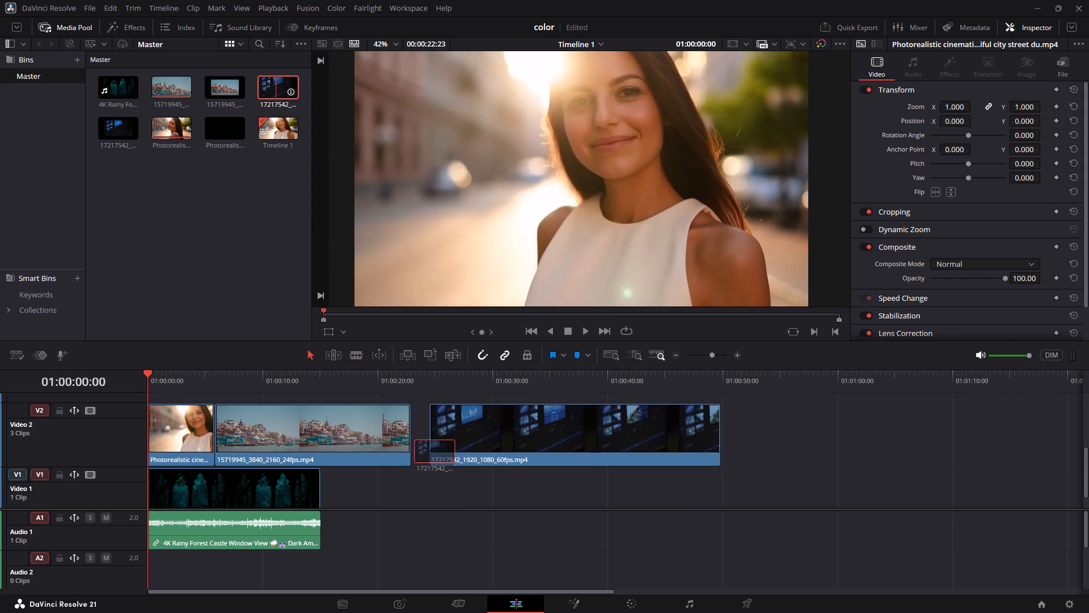
pyautogui.moveTo(429, 451); pyautogui.dragTo(414, 450)
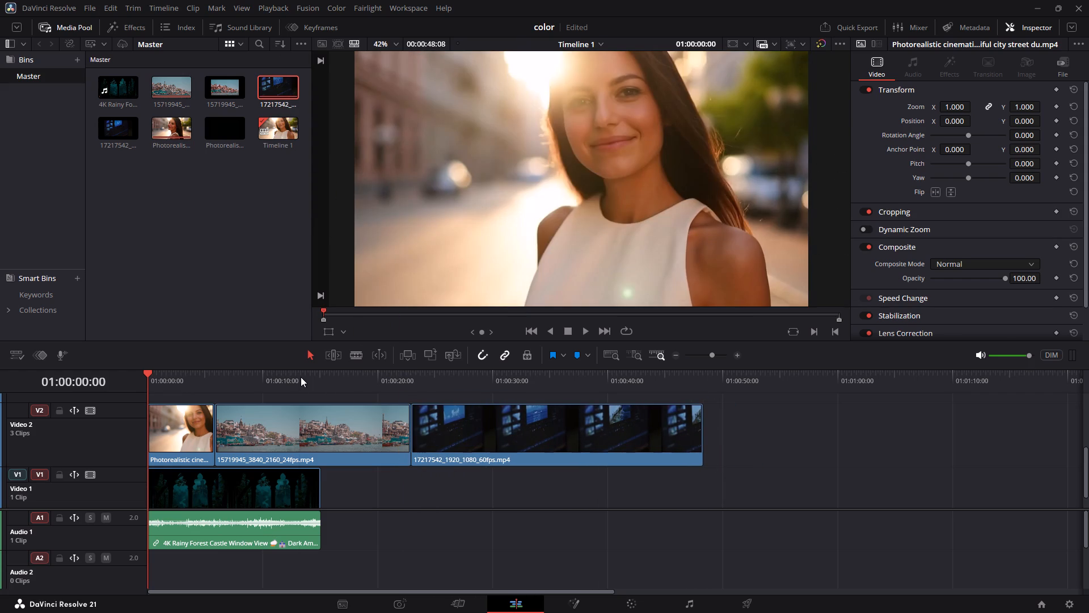
# Trim the end of the 15719945 clip on Video 2 to 01:00:10:02.
pyautogui.click(301, 377)
pyautogui.click(268, 373)
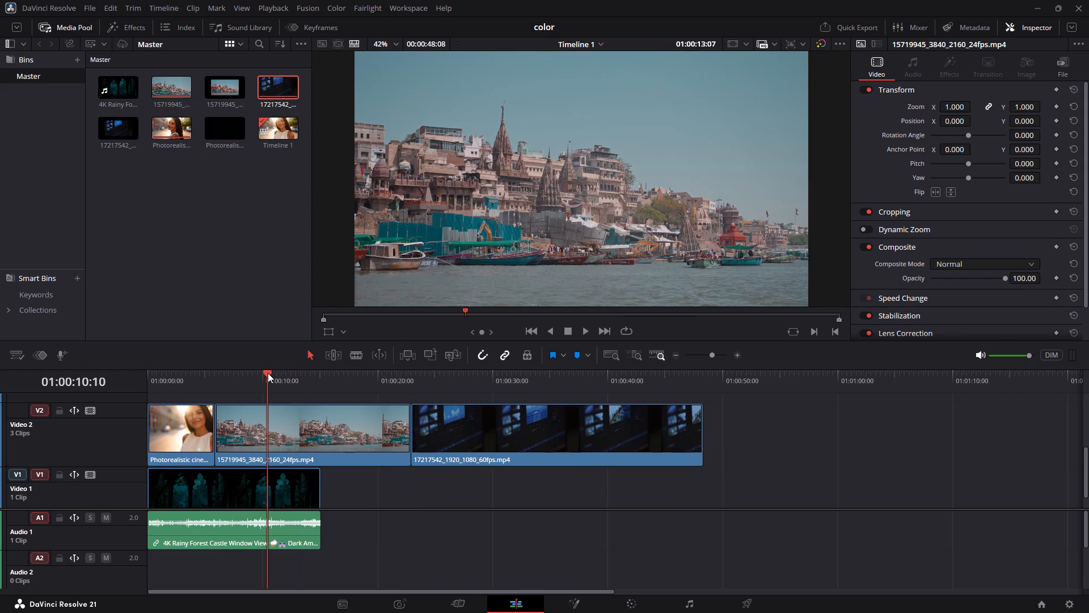
pyautogui.press('Left')
pyautogui.press('Left')
pyautogui.press('Left')
pyautogui.press('Left')
pyautogui.press('Left')
pyautogui.press('Left')
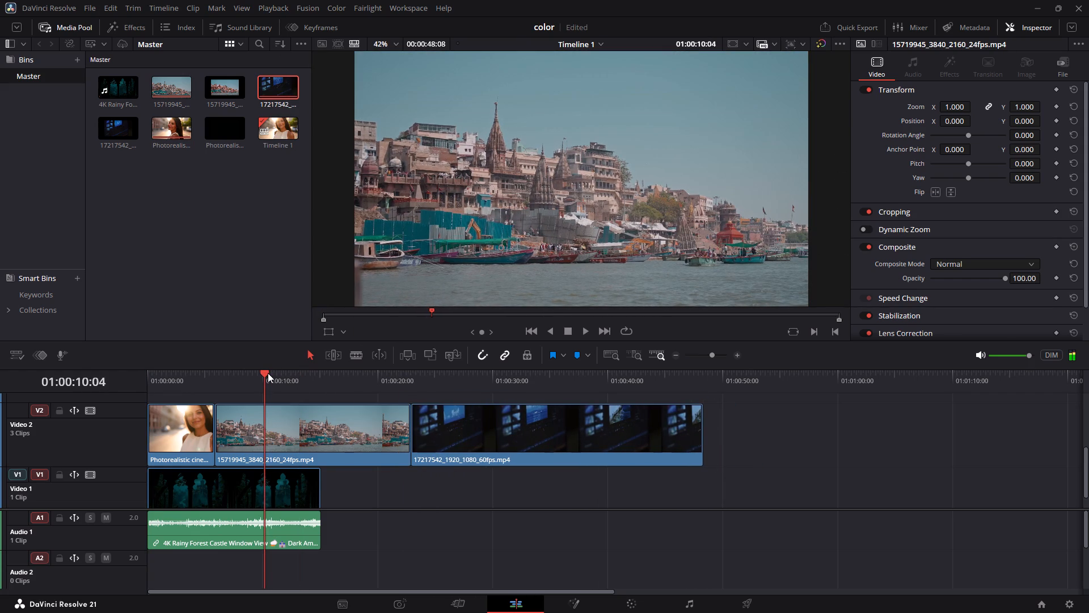
pyautogui.press('Left')
pyautogui.press('Left')
pyautogui.click(289, 435)
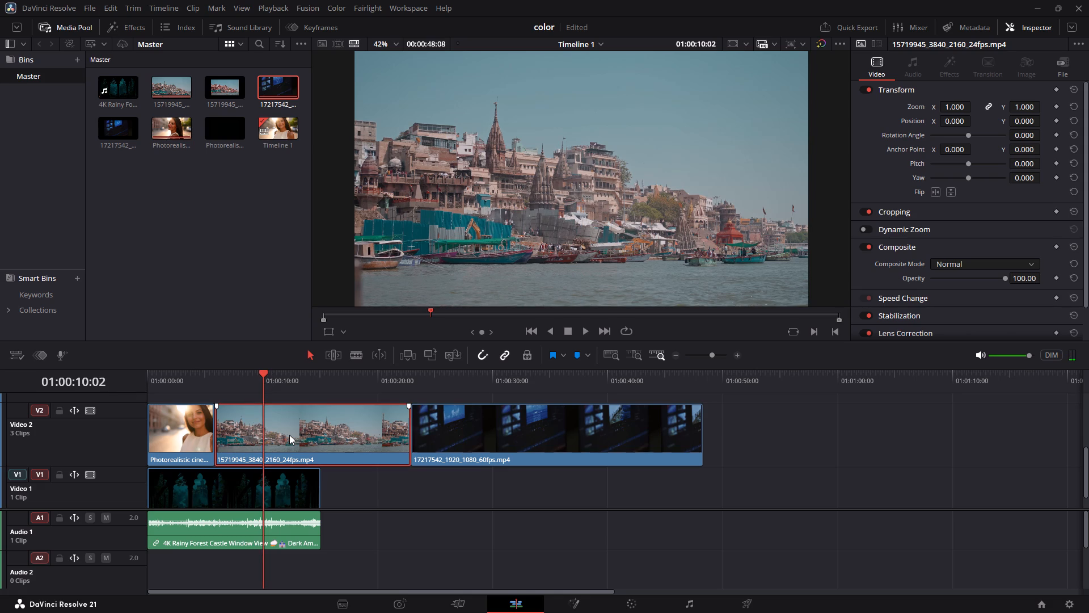
pyautogui.hotkey('shift', '}')
pyautogui.click(372, 453)
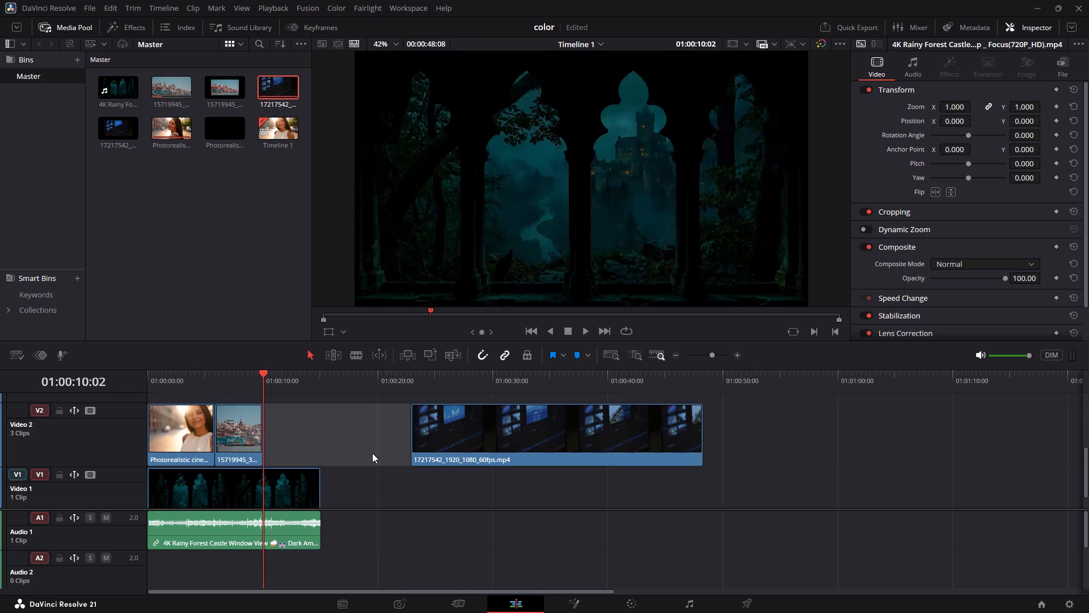
# Move the 17217542 clip against the trimmed 15719945 clip, and trim its end to 01:00:15:02, level with the castle clip.
pyautogui.moveTo(461, 442); pyautogui.dragTo(315, 443)
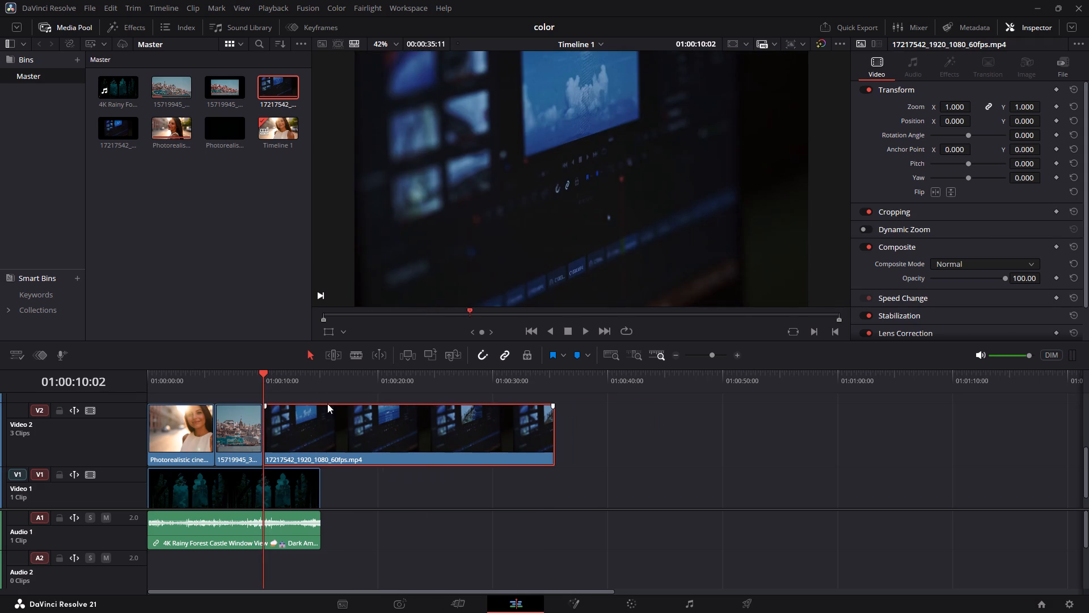
pyautogui.click(318, 379)
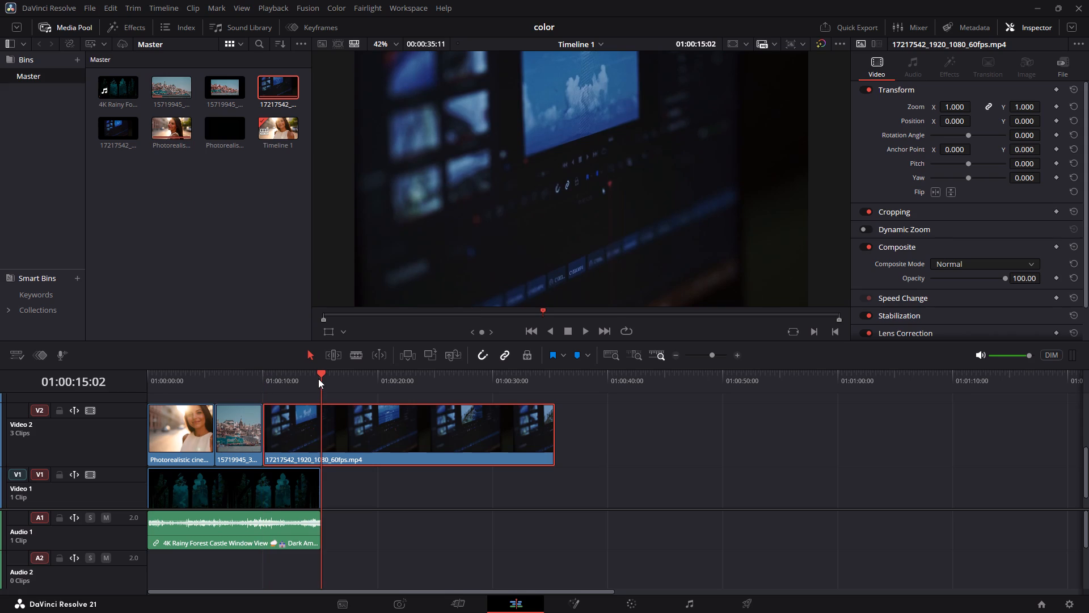
pyautogui.hotkey('shift', '}')
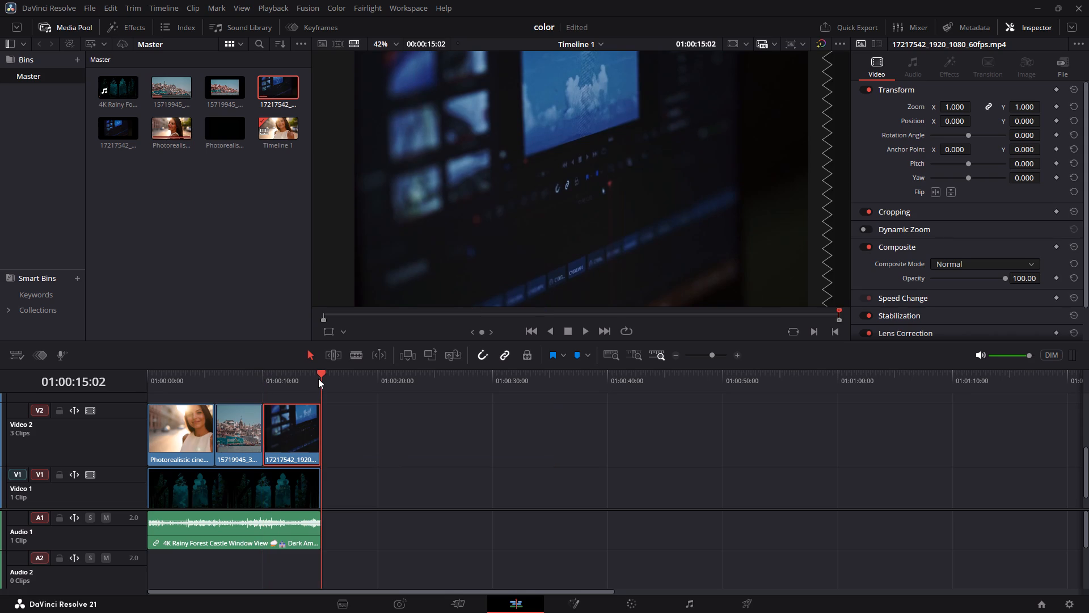
pyautogui.click(422, 438)
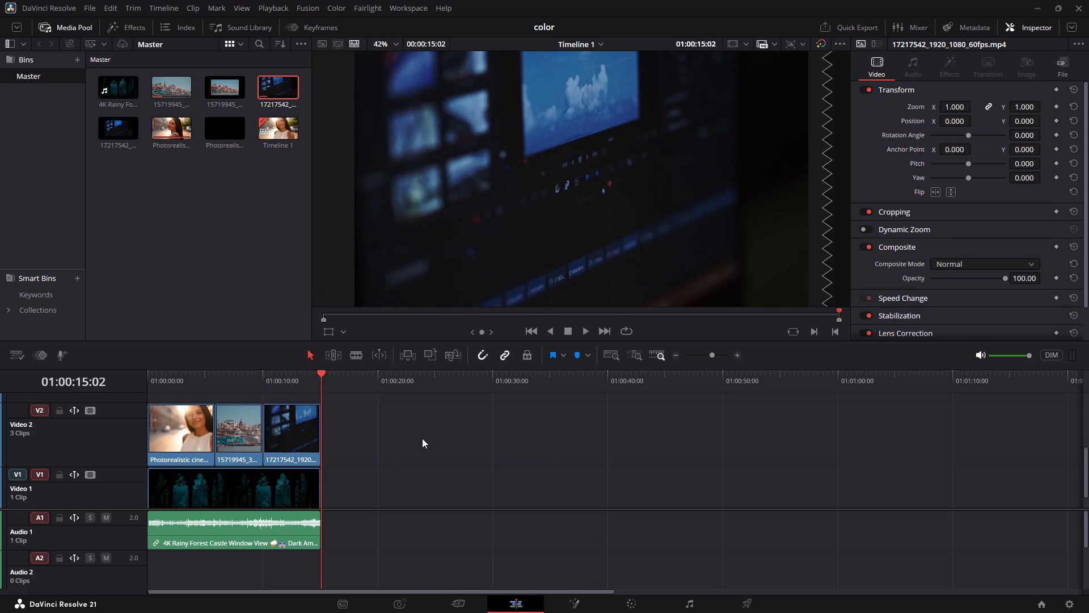
# Open the Photorealistic clip on Video 2 in Fusion at 01:00:04:04.
pyautogui.moveTo(422, 438); pyautogui.dragTo(192, 420)
pyautogui.click(192, 420)
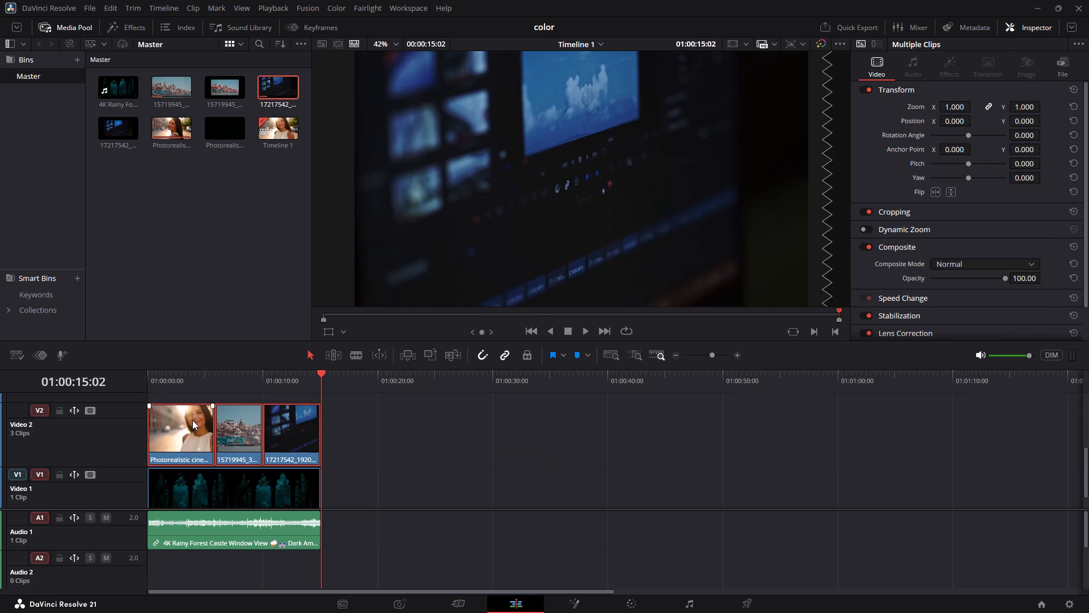
pyautogui.click(196, 379)
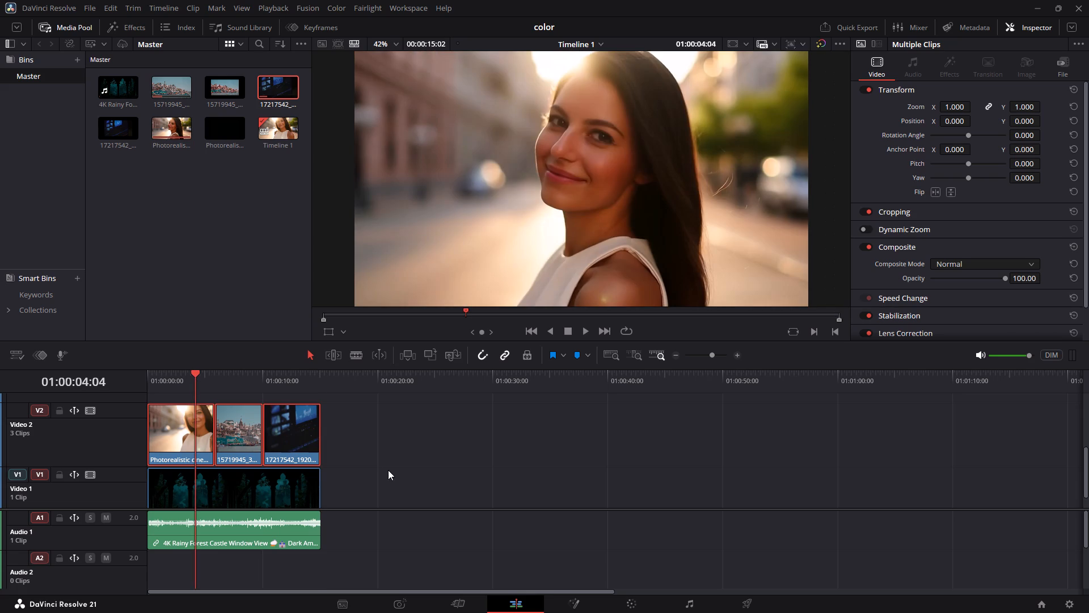
pyautogui.click(388, 470)
pyautogui.click(188, 448)
pyautogui.rightClick(188, 448)
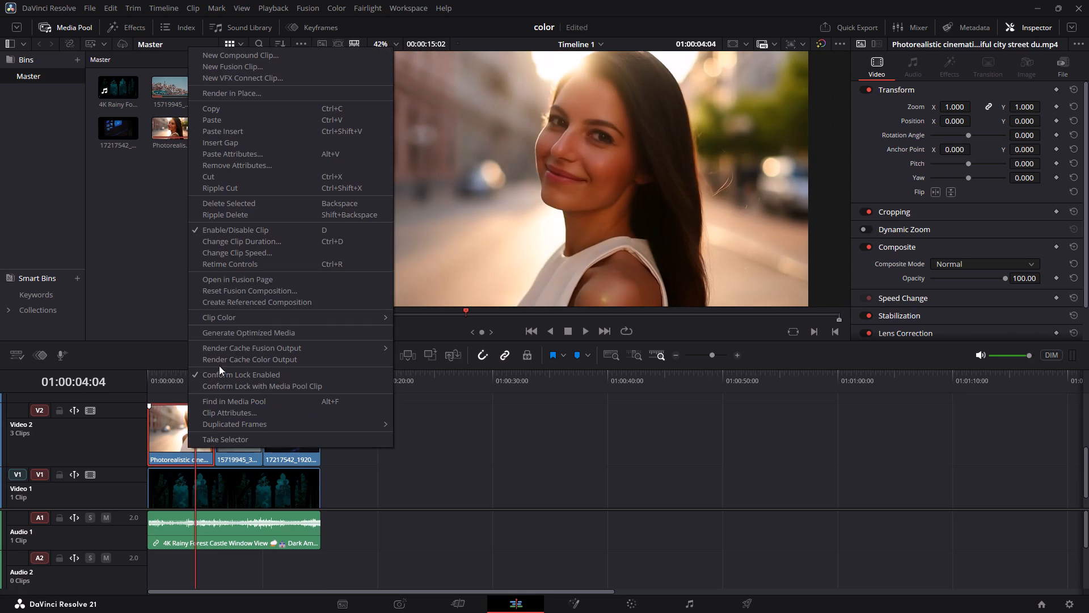
pyautogui.click(296, 283)
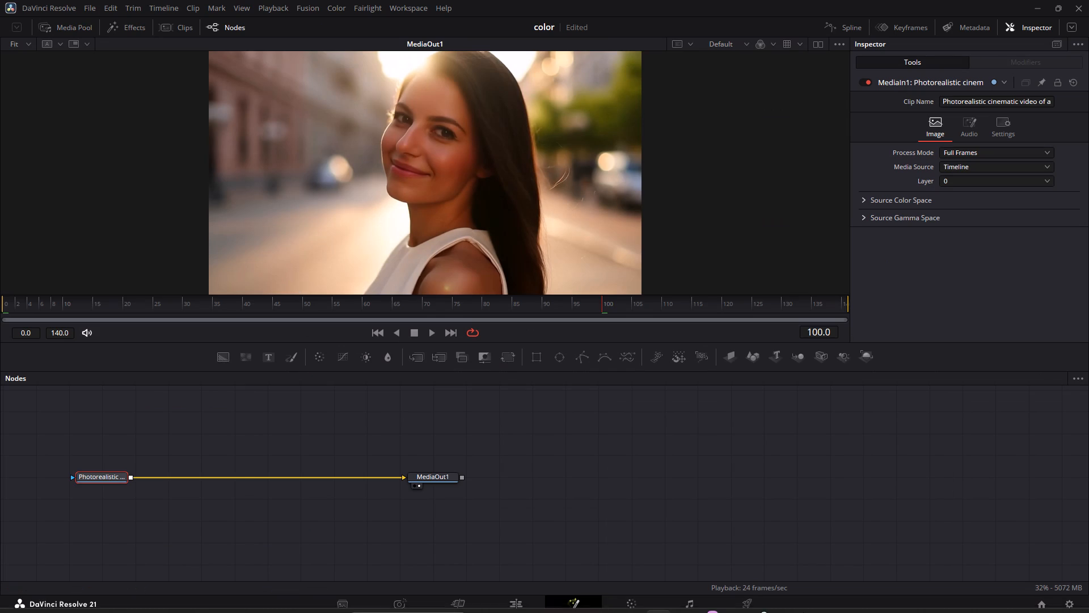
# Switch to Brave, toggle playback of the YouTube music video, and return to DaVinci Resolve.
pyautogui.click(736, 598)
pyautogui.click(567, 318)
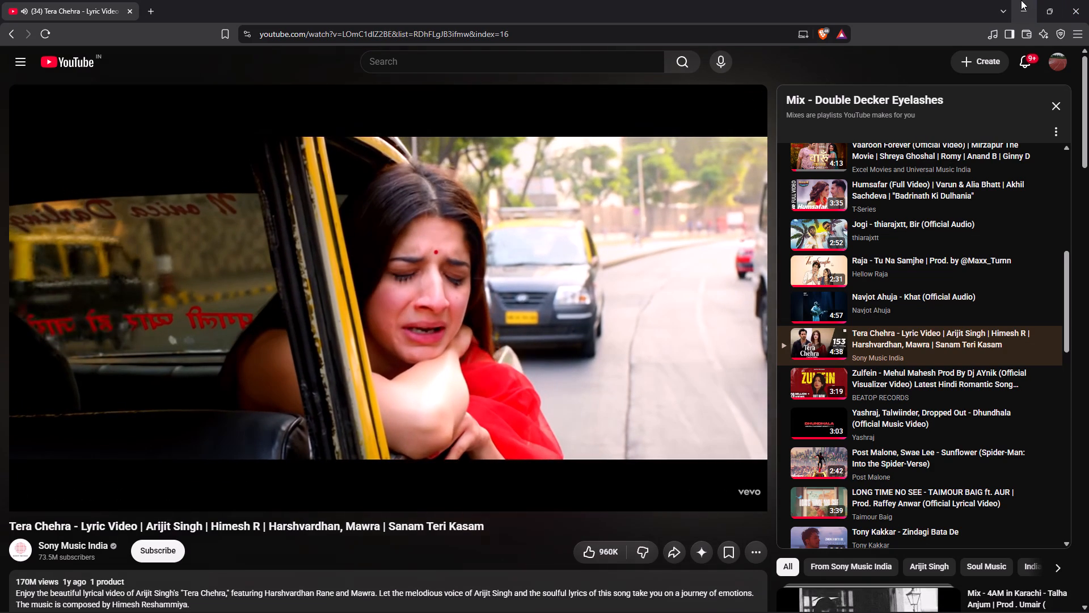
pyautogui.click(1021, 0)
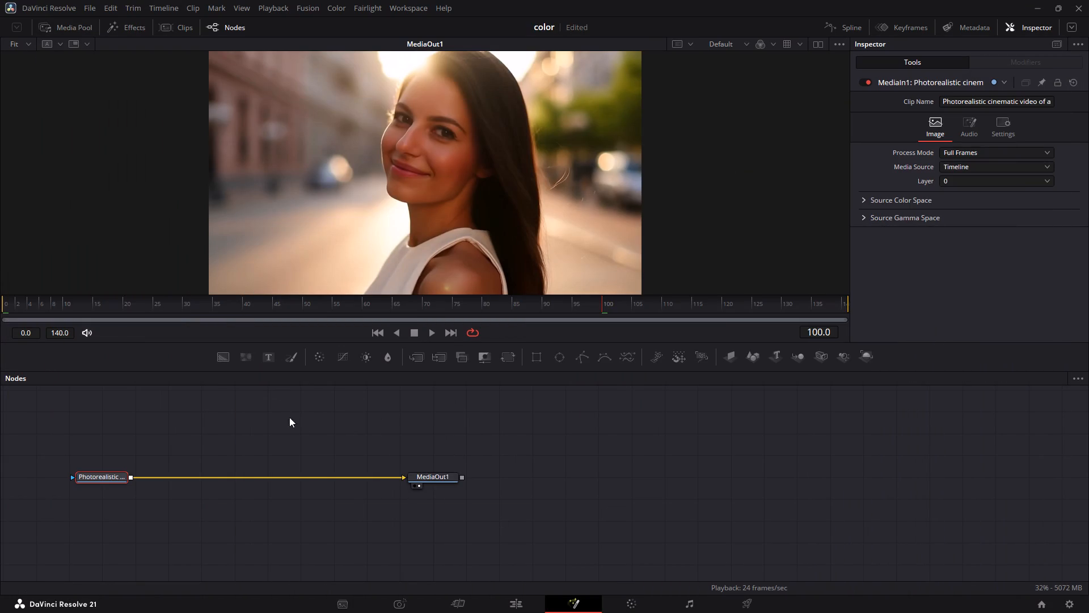
# Move the MediaOut1 node far from the Photorealistic node to make room for more nodes between them.
pyautogui.moveTo(434, 471); pyautogui.dragTo(457, 476)
pyautogui.moveTo(457, 476); pyautogui.dragTo(562, 471)
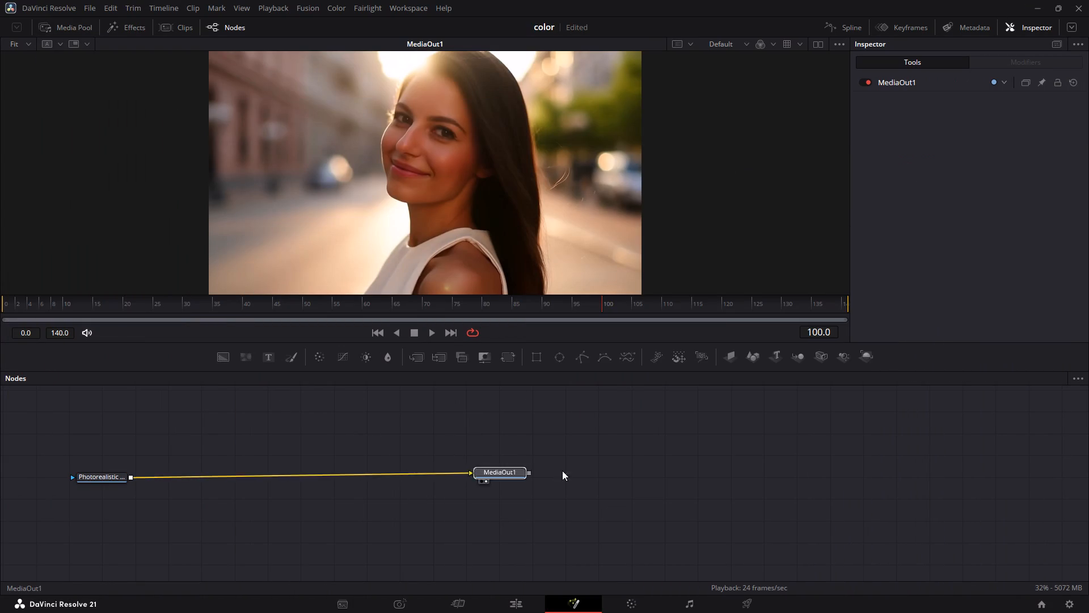
pyautogui.moveTo(562, 471); pyautogui.dragTo(840, 477)
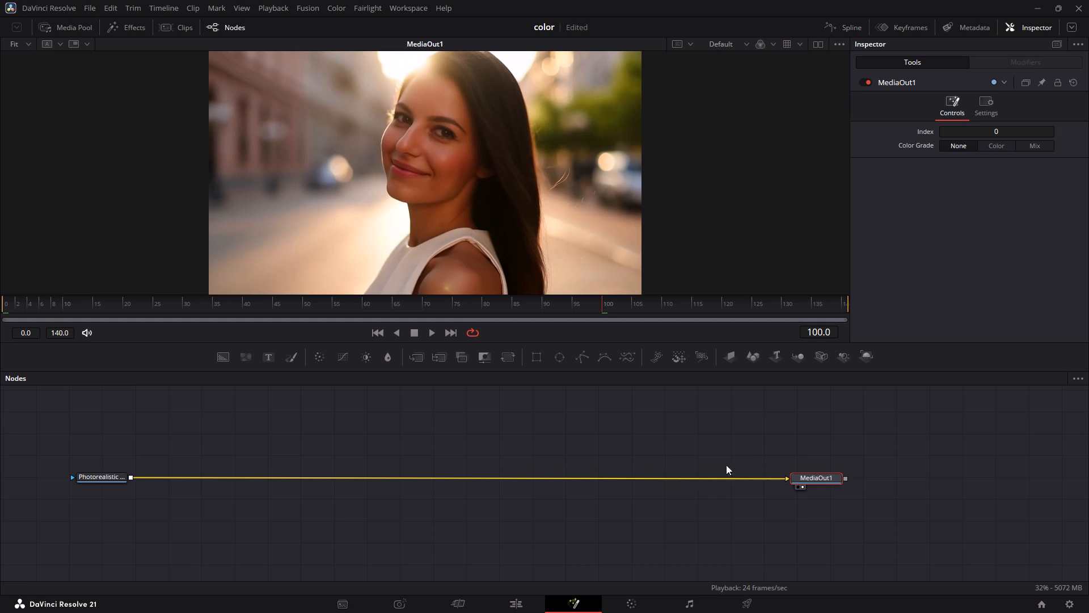
pyautogui.click(677, 481)
pyautogui.click(120, 472)
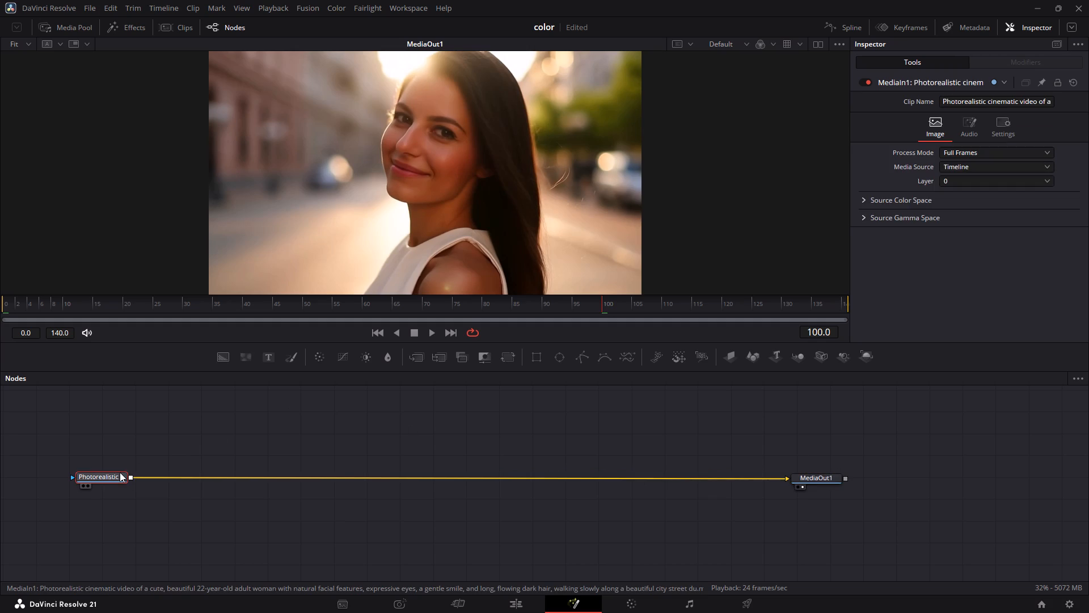
pyautogui.click(167, 446)
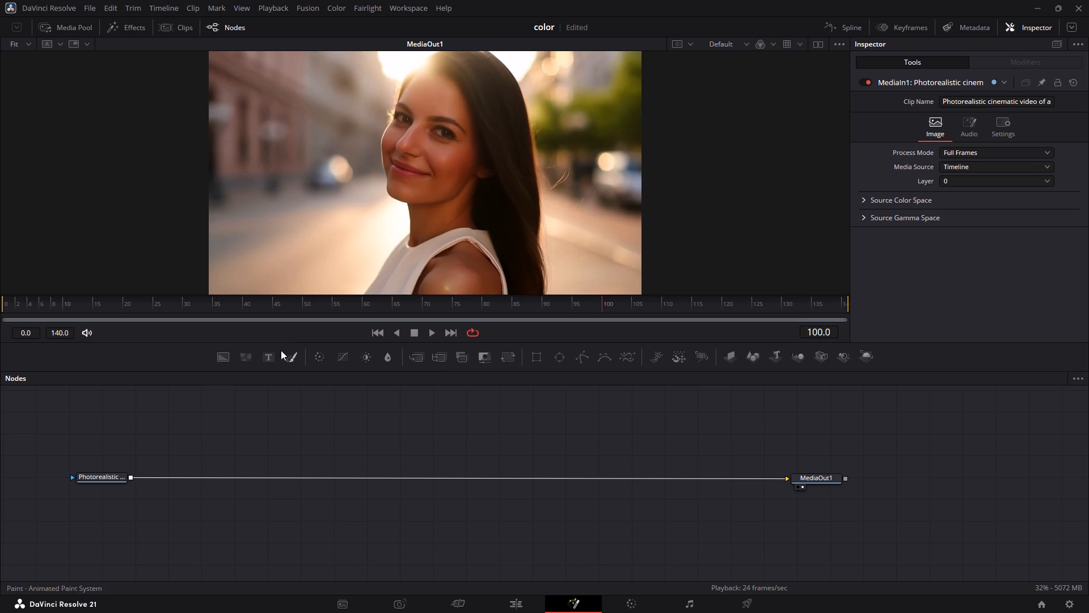
pyautogui.click(194, 457)
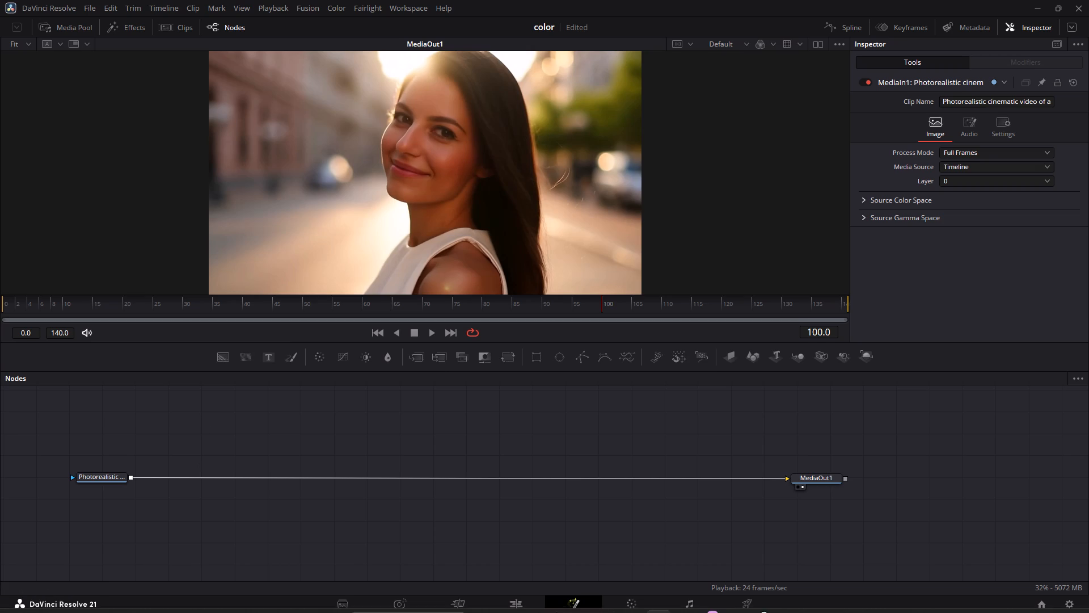
# Bring the rendered Photorealistic video from File Explorer's Resolve Project Backups folder into the Fusion node graph, above the original clip's node.
pyautogui.click(606, 604)
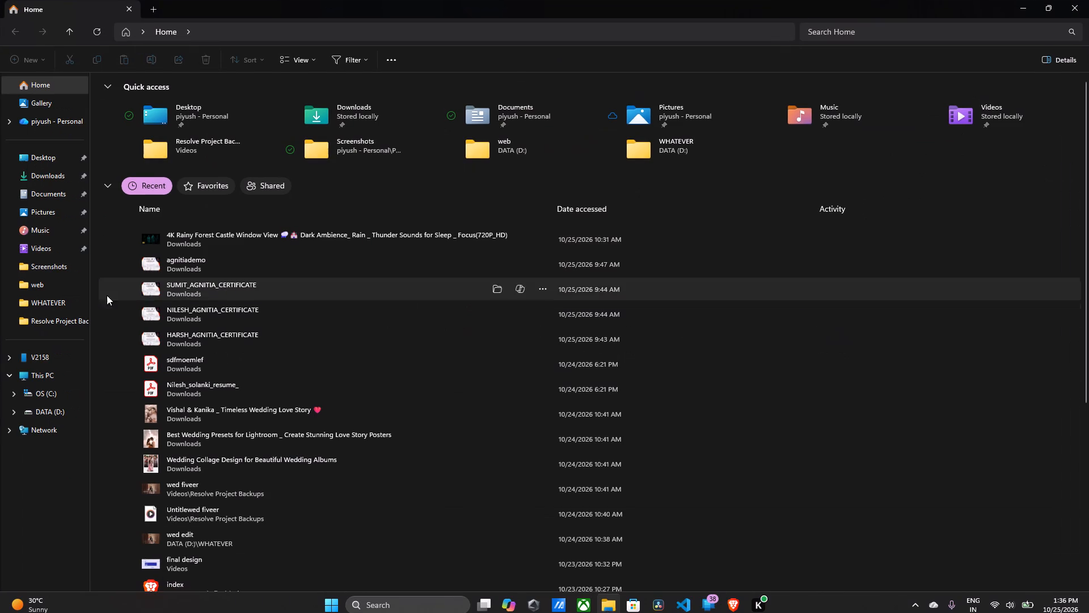
pyautogui.click(39, 323)
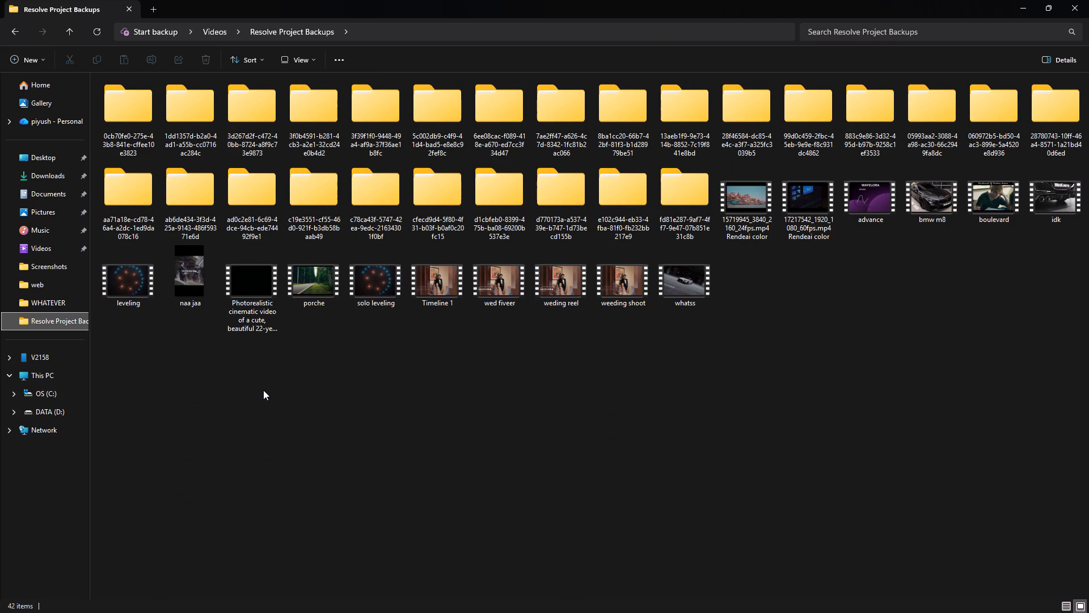
pyautogui.click(254, 275)
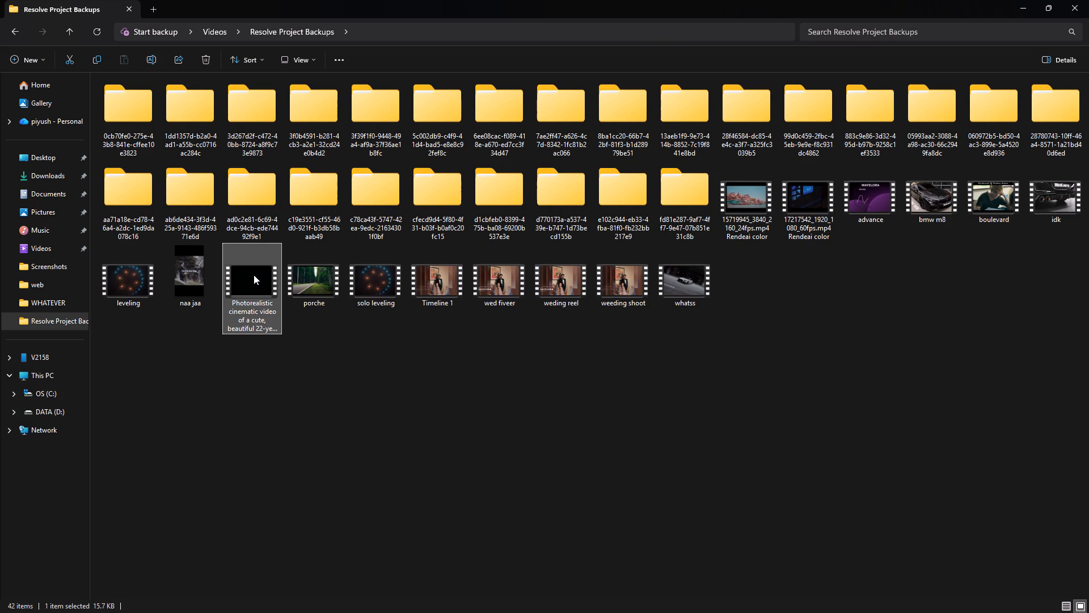
pyautogui.moveTo(254, 275); pyautogui.dragTo(603, 612)
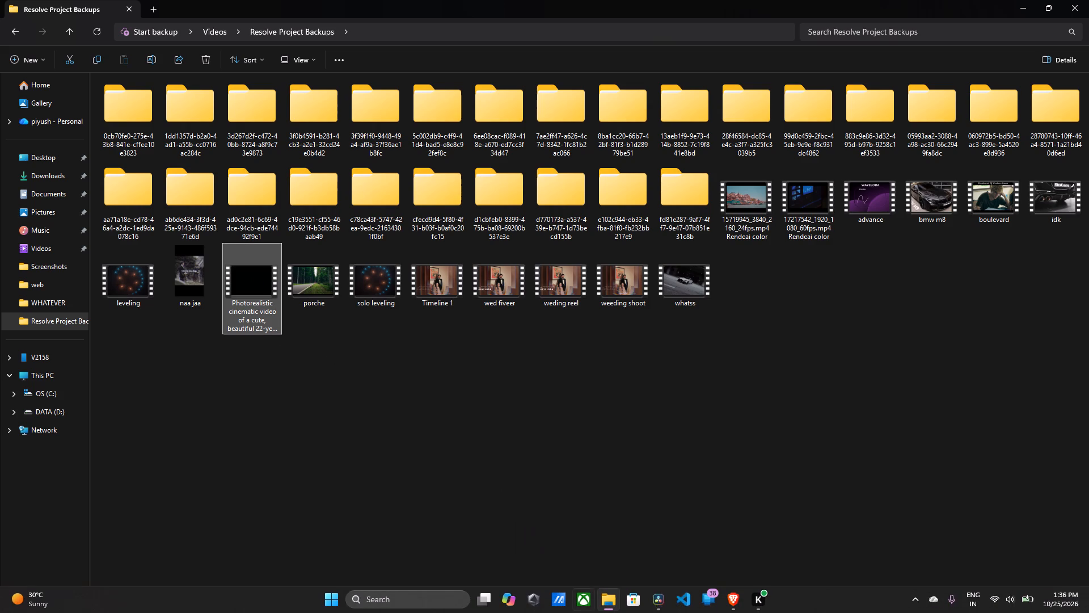
pyautogui.moveTo(603, 612); pyautogui.dragTo(297, 459)
pyautogui.moveTo(297, 459); pyautogui.dragTo(158, 408)
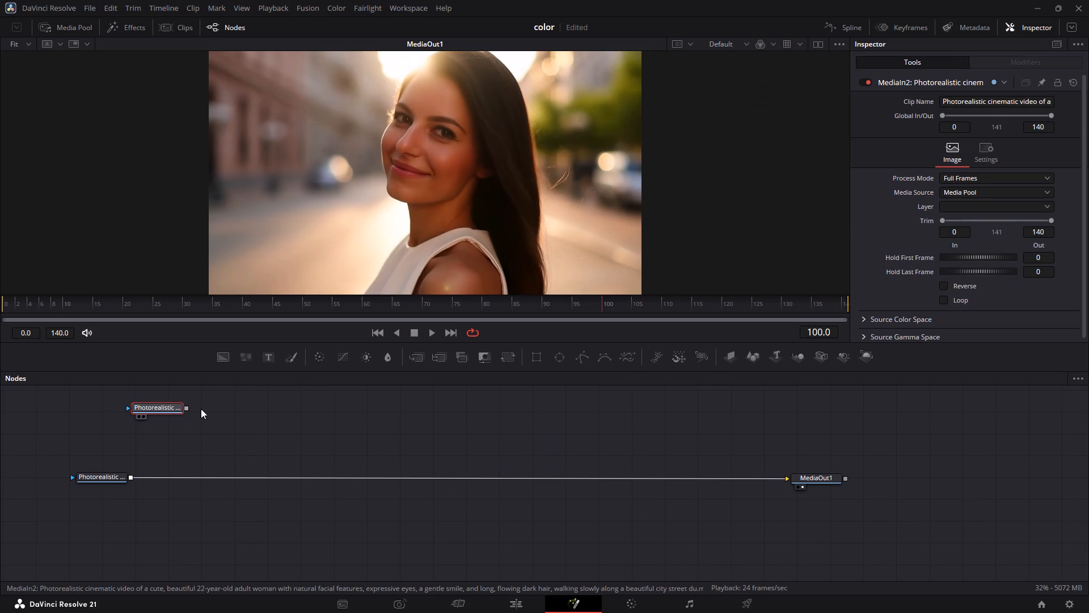
# Merge the imported Photorealistic node over the original clip's node, and space the two input nodes away from the Merge.
pyautogui.moveTo(187, 408); pyautogui.dragTo(204, 478)
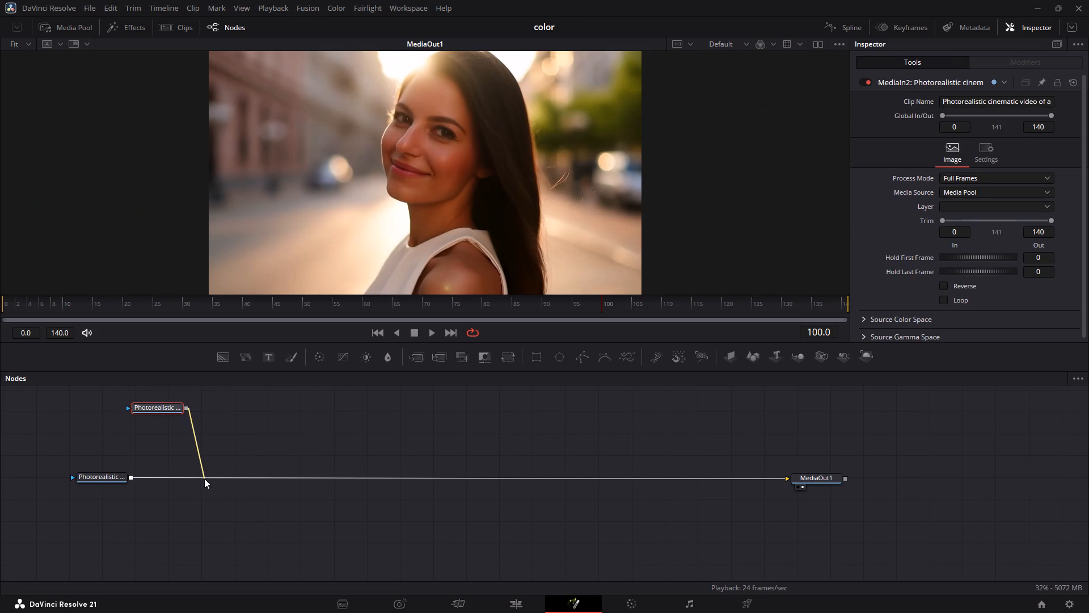
pyautogui.moveTo(204, 478); pyautogui.dragTo(132, 478)
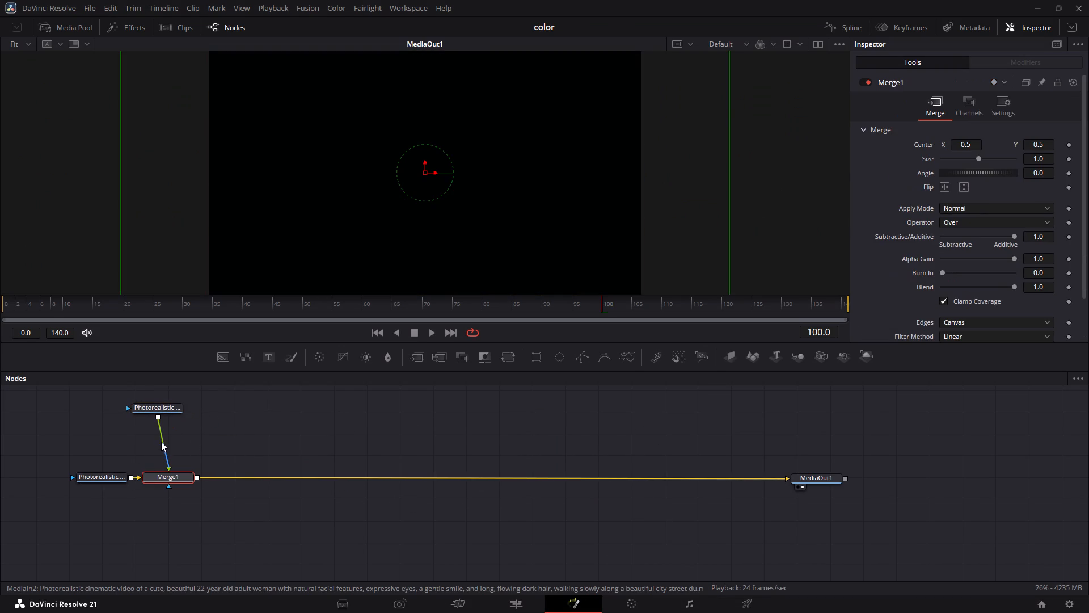
pyautogui.moveTo(151, 407); pyautogui.dragTo(181, 411)
pyautogui.click(181, 411)
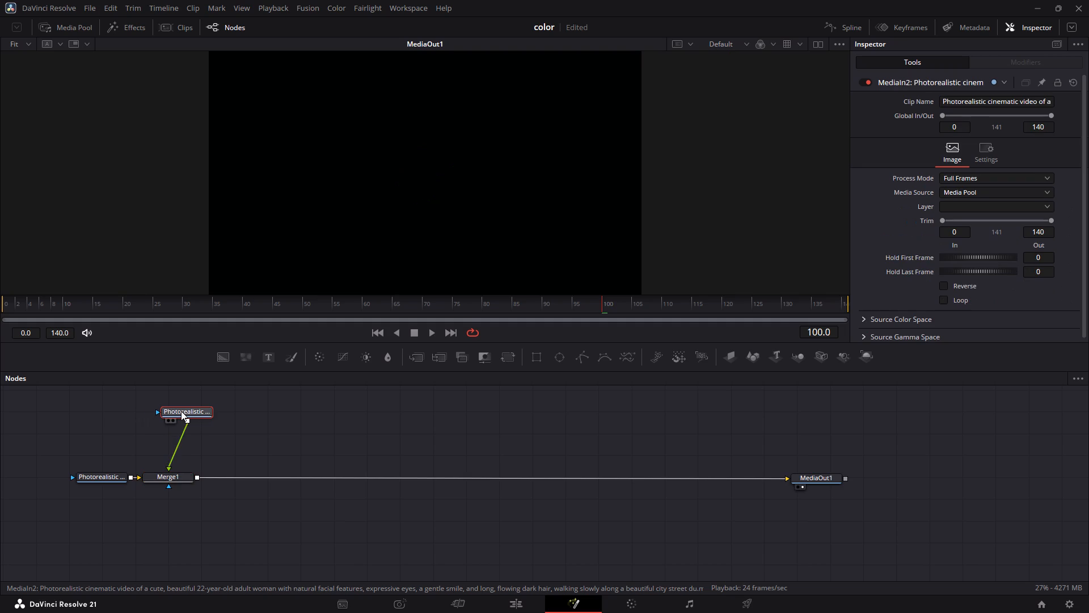
pyautogui.click(107, 475)
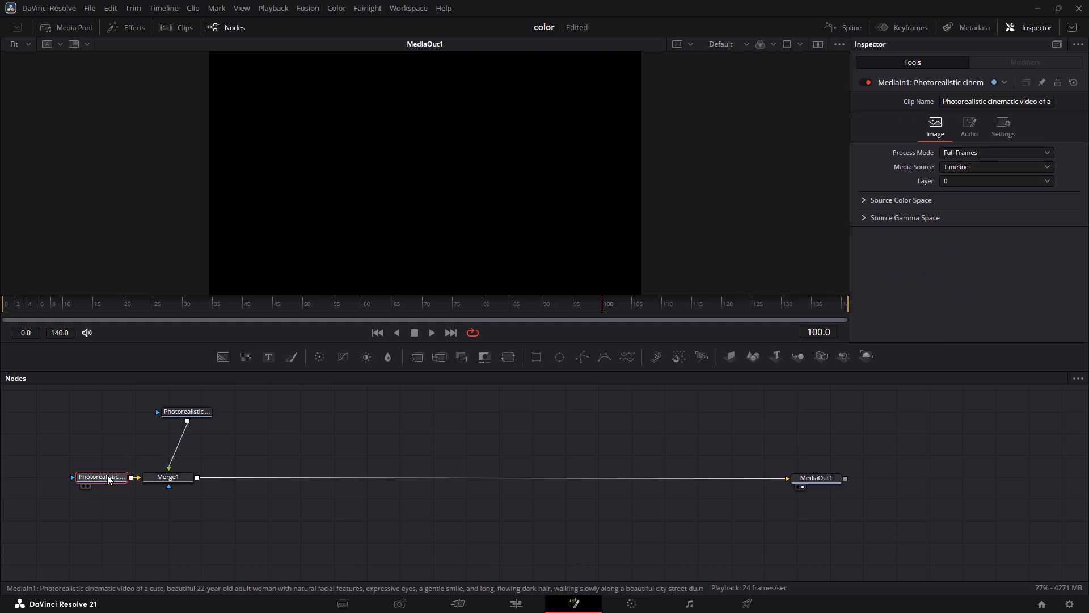
pyautogui.moveTo(107, 475); pyautogui.dragTo(59, 466)
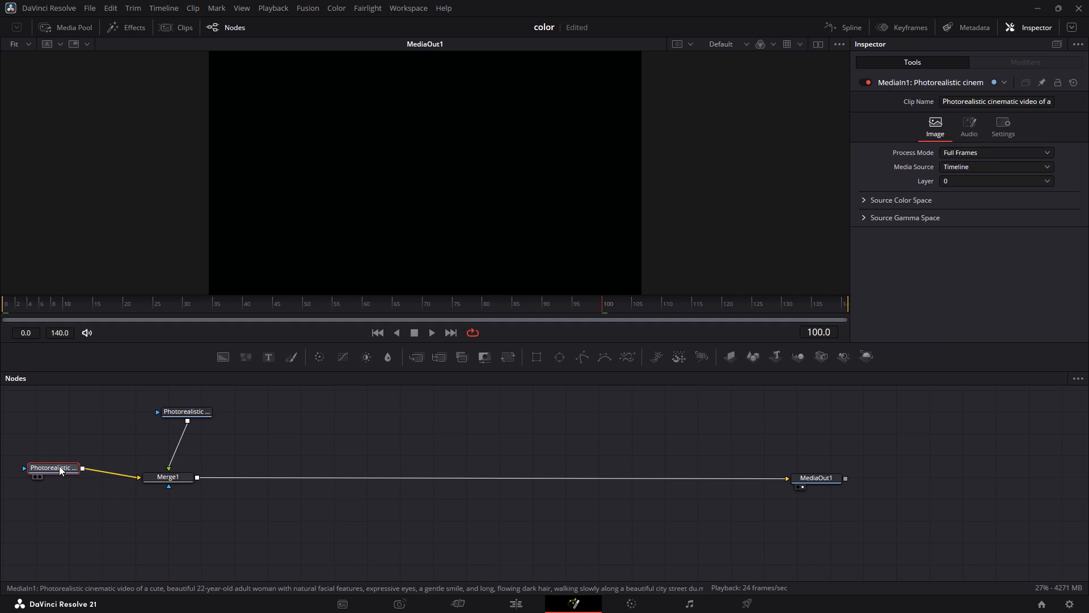
# Add a Rectangle mask node between the imported Photorealistic node and Merge1, and try adjusting its shape in the viewer.
pyautogui.click(174, 411)
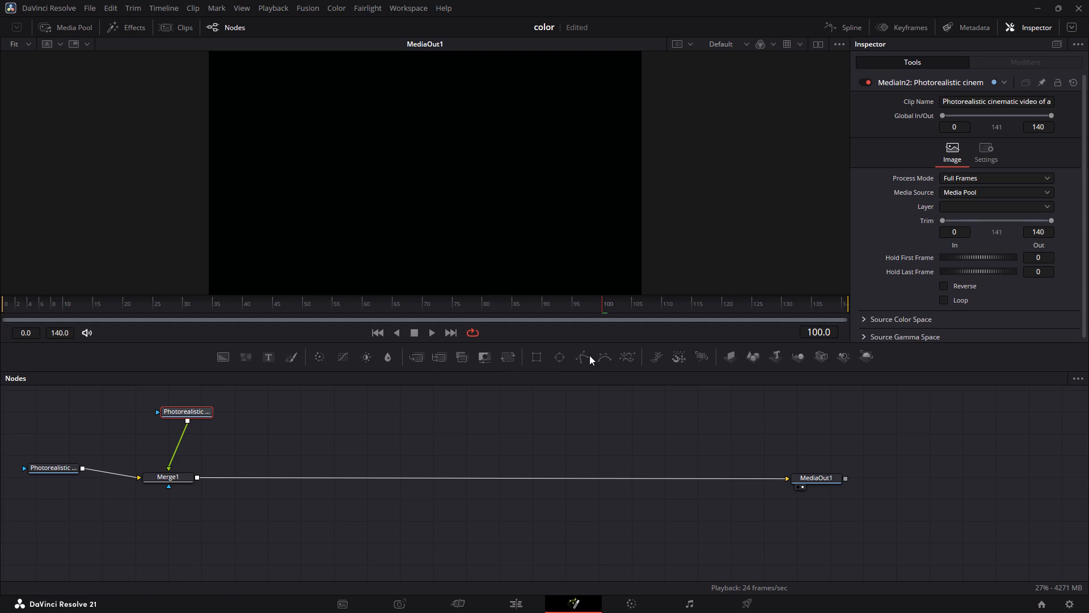
pyautogui.moveTo(537, 356); pyautogui.dragTo(170, 438)
pyautogui.moveTo(170, 438); pyautogui.dragTo(178, 442)
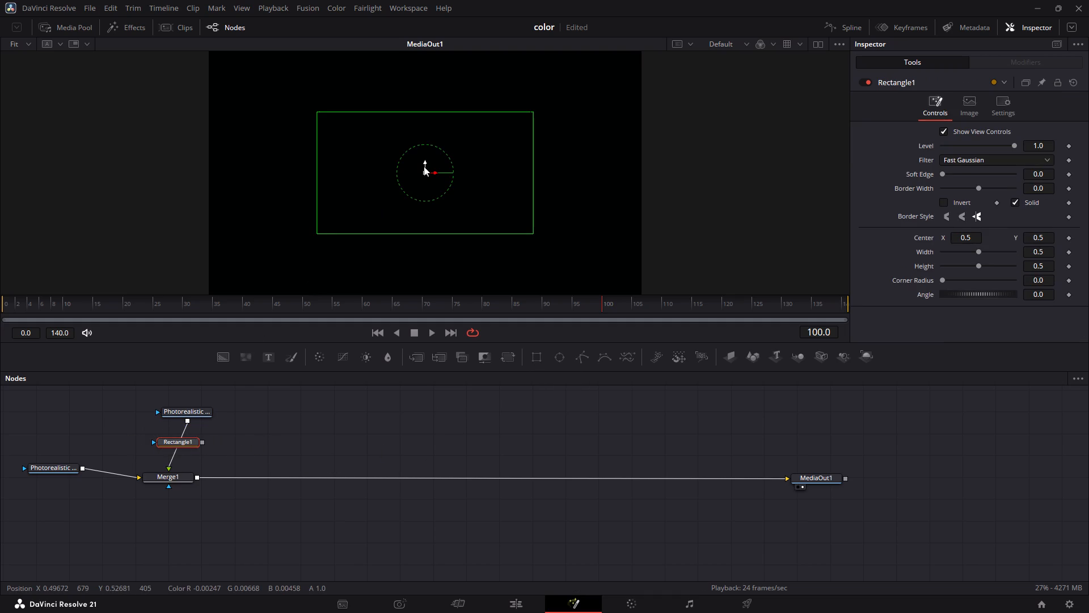
pyautogui.moveTo(424, 222); pyautogui.dragTo(425, 207)
# Play the rendered Photorealistic video from the Resolve Project Backups folder in File Explorer to check its picture.
pyautogui.click(192, 409)
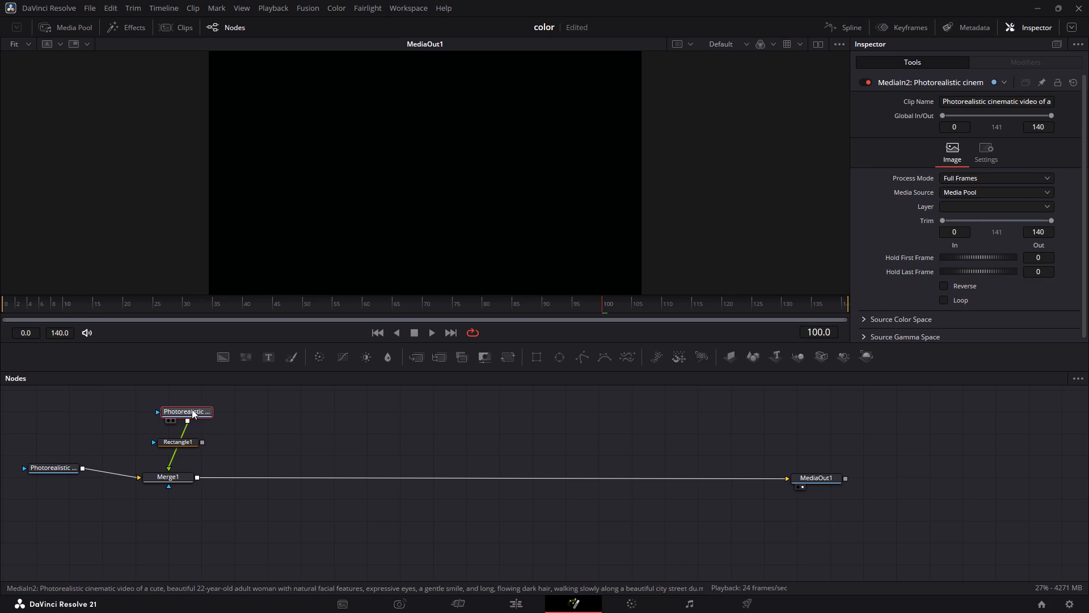
pyautogui.click(609, 601)
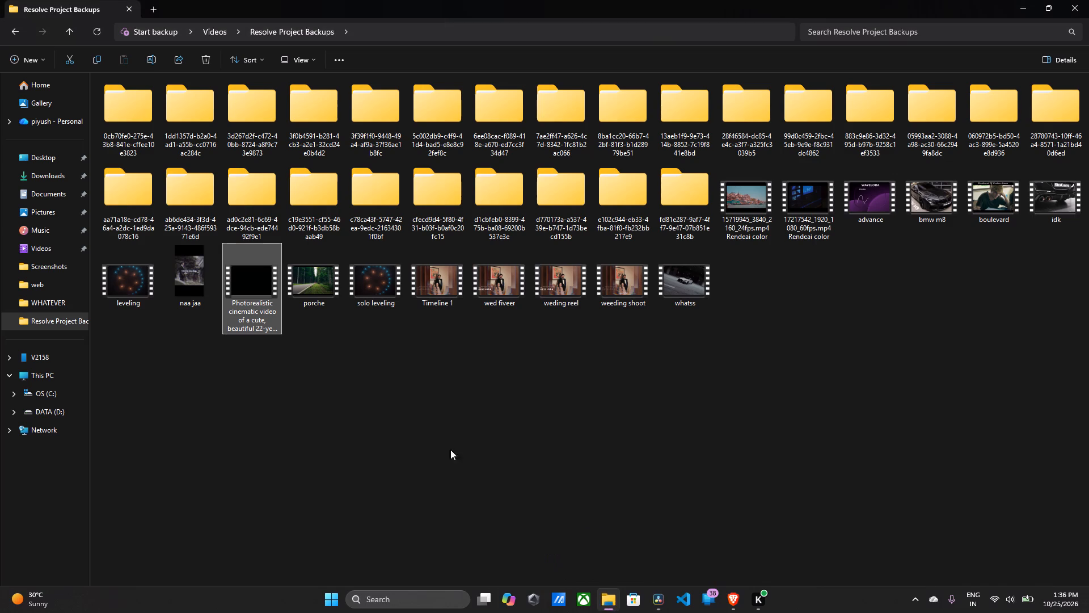
pyautogui.doubleClick(257, 298)
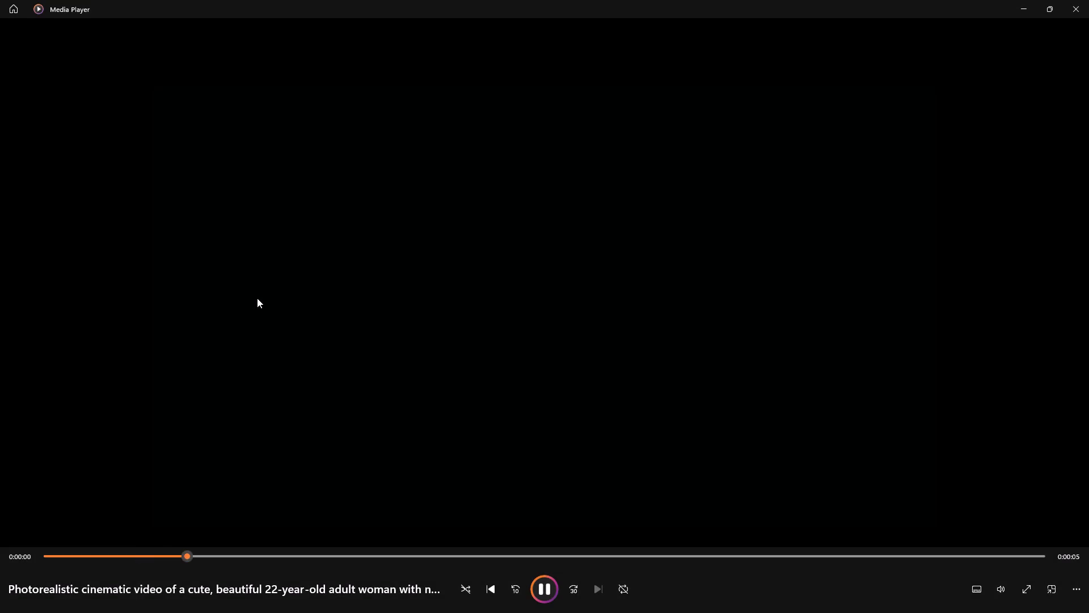
pyautogui.click(1088, 0)
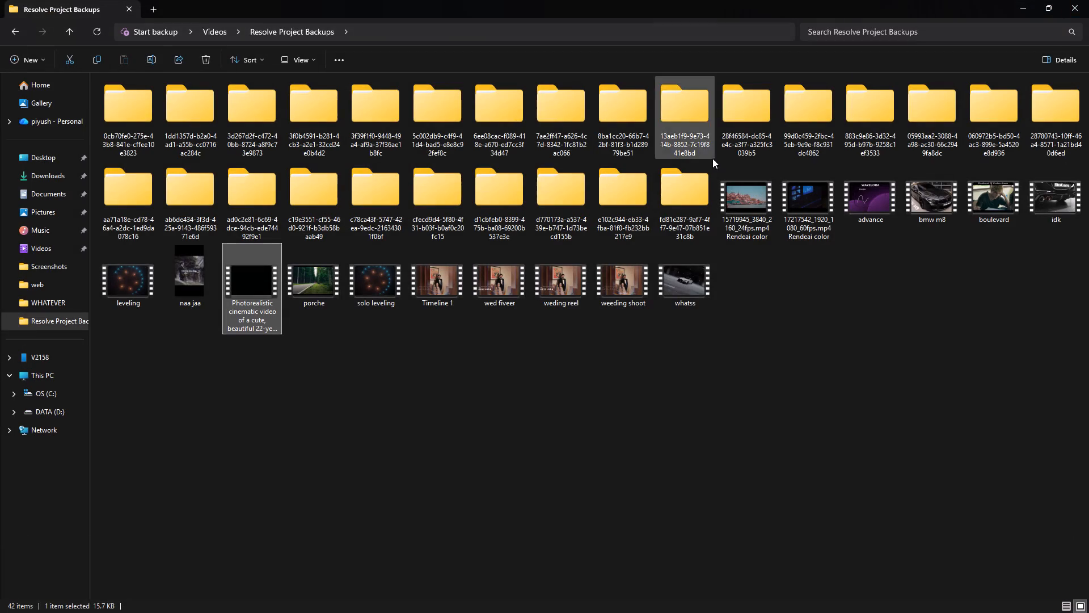
pyautogui.doubleClick(754, 212)
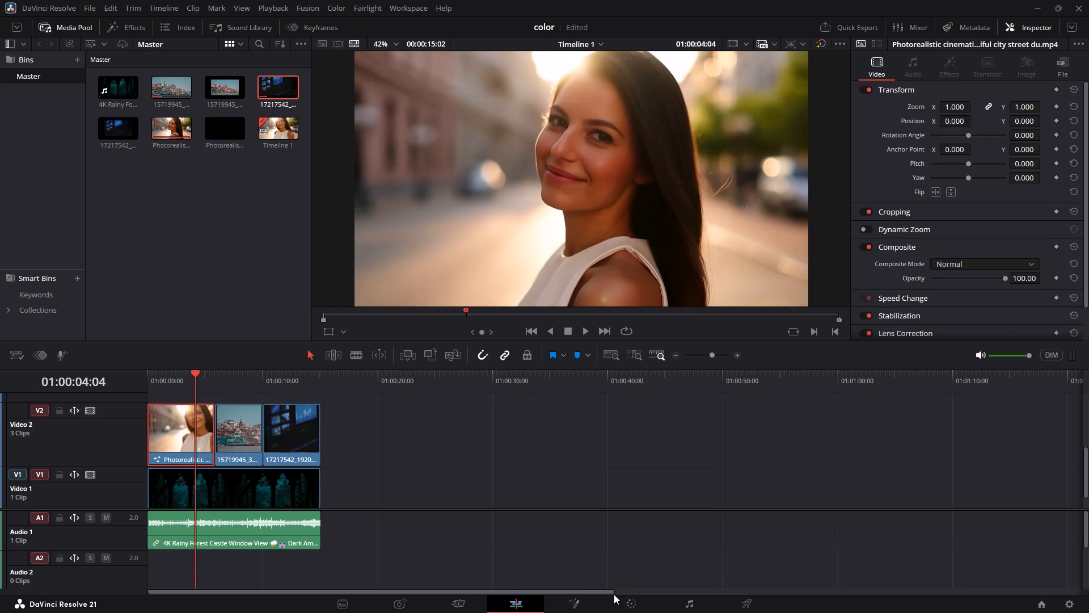
pyautogui.click(621, 596)
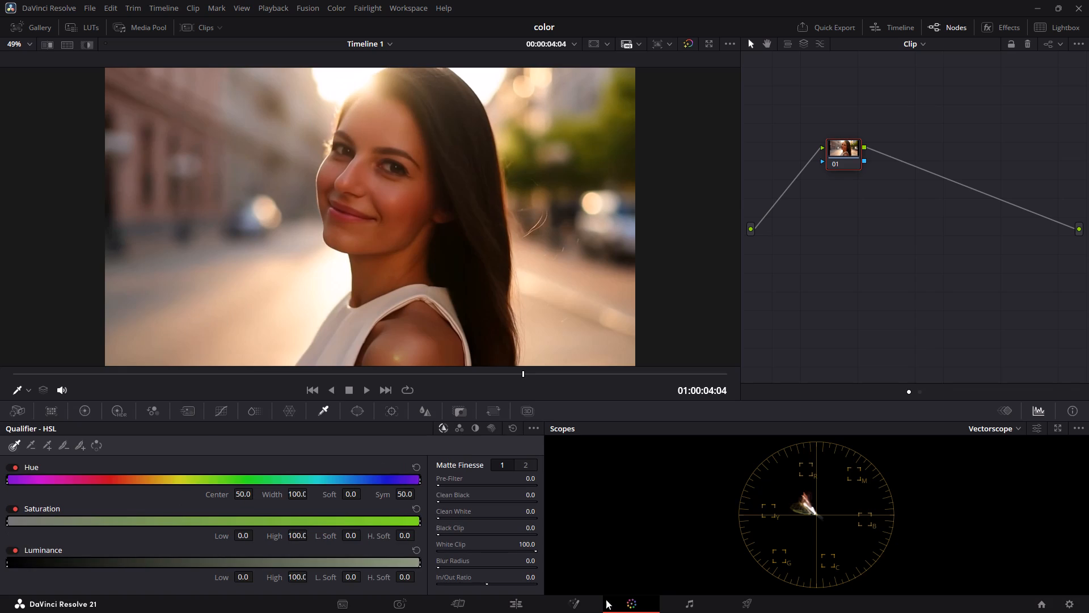
pyautogui.click(522, 603)
pyautogui.click(455, 448)
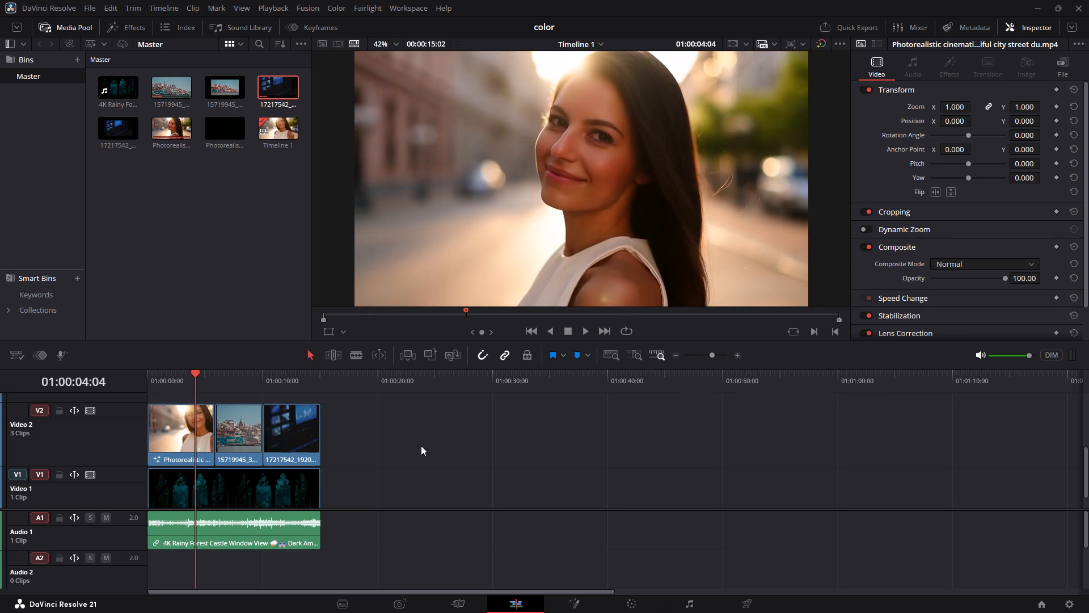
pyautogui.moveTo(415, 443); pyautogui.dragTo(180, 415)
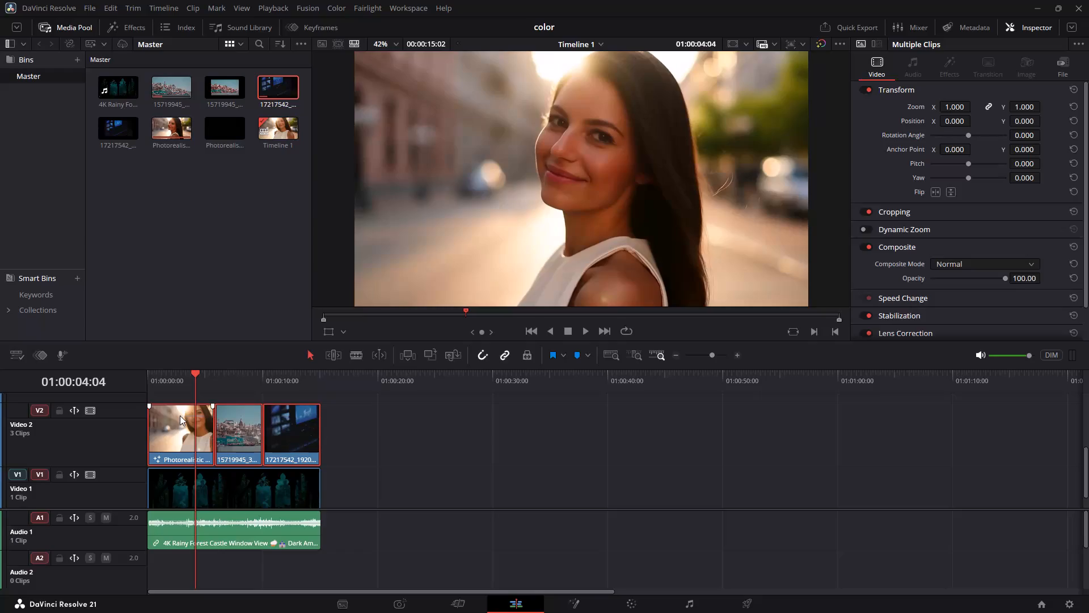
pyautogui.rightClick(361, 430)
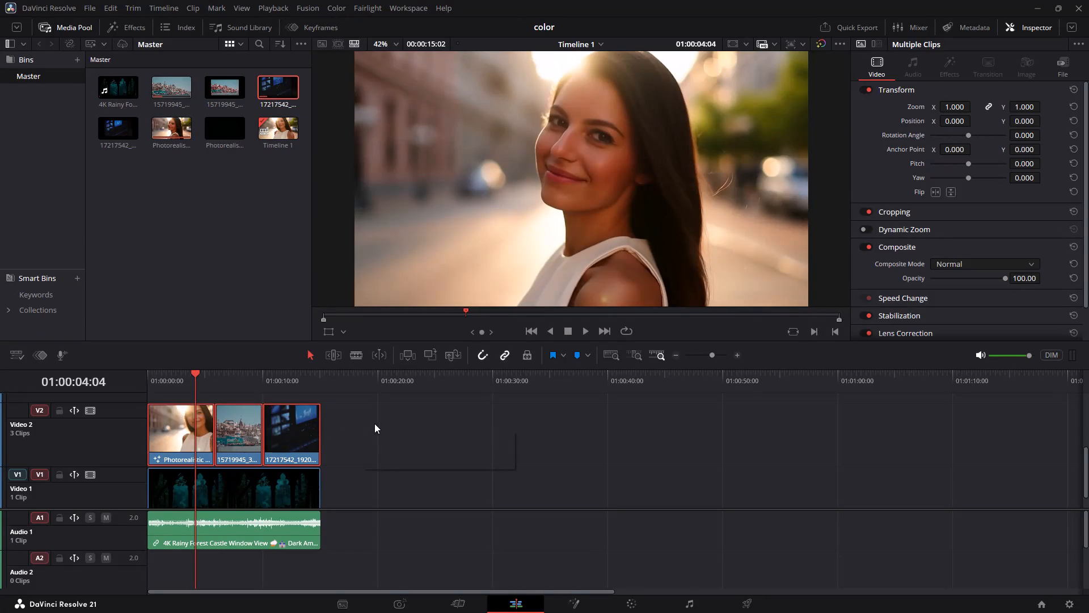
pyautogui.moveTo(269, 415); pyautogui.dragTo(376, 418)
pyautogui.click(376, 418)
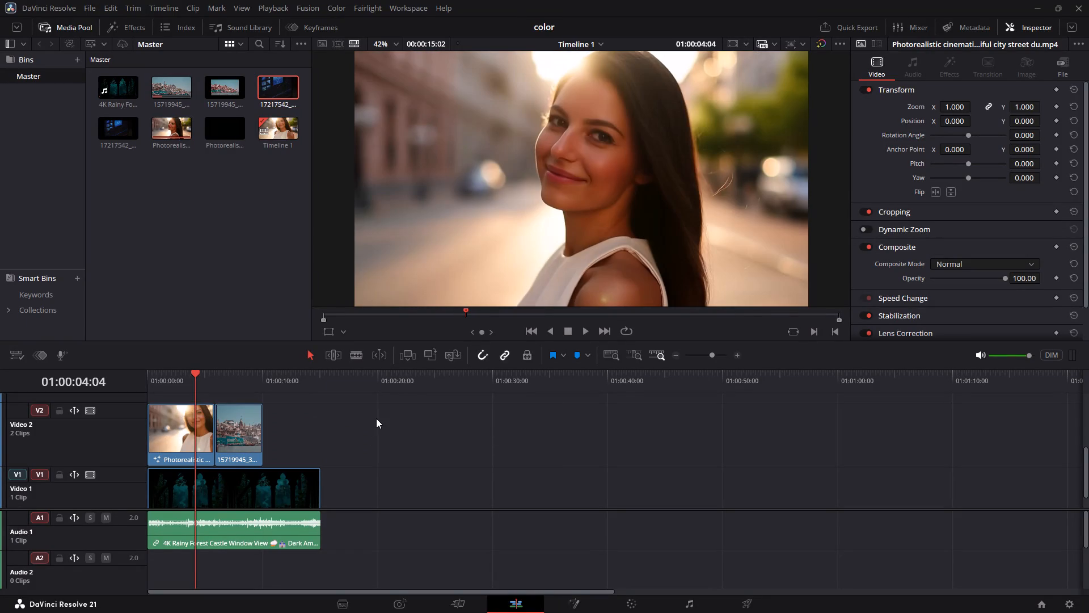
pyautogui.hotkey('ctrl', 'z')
# Render the three Video 2 clips in place as MP4 H.265 with the Rendeai color name suffix, into the Resolve Project Backups folder.
pyautogui.moveTo(376, 418); pyautogui.dragTo(188, 449)
pyautogui.scroll(-2, 188, 449)
pyautogui.rightClick(227, 419)
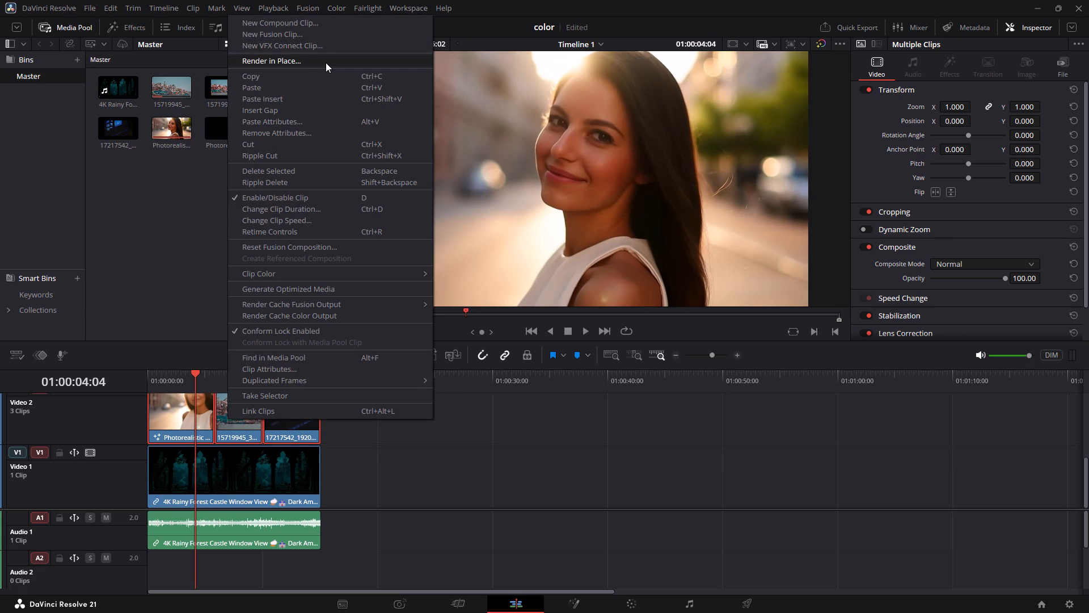
pyautogui.click(326, 62)
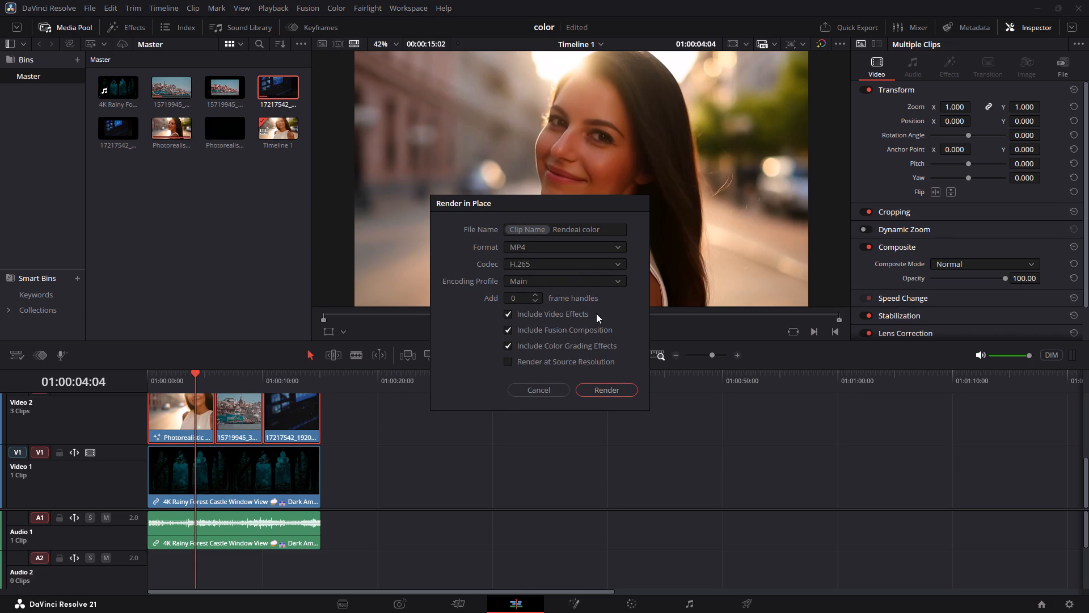
pyautogui.click(597, 387)
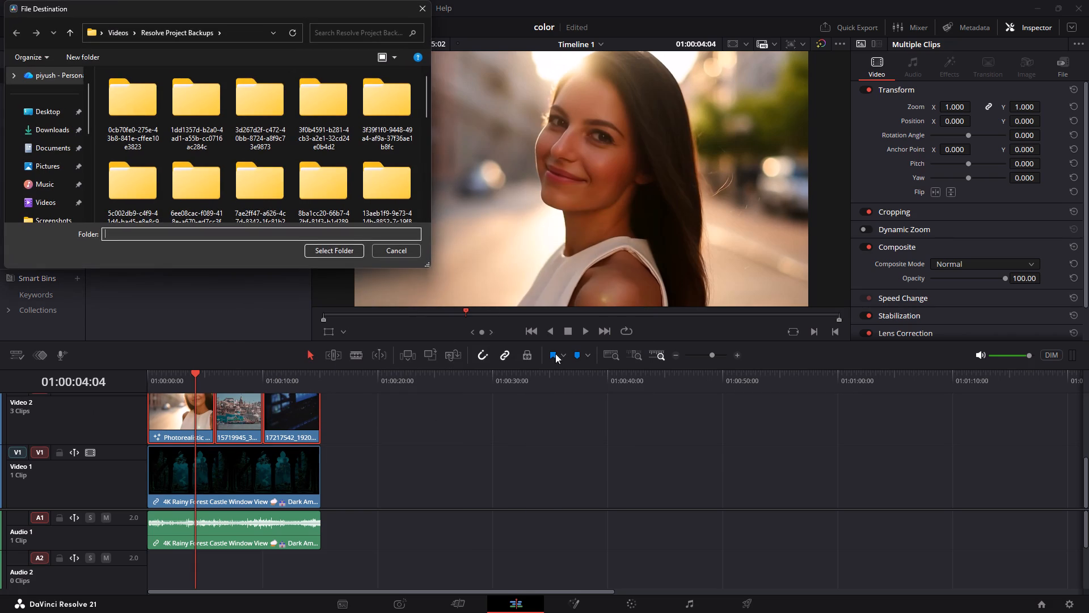
pyautogui.click(352, 253)
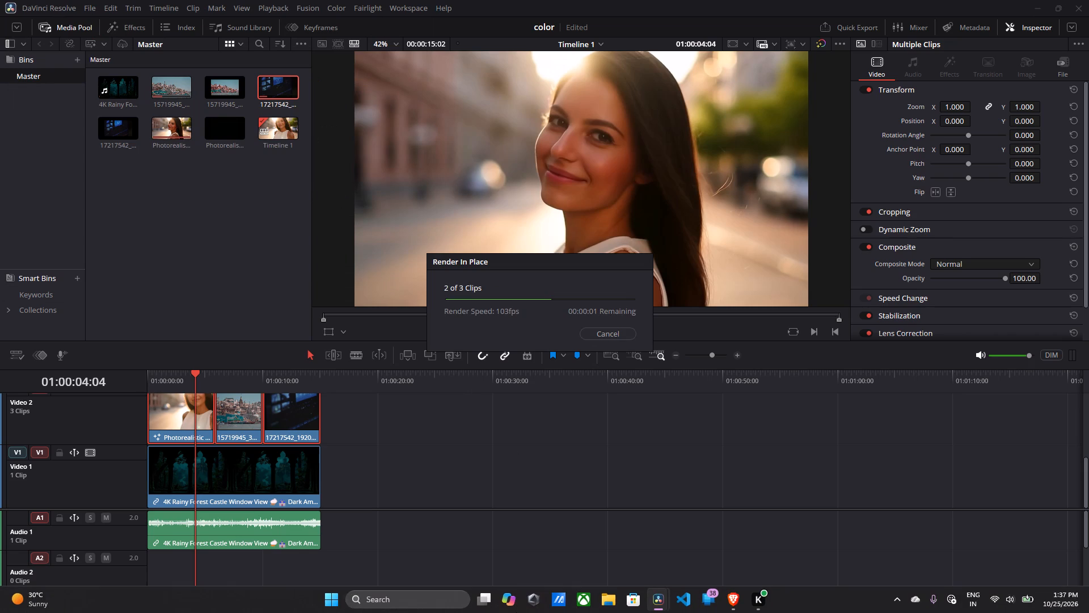
# In File Explorer's Resolve Project Backups folder, delete the older Rendeai color renders: the black Photorealistic video, the 15719945 video and the 17217542 video.
pyautogui.click(613, 597)
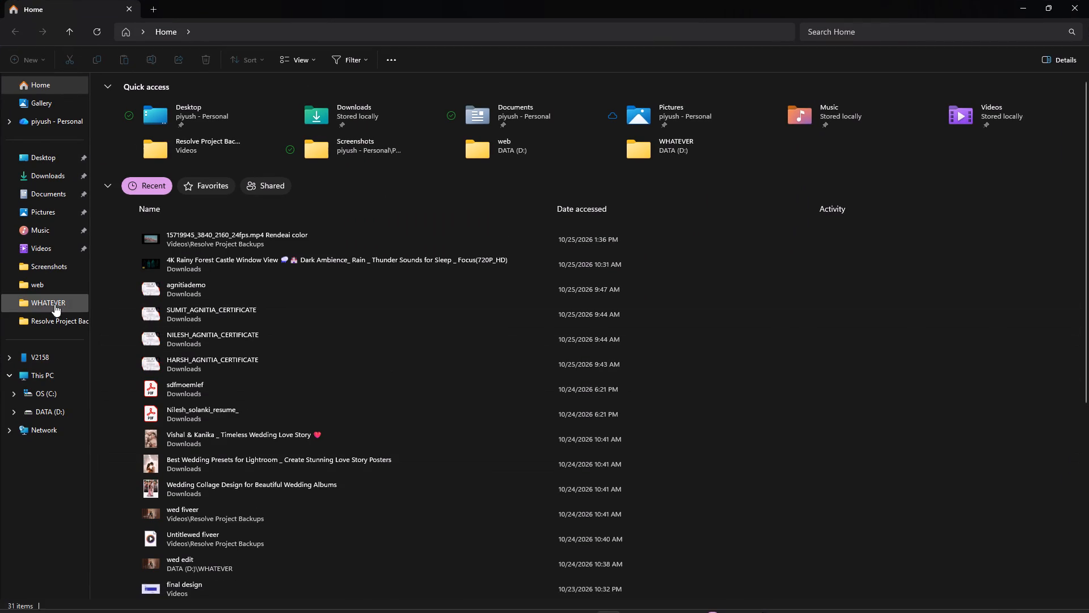
pyautogui.click(45, 316)
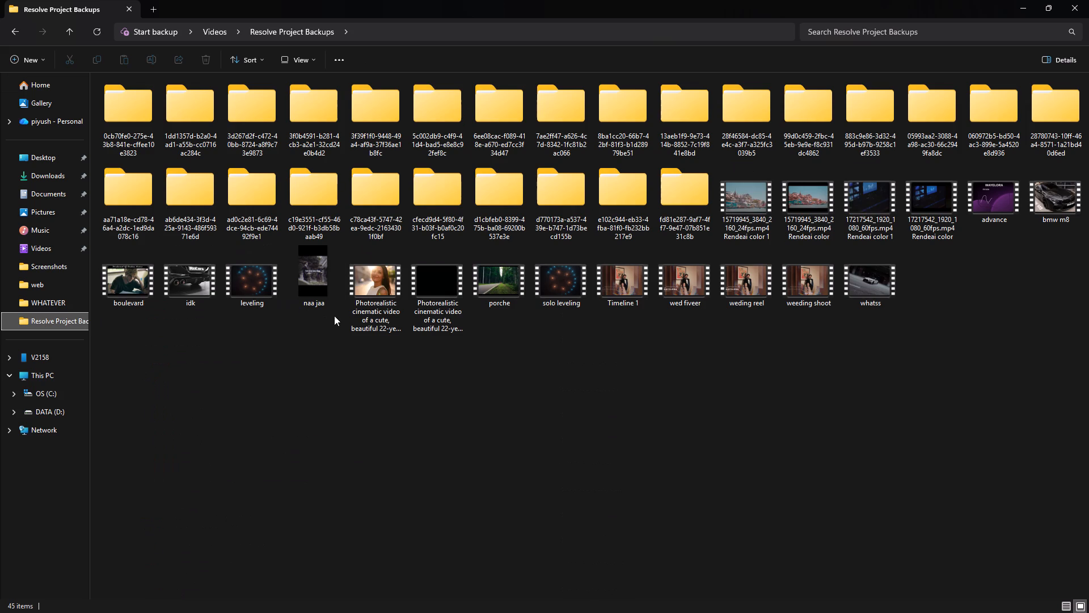
pyautogui.click(441, 288)
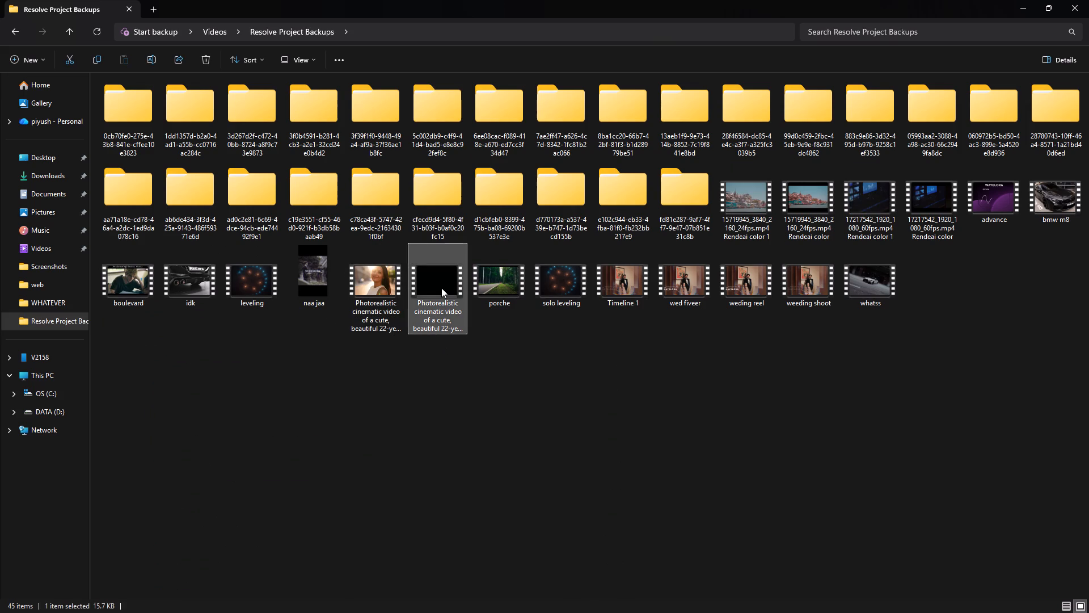
pyautogui.press('Delete')
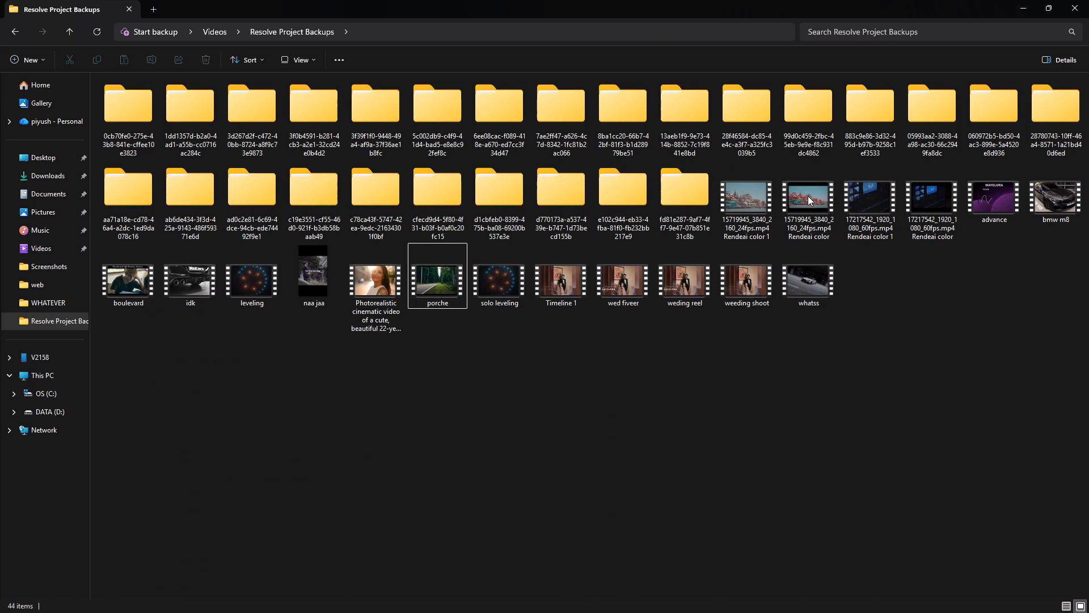
pyautogui.click(812, 196)
pyautogui.press('Delete')
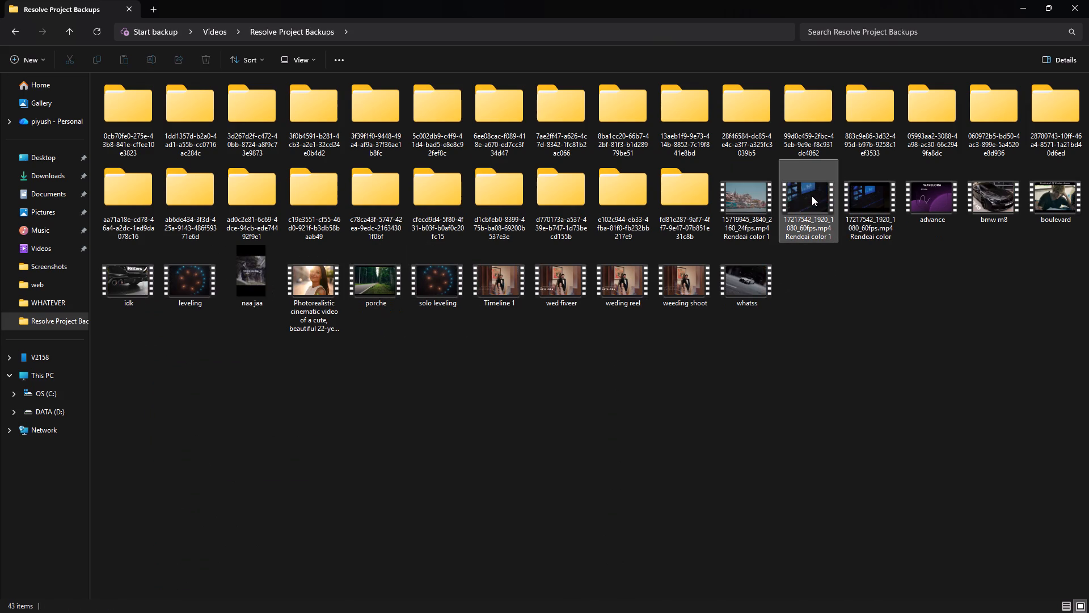
pyautogui.click(845, 201)
pyautogui.press('Delete')
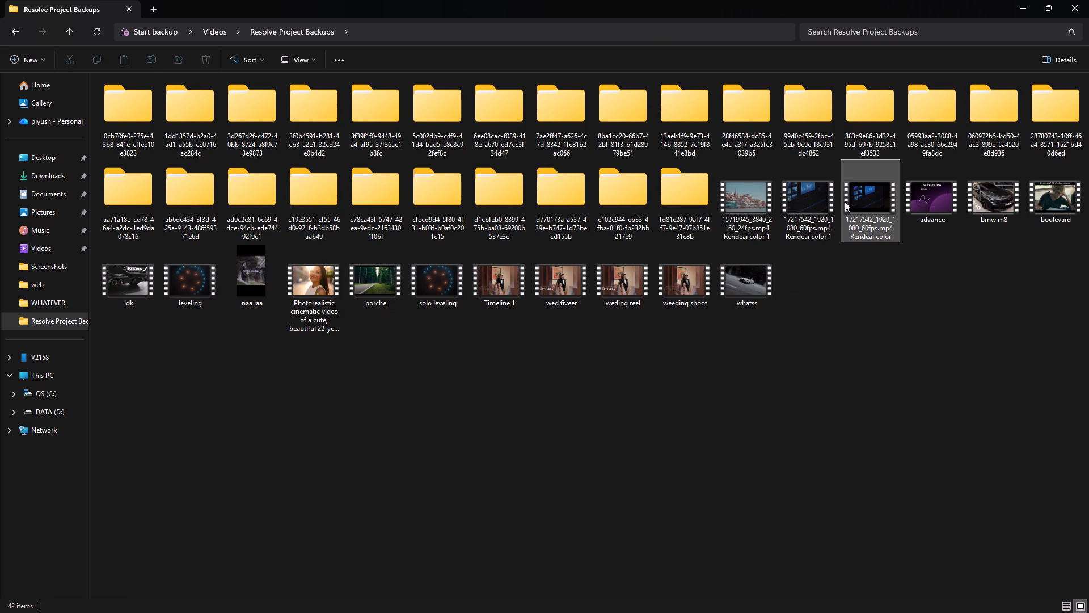
pyautogui.click(1025, 0)
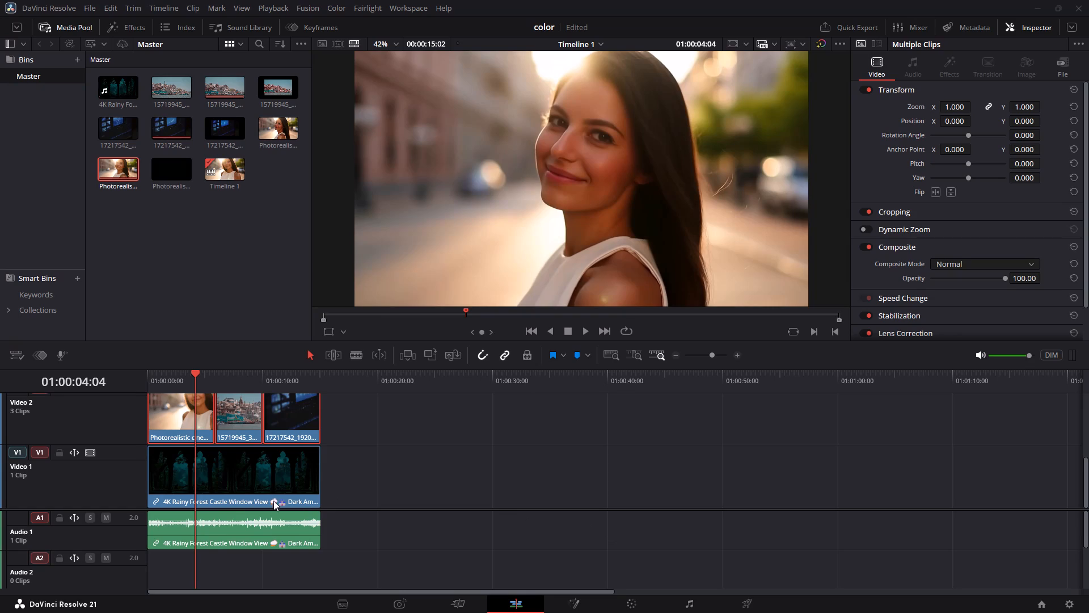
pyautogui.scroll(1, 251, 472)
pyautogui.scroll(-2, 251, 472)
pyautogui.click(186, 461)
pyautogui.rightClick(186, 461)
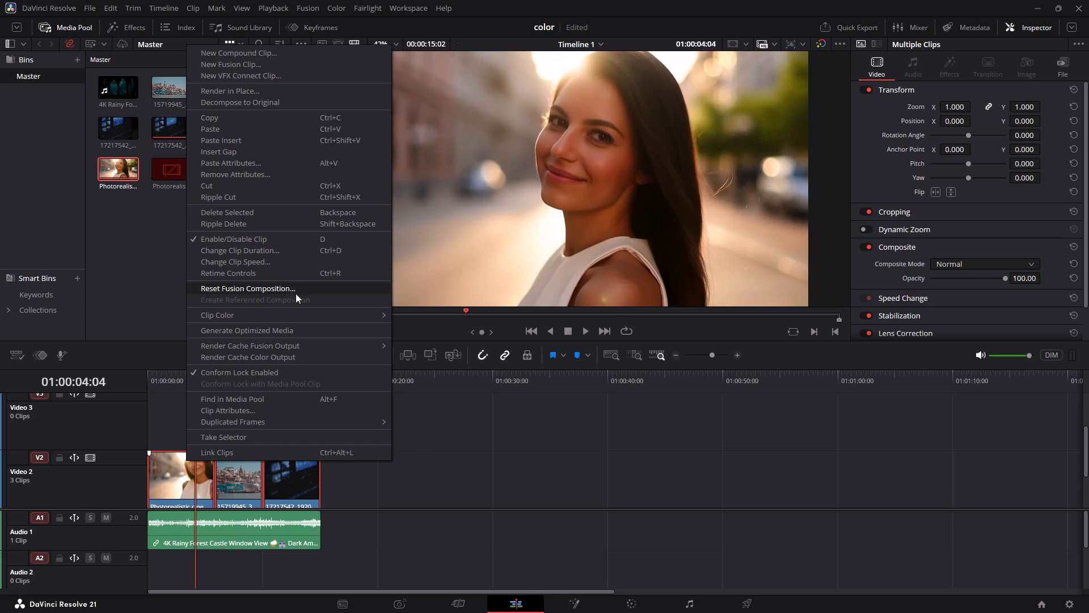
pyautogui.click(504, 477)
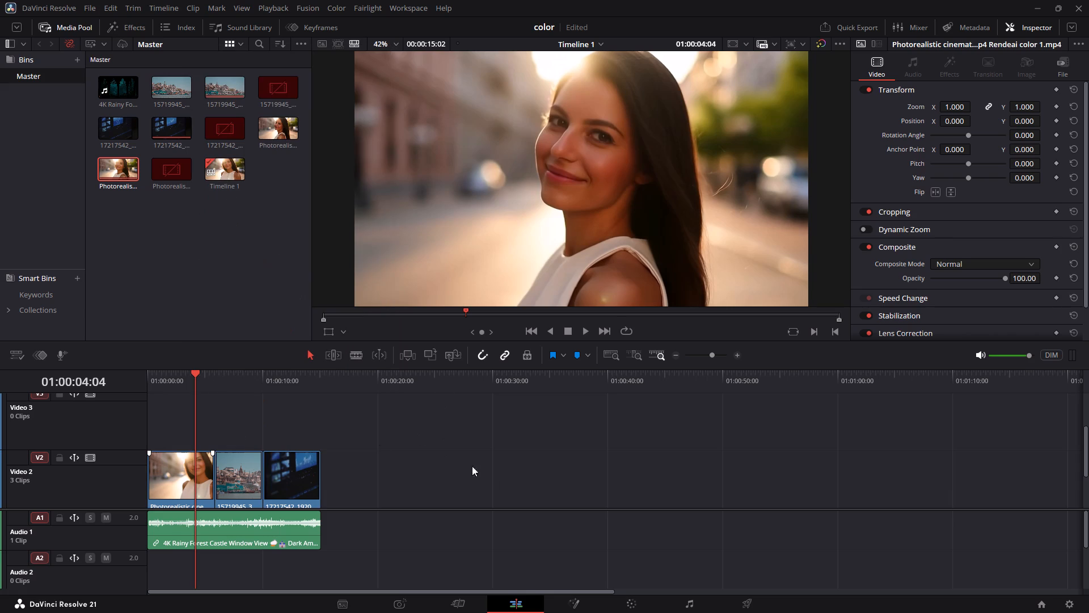
# Browse the LUT library on the Color page and apply the DJI LUT DJI_Phantom3_DLOG2sRGB_Improv to the Photorealistic clip.
pyautogui.moveTo(362, 459); pyautogui.dragTo(163, 488)
pyautogui.click(163, 488)
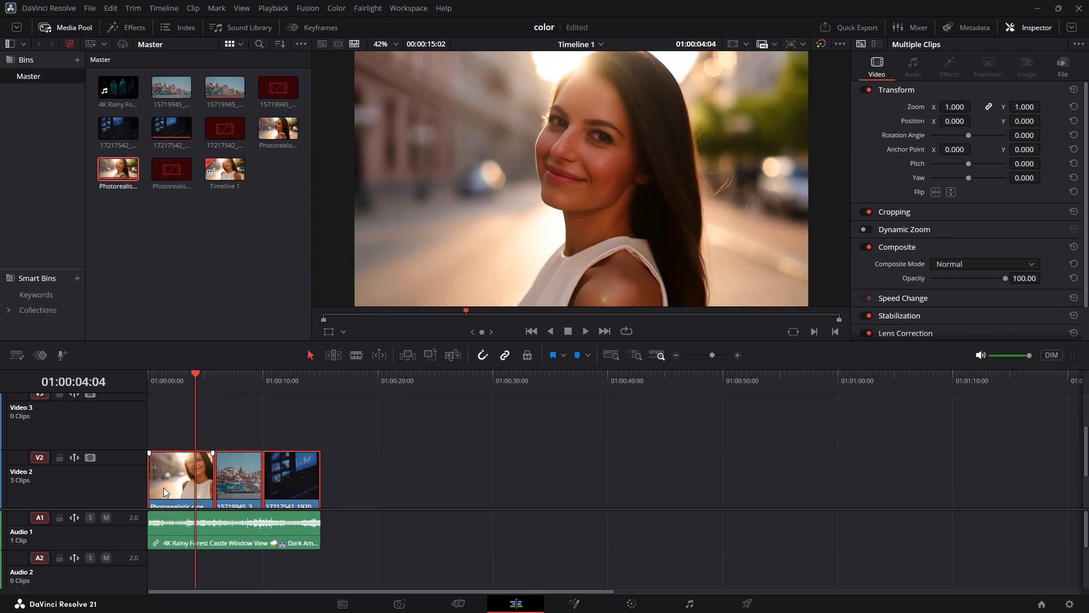
pyautogui.click(626, 603)
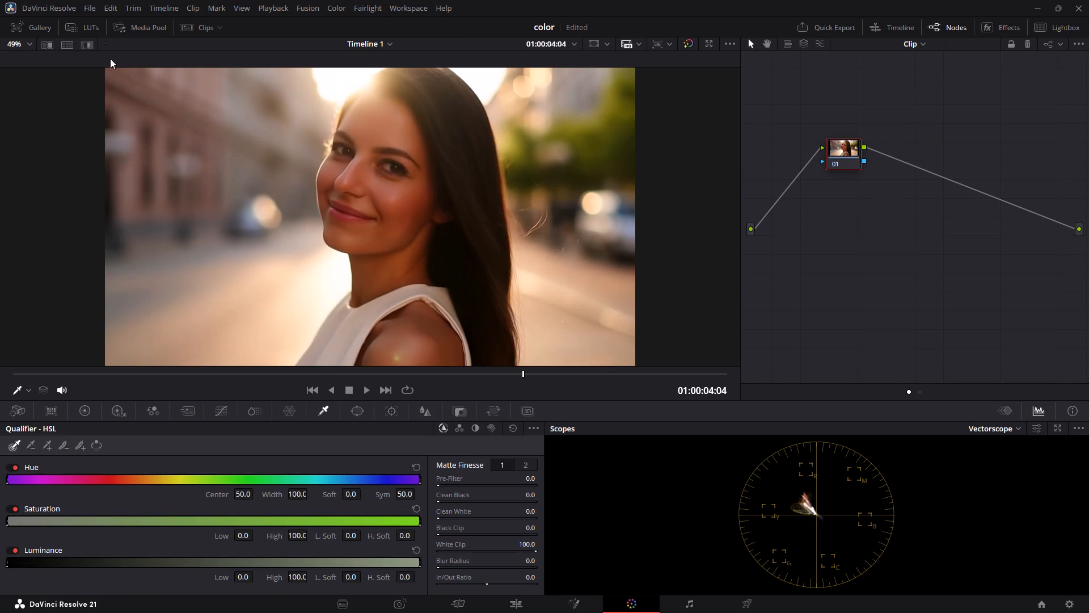
pyautogui.click(90, 27)
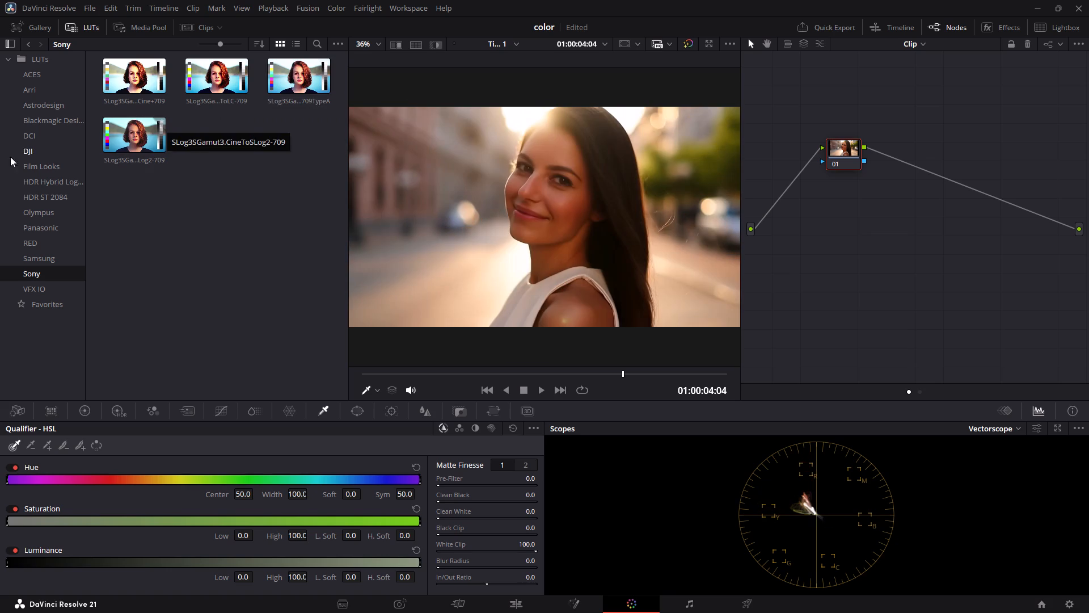
pyautogui.click(46, 262)
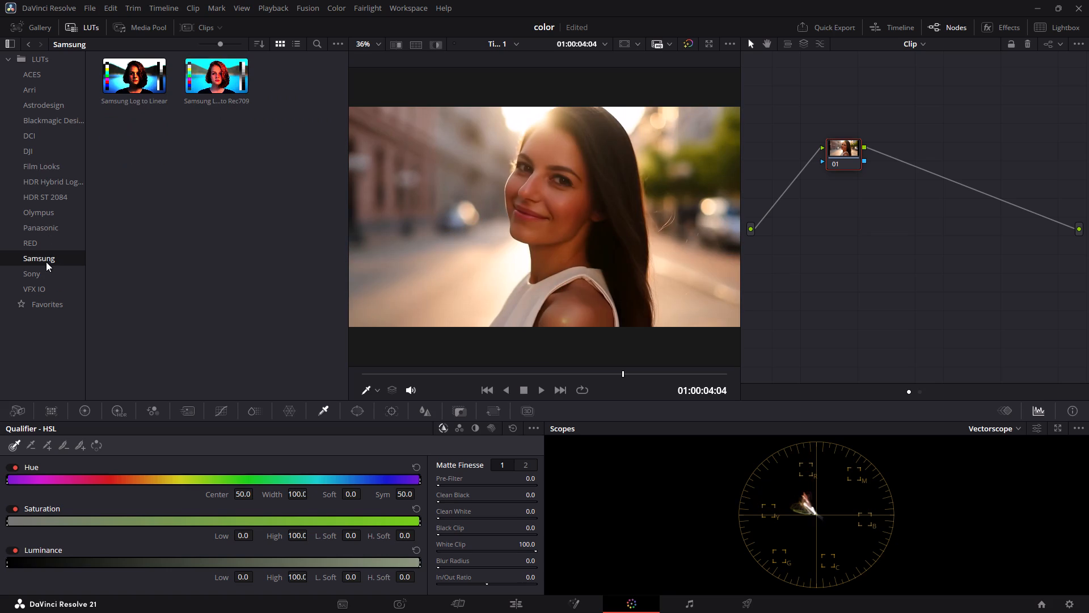
pyautogui.click(31, 233)
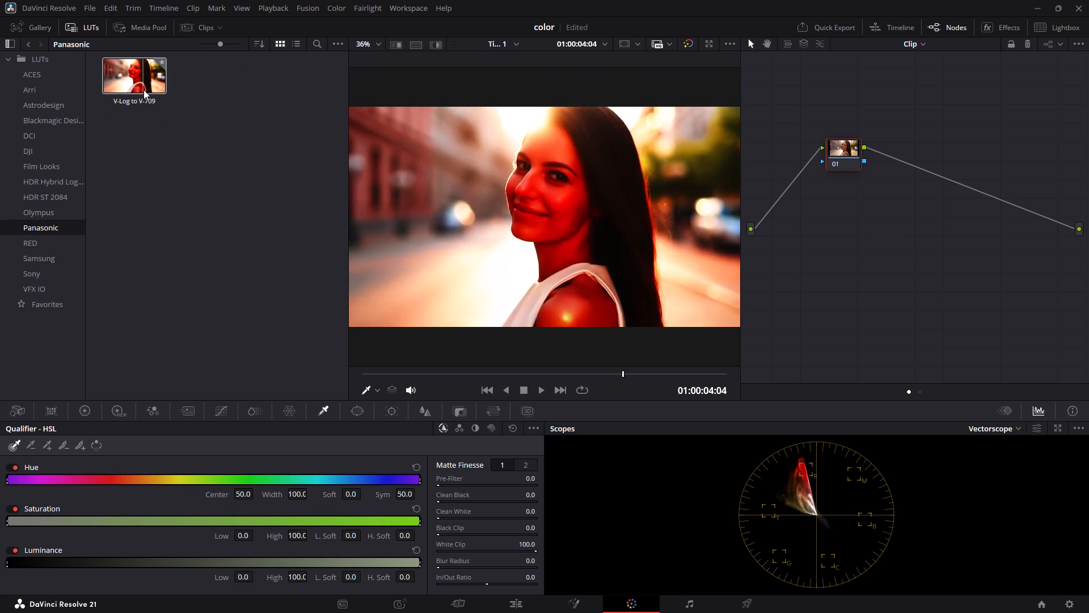
pyautogui.click(41, 152)
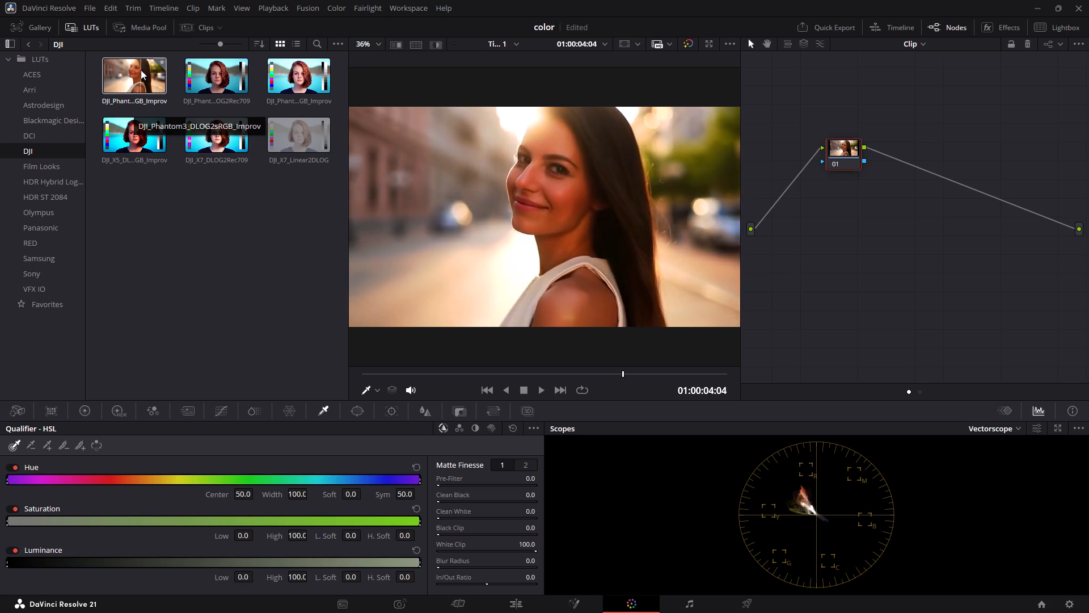
pyautogui.moveTo(157, 70); pyautogui.dragTo(630, 176)
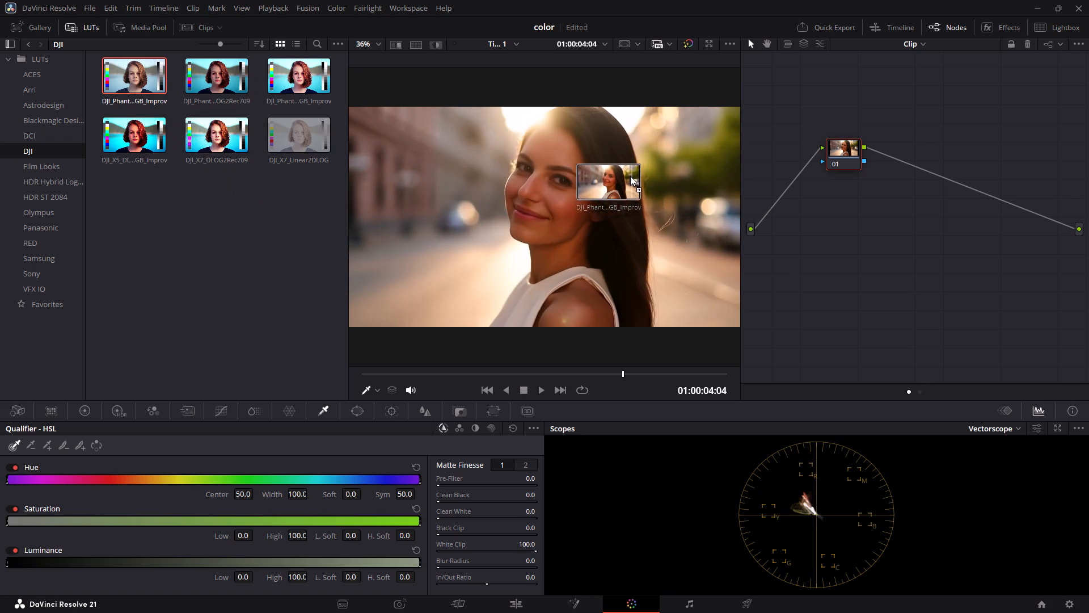
# Apply the DJI_Phantom3_DLOG2sRGB_Improv LUT to node 01 of the Photorealistic clip.
pyautogui.moveTo(630, 176); pyautogui.dragTo(852, 130)
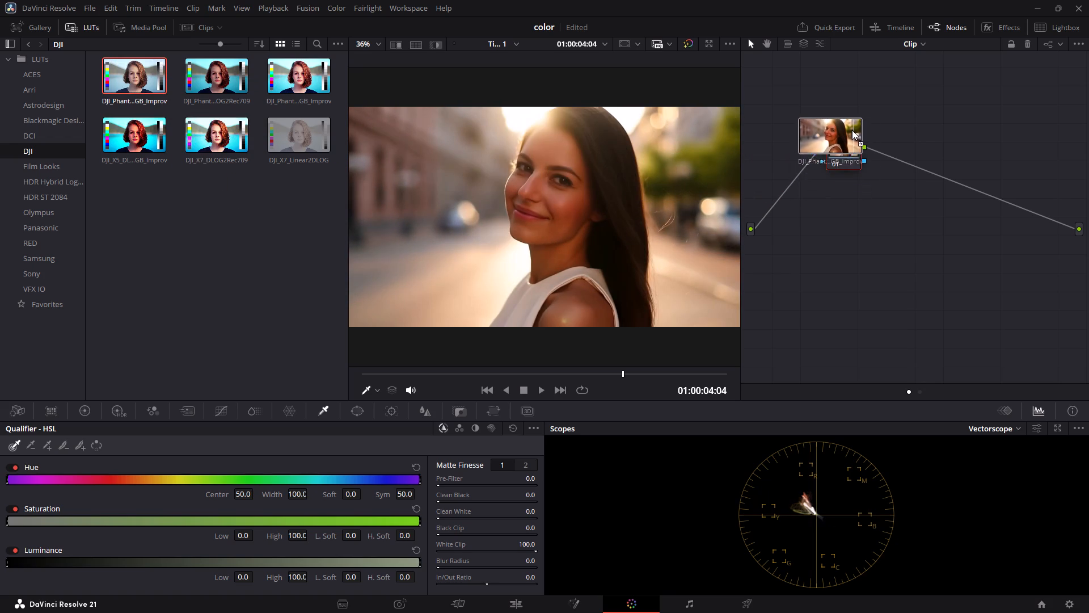
pyautogui.moveTo(852, 130); pyautogui.dragTo(868, 142)
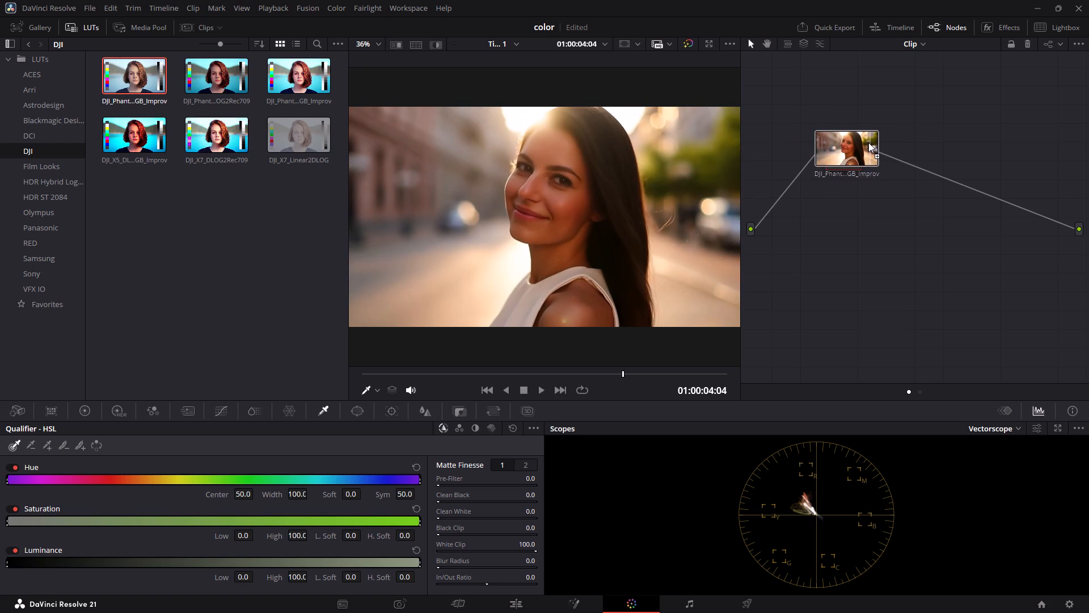
pyautogui.moveTo(868, 142); pyautogui.dragTo(864, 145)
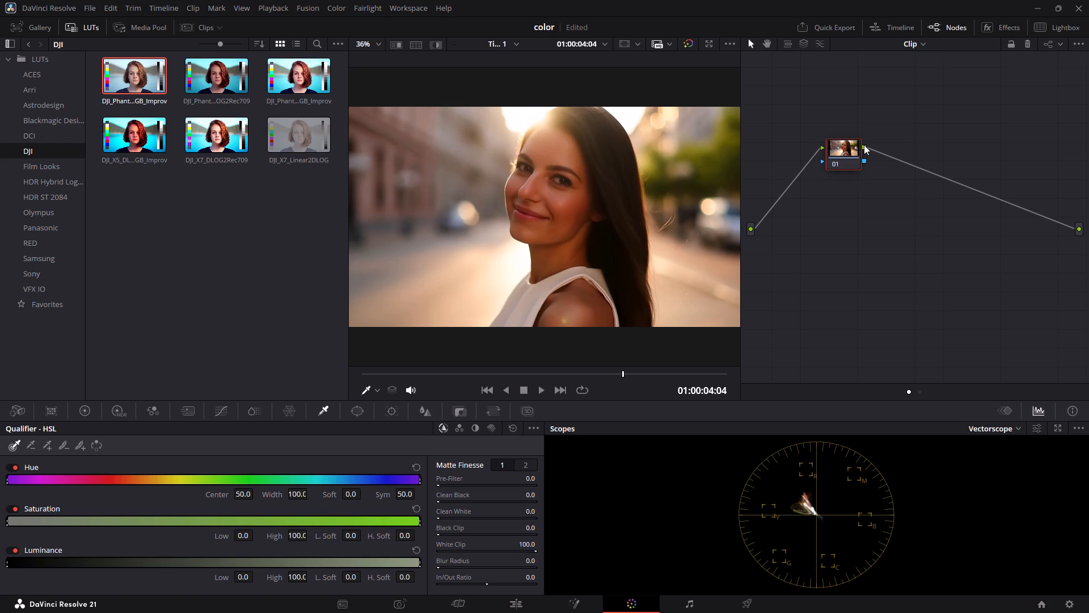
pyautogui.moveTo(132, 79); pyautogui.dragTo(808, 95)
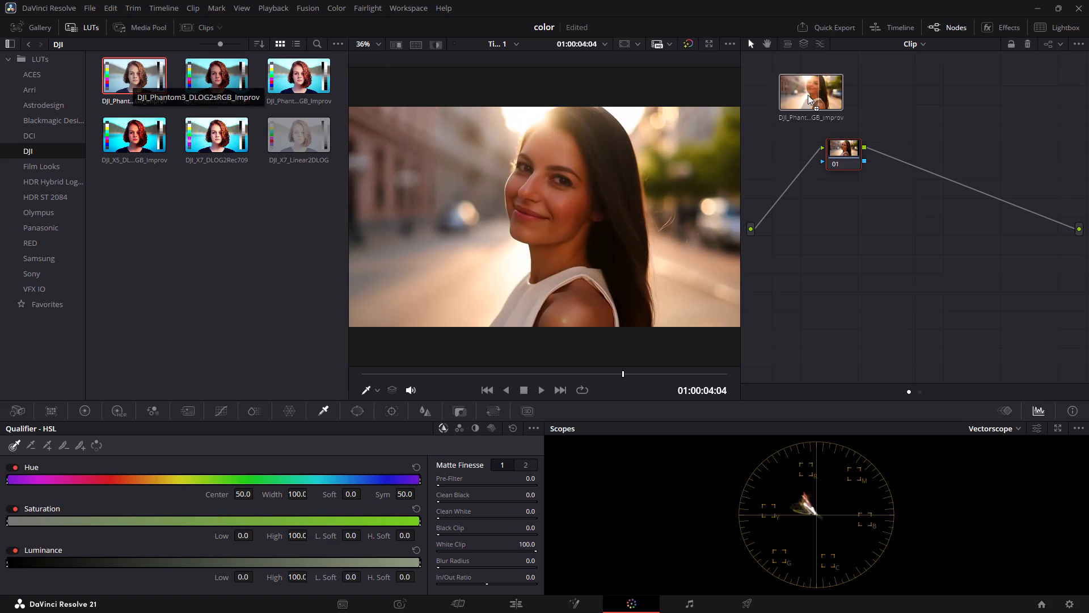
pyautogui.moveTo(808, 95); pyautogui.dragTo(834, 156)
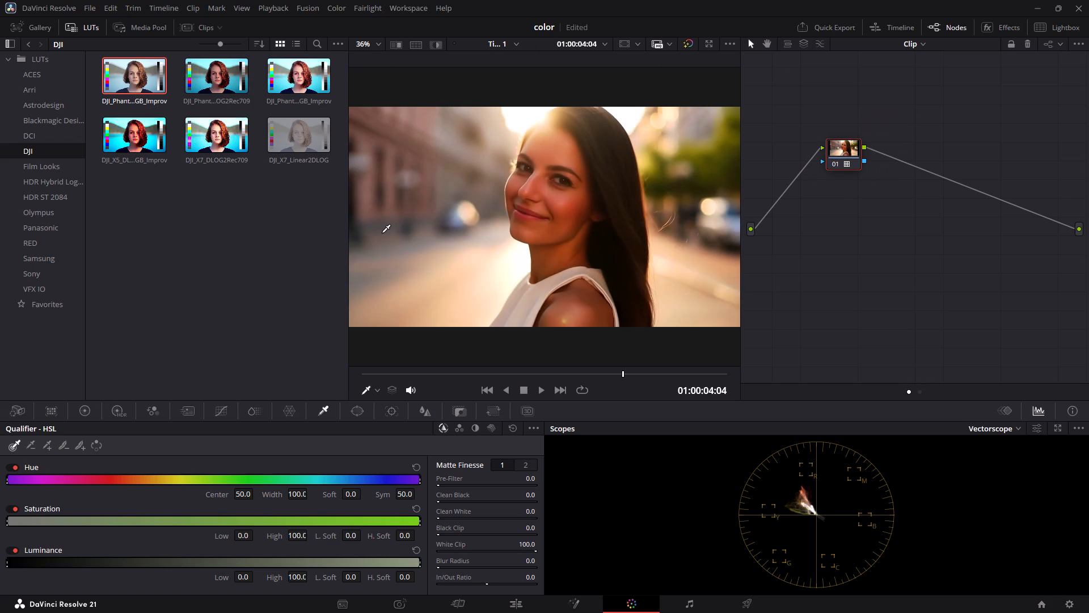
# Move on to the riverside city clip and apply the DJI_X5_DLOG2sRGB_Improv LUT to its node 01.
pyautogui.press('space')
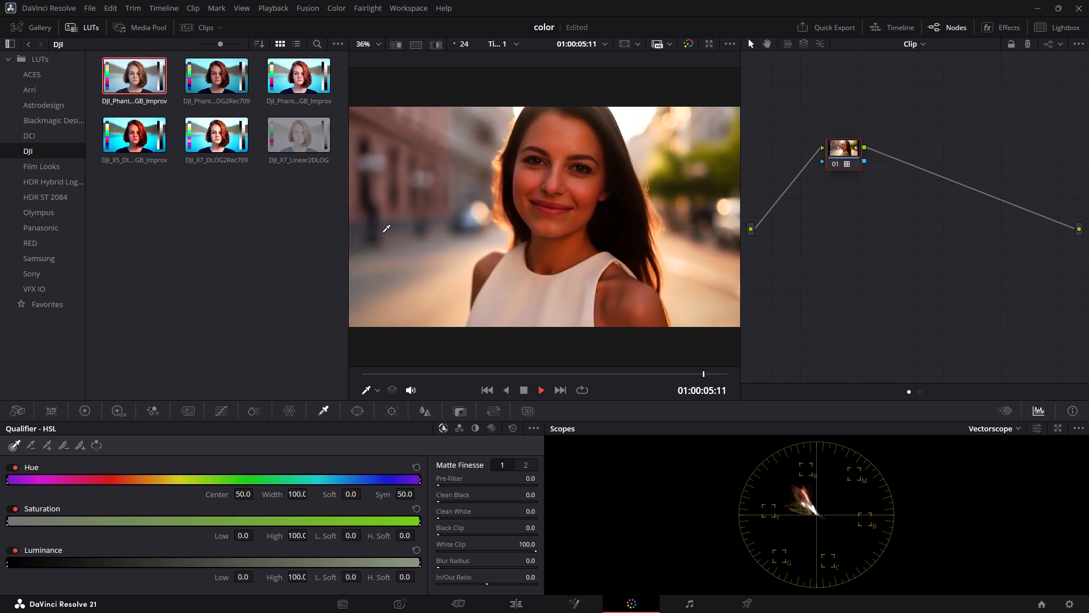
pyautogui.press('space')
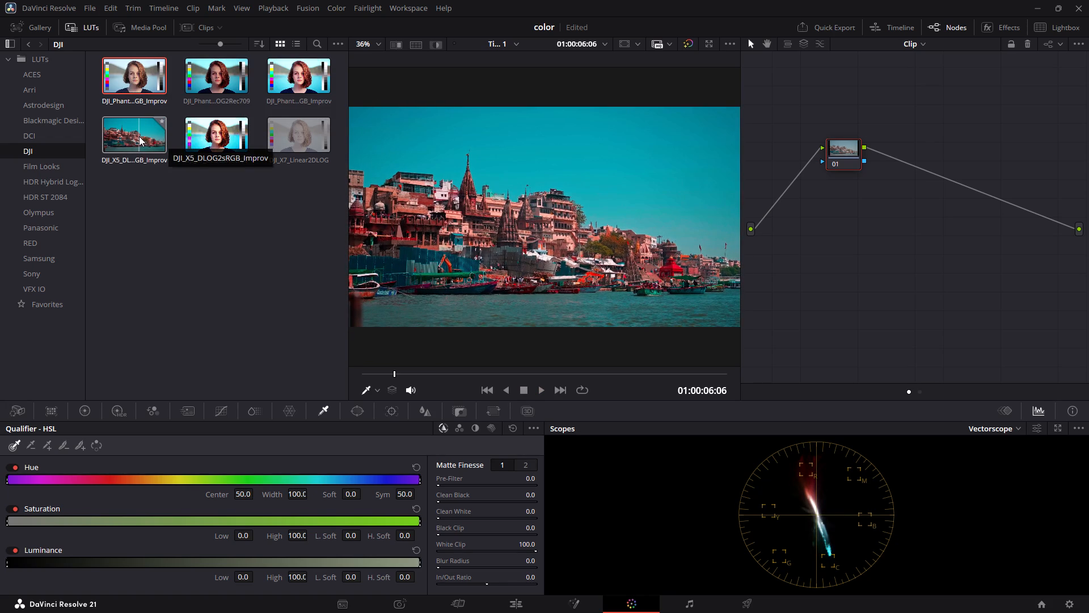
pyautogui.moveTo(139, 136); pyautogui.dragTo(565, 41)
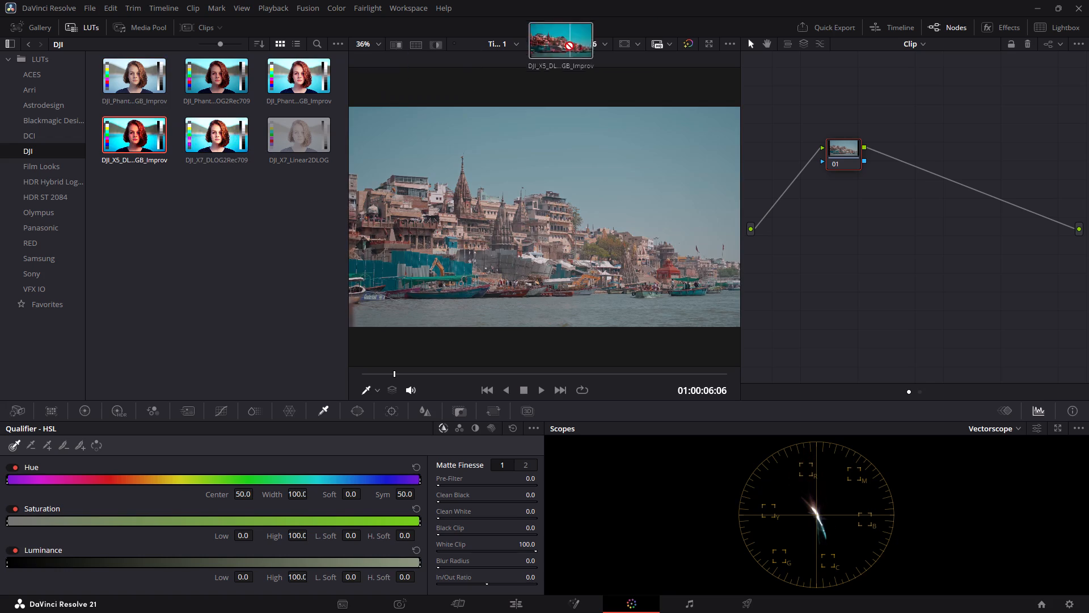
pyautogui.moveTo(565, 41); pyautogui.dragTo(855, 146)
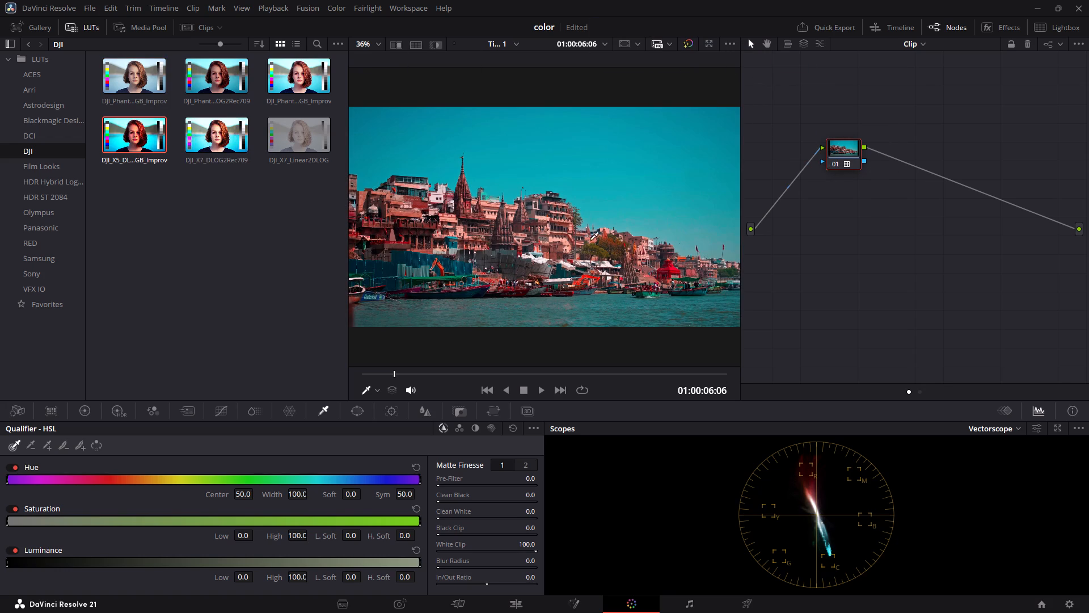
# Move on to the dark monitor clip and apply the Blackmagic 4.6K Film to Video v3 LUT to its node 01.
pyautogui.press('space')
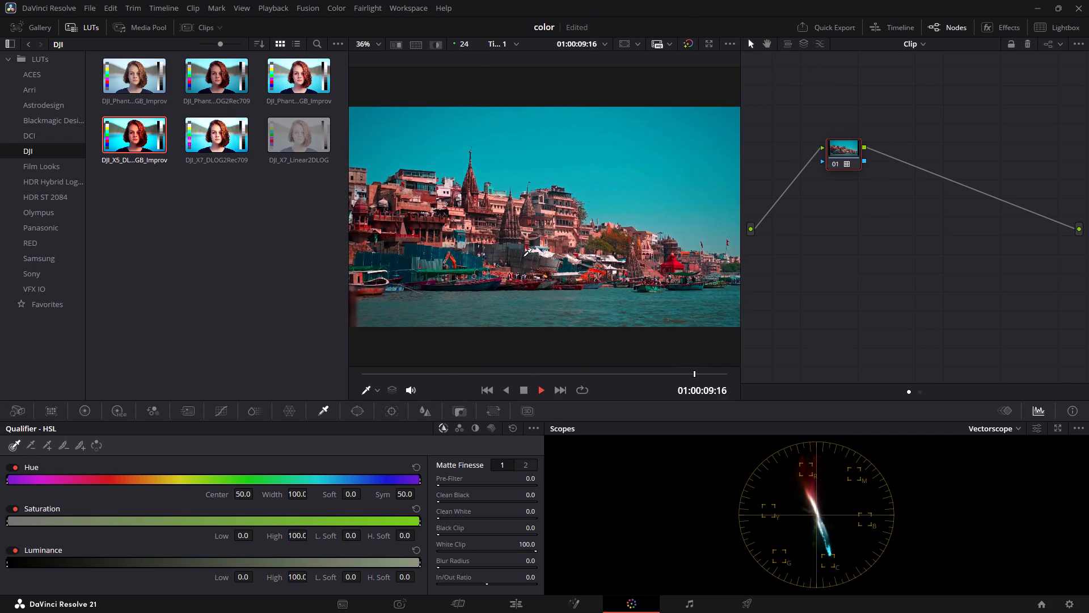
pyautogui.press('space')
pyautogui.press('space')
pyautogui.press('space')
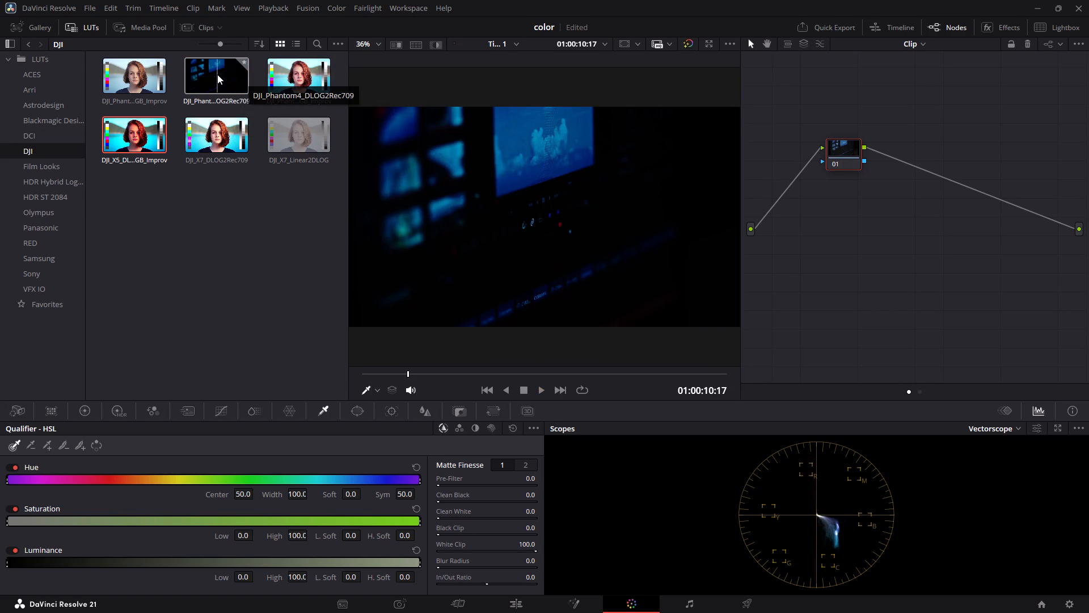
pyautogui.click(36, 258)
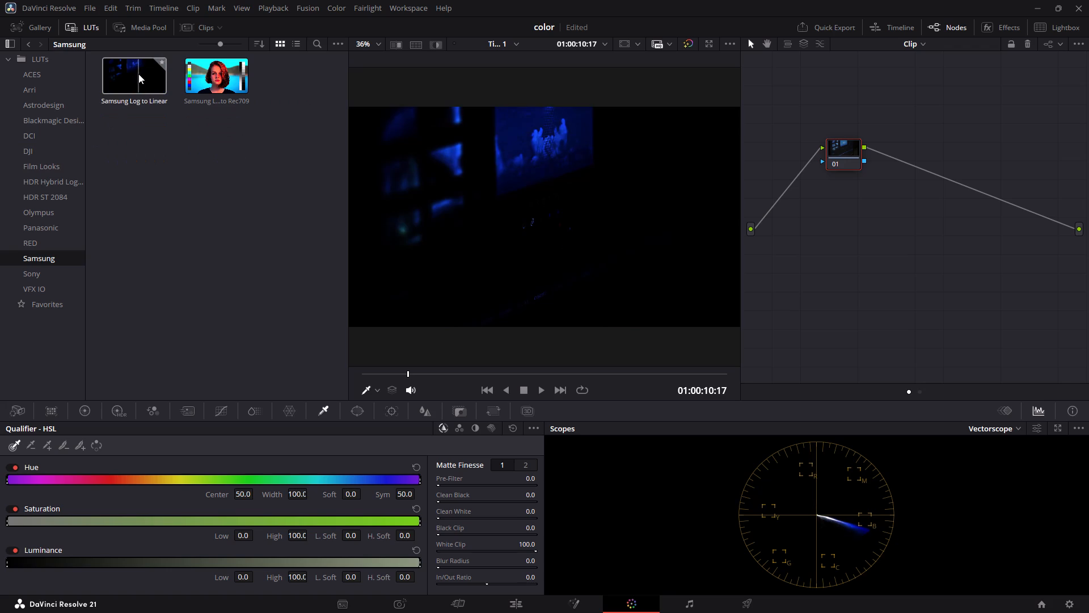
pyautogui.click(53, 272)
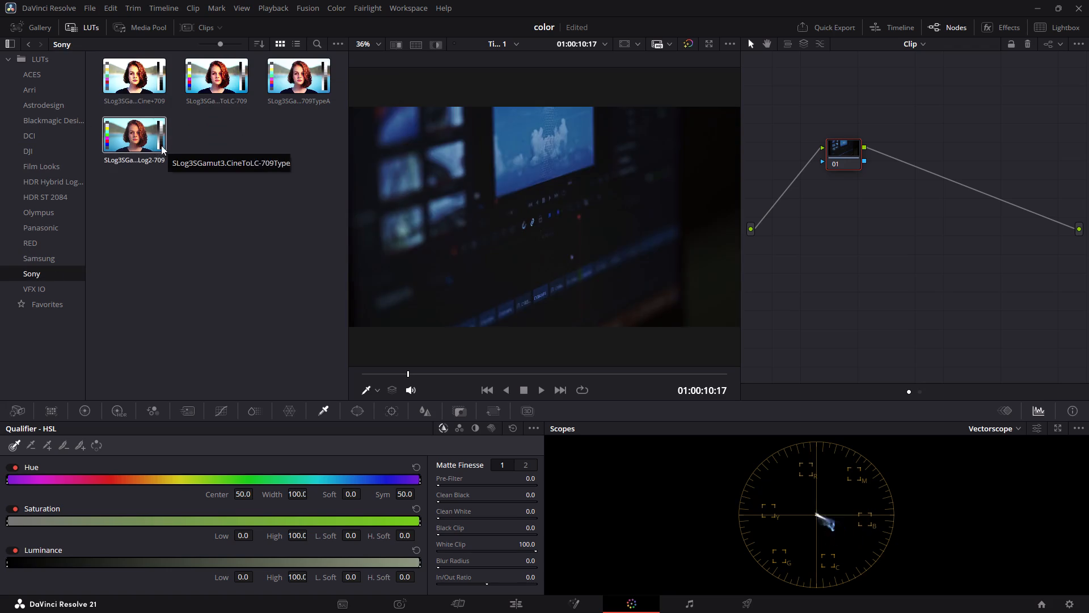
pyautogui.click(45, 144)
pyautogui.click(53, 114)
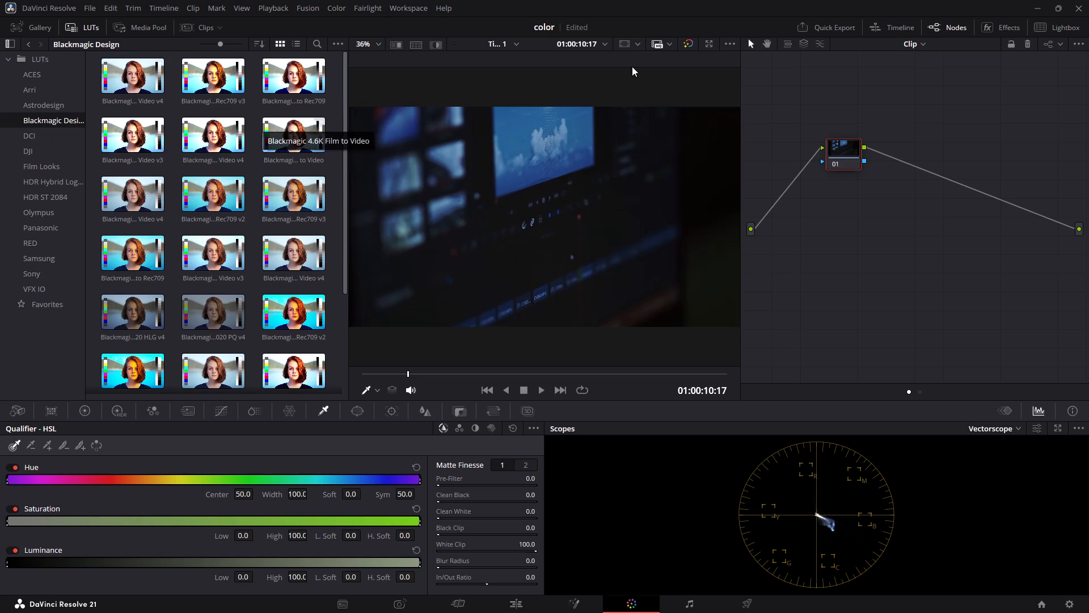
pyautogui.moveTo(136, 133); pyautogui.dragTo(307, 140)
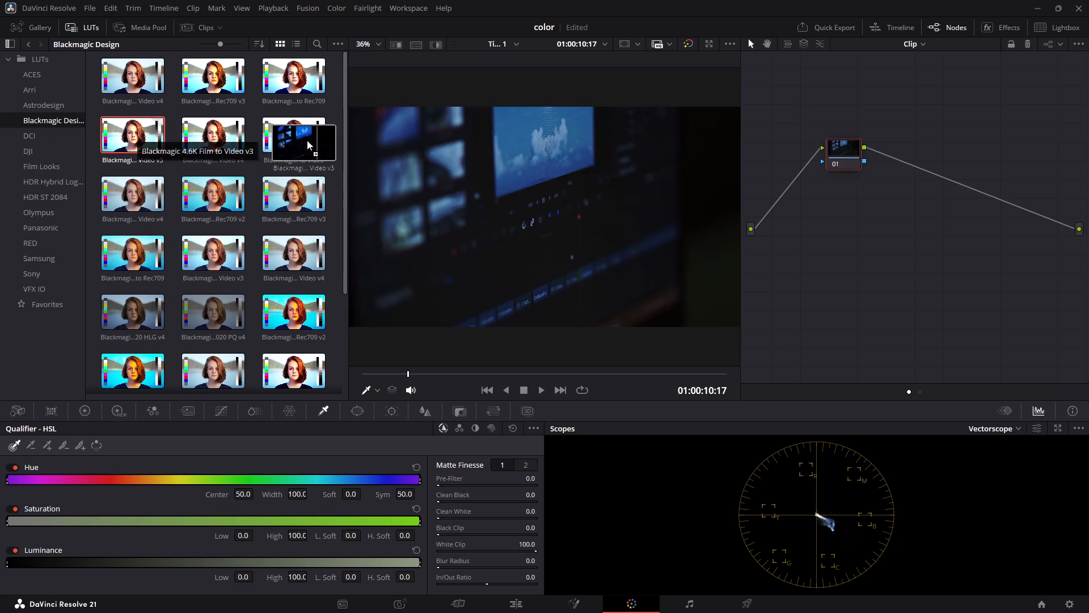
pyautogui.moveTo(307, 140); pyautogui.dragTo(838, 148)
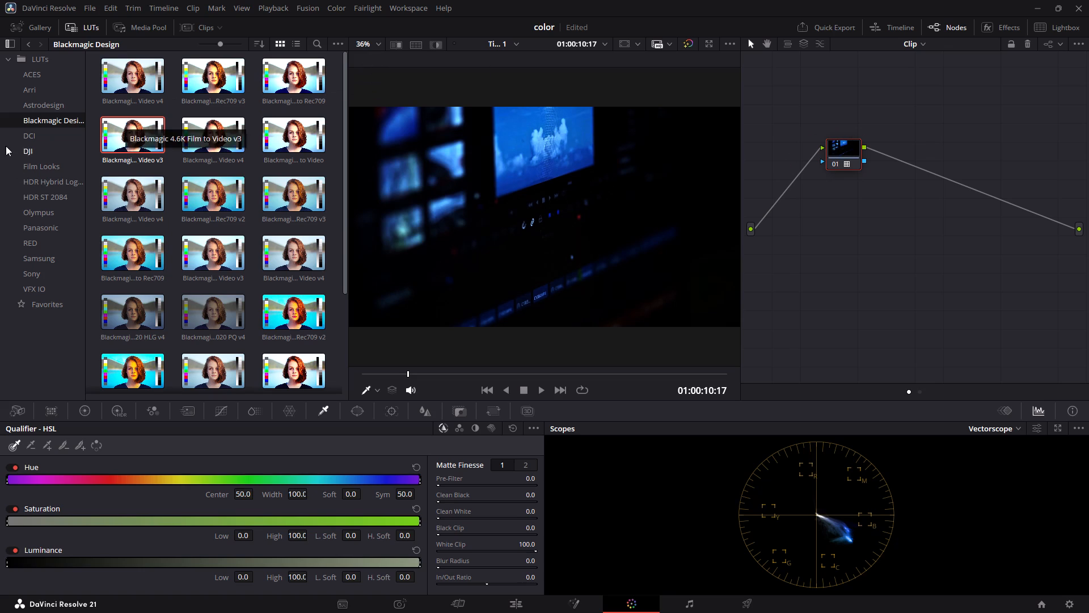
# Return to the Edit page timeline and open the Photorealistic clip on Video 2 in the Fusion page.
pyautogui.click(514, 607)
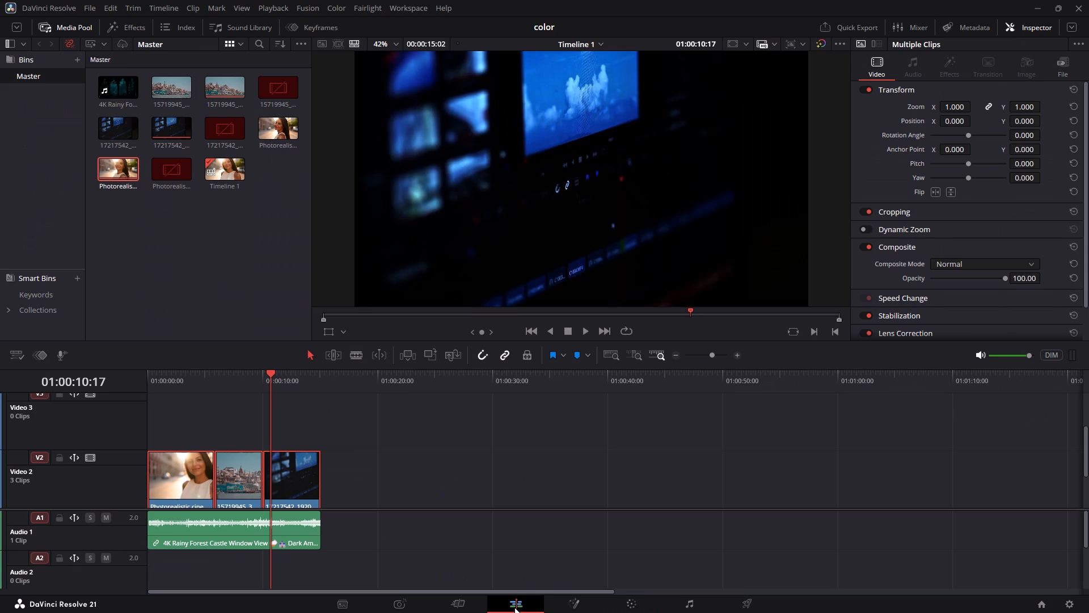
pyautogui.click(347, 439)
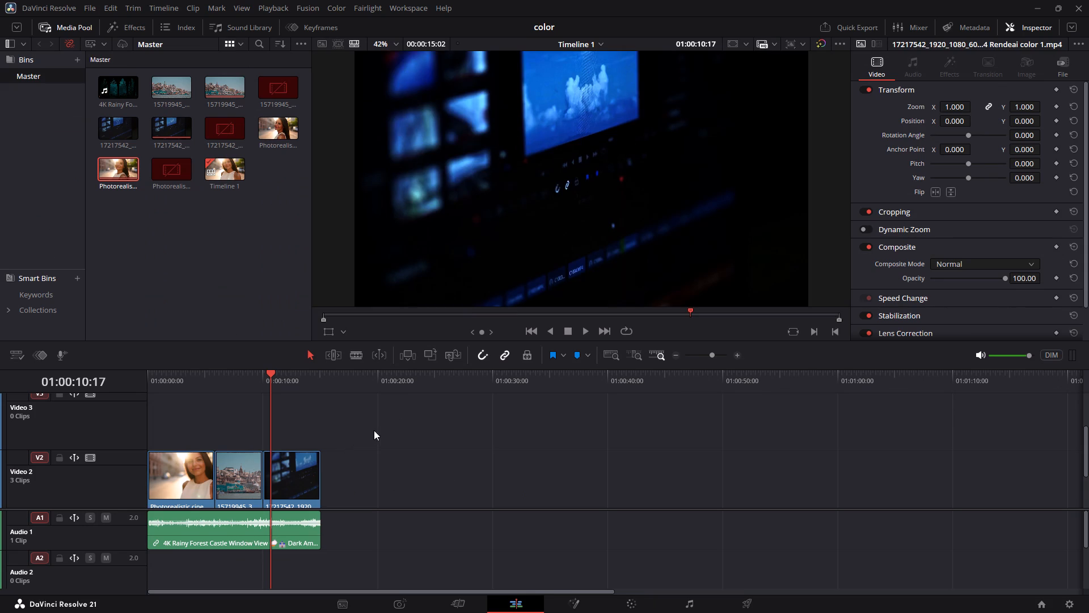
pyautogui.click(199, 464)
pyautogui.rightClick(199, 464)
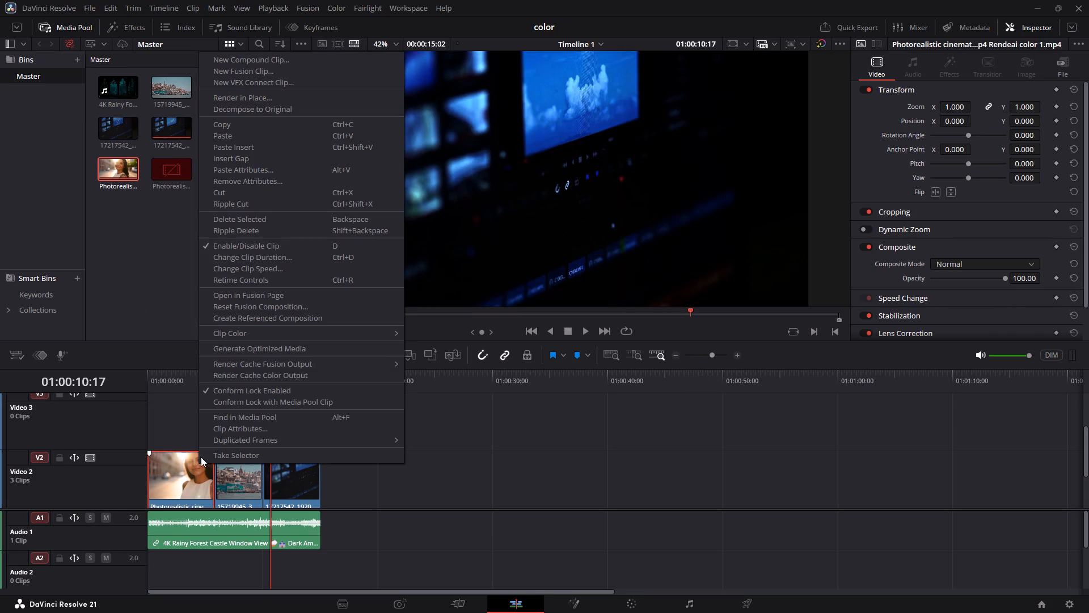
pyautogui.click(334, 290)
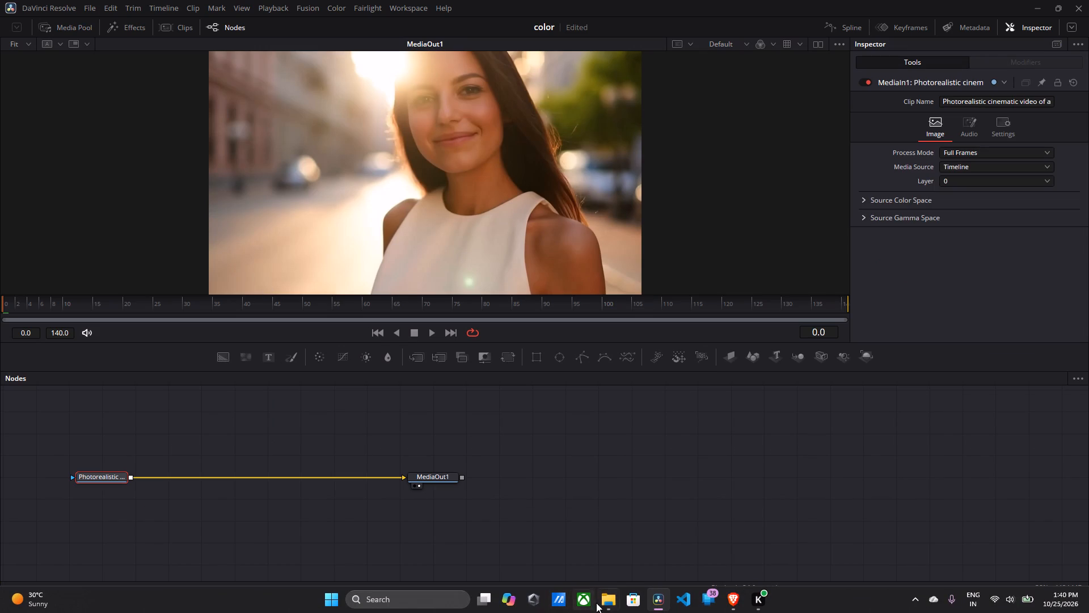
# Bring the rendered Photorealistic video from File Explorer's Resolve Project Backups folder into the Fusion node graph, below the original clip node.
pyautogui.click(606, 602)
pyautogui.moveTo(244, 280); pyautogui.dragTo(318, 355)
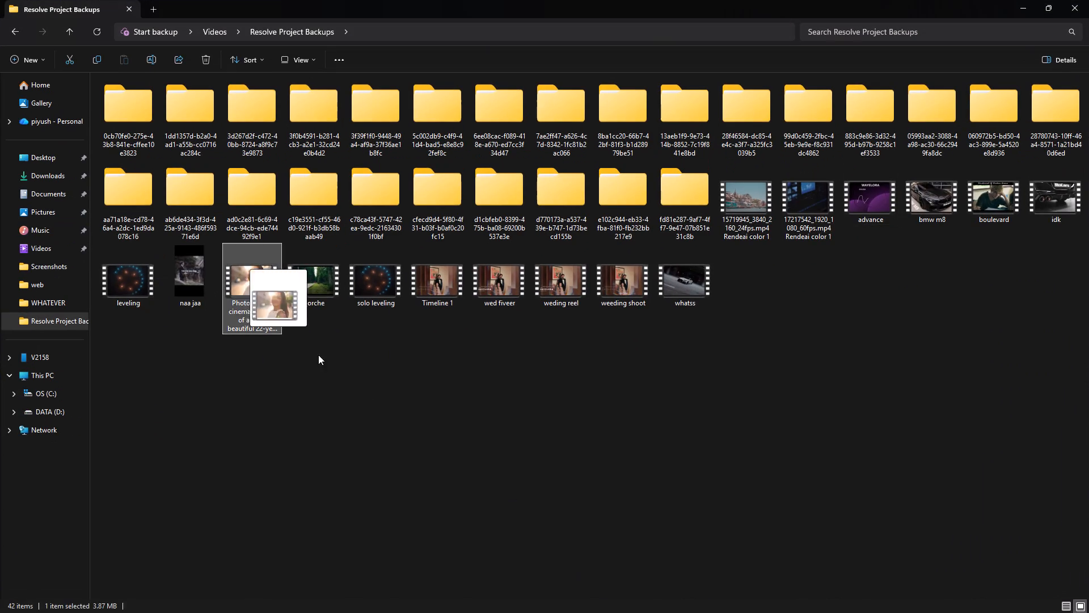
pyautogui.moveTo(318, 355); pyautogui.dragTo(262, 437)
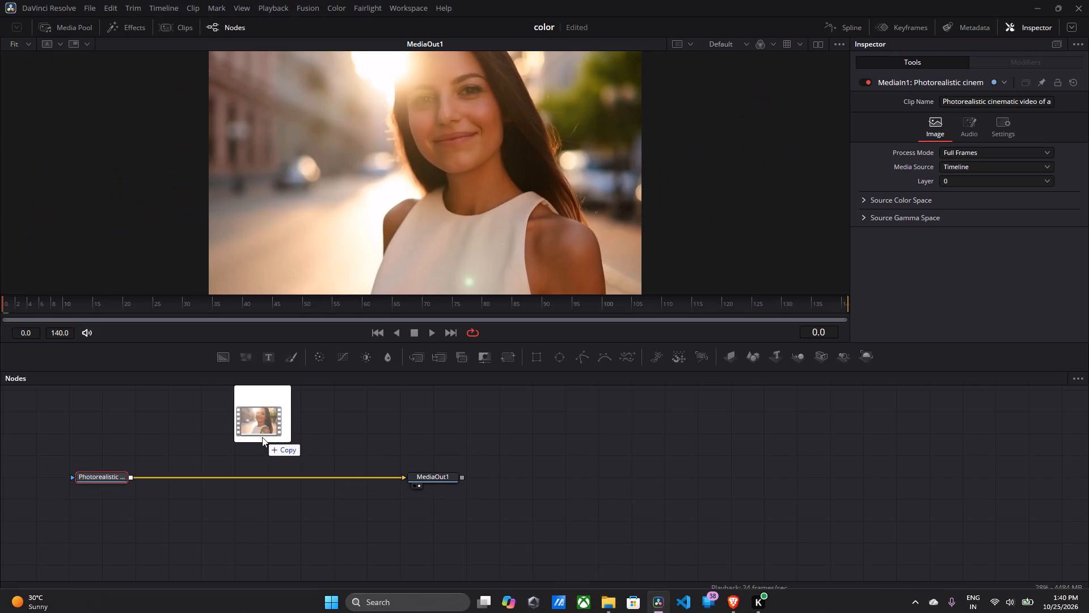
pyautogui.moveTo(262, 437); pyautogui.dragTo(262, 439)
pyautogui.moveTo(262, 439); pyautogui.dragTo(95, 501)
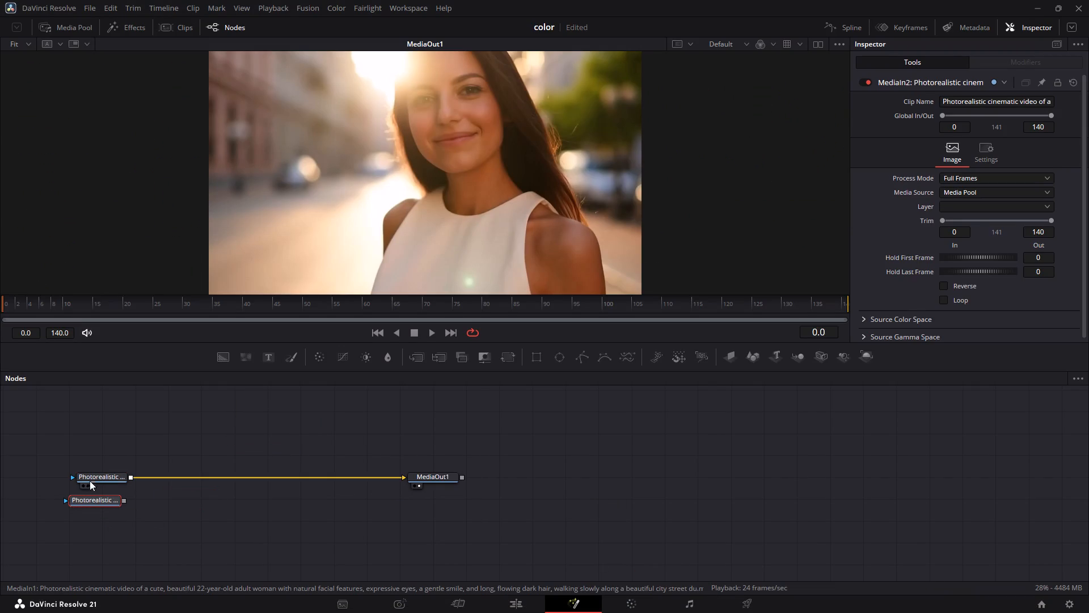
# Disconnect the original Photorealistic node from MediaOut1, connect the imported Photorealistic node instead, and line it up with MediaOut1.
pyautogui.moveTo(88, 478); pyautogui.dragTo(149, 429)
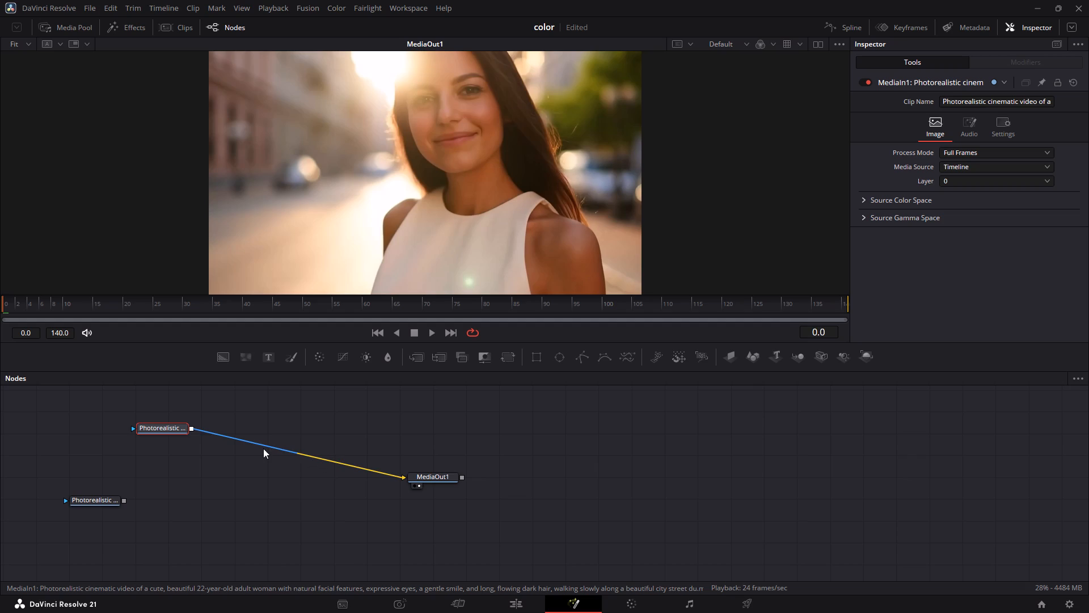
pyautogui.moveTo(263, 445); pyautogui.dragTo(255, 493)
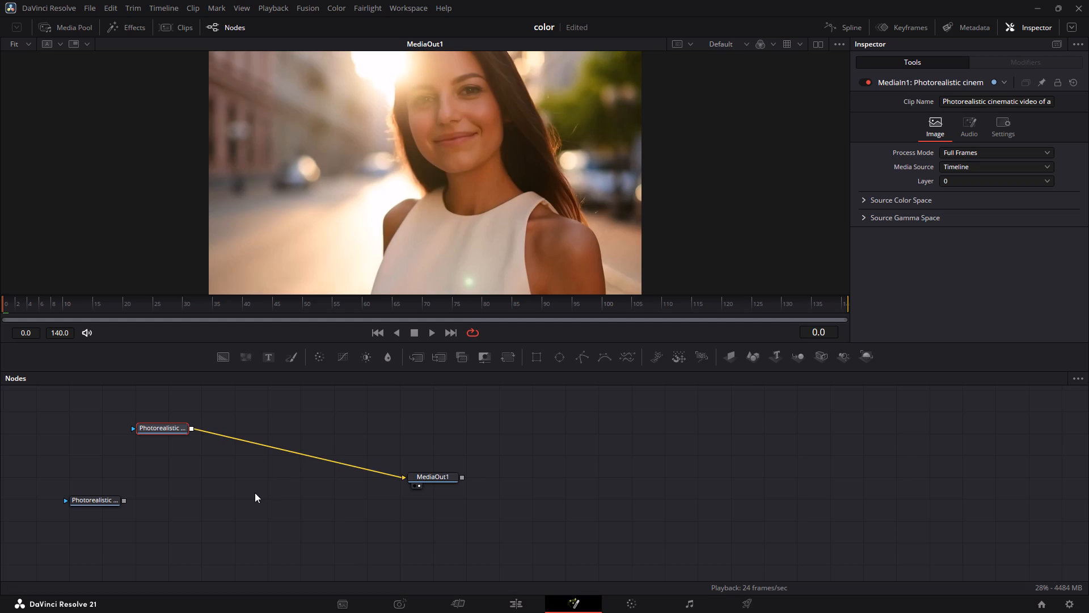
pyautogui.moveTo(400, 477); pyautogui.dragTo(330, 471)
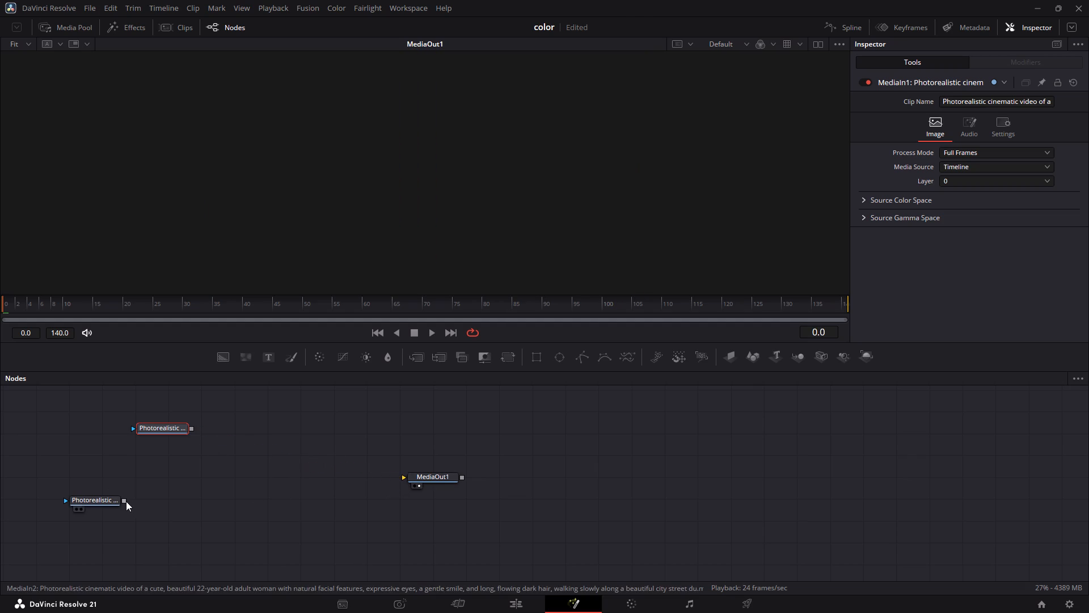
pyautogui.moveTo(126, 501); pyautogui.dragTo(421, 477)
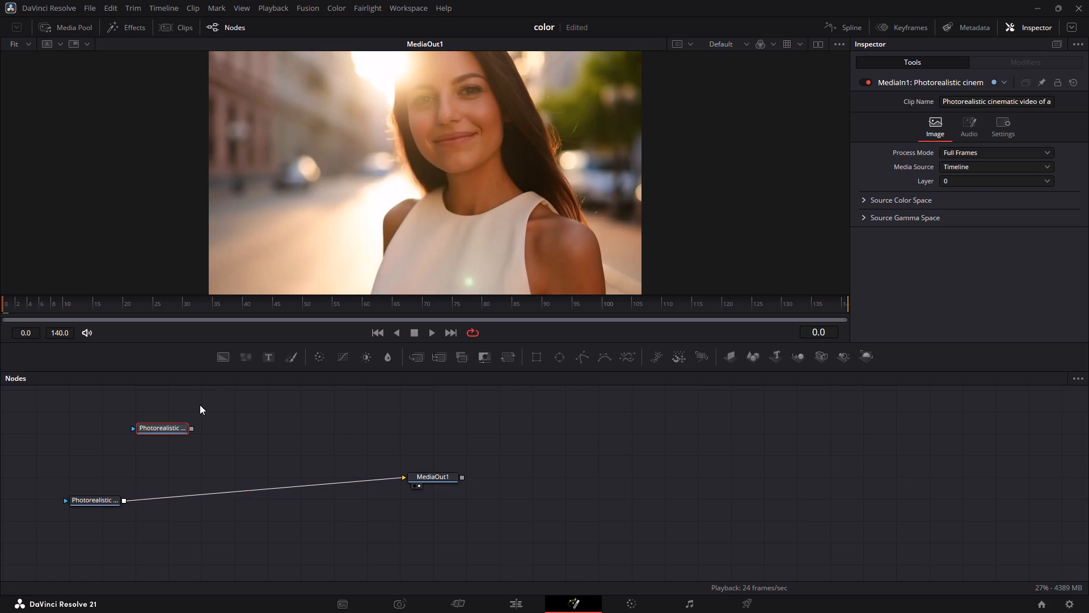
pyautogui.moveTo(104, 501); pyautogui.dragTo(121, 482)
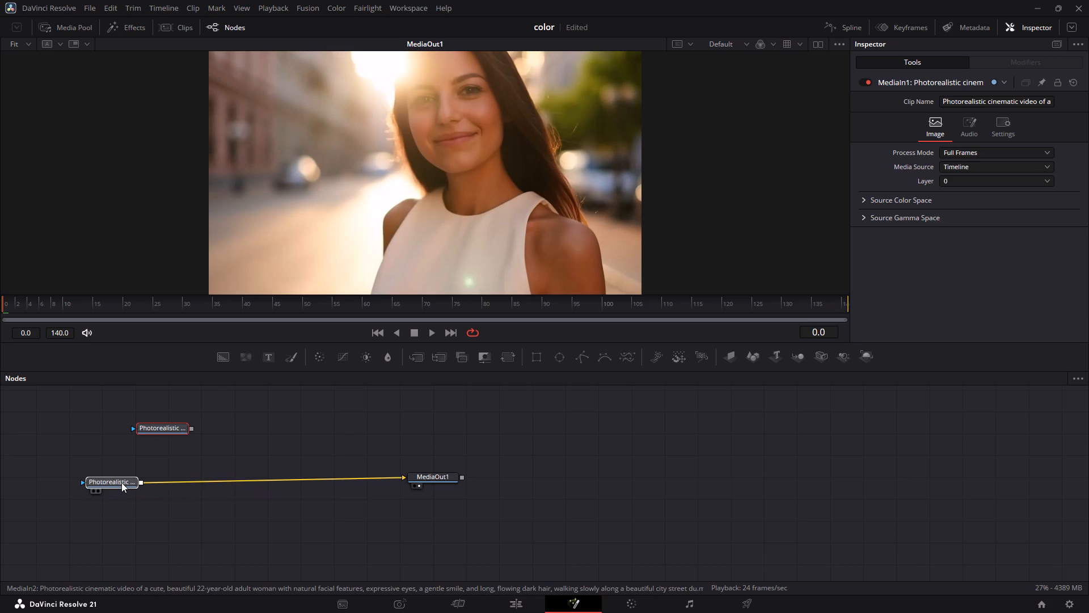
pyautogui.moveTo(121, 482); pyautogui.dragTo(121, 478)
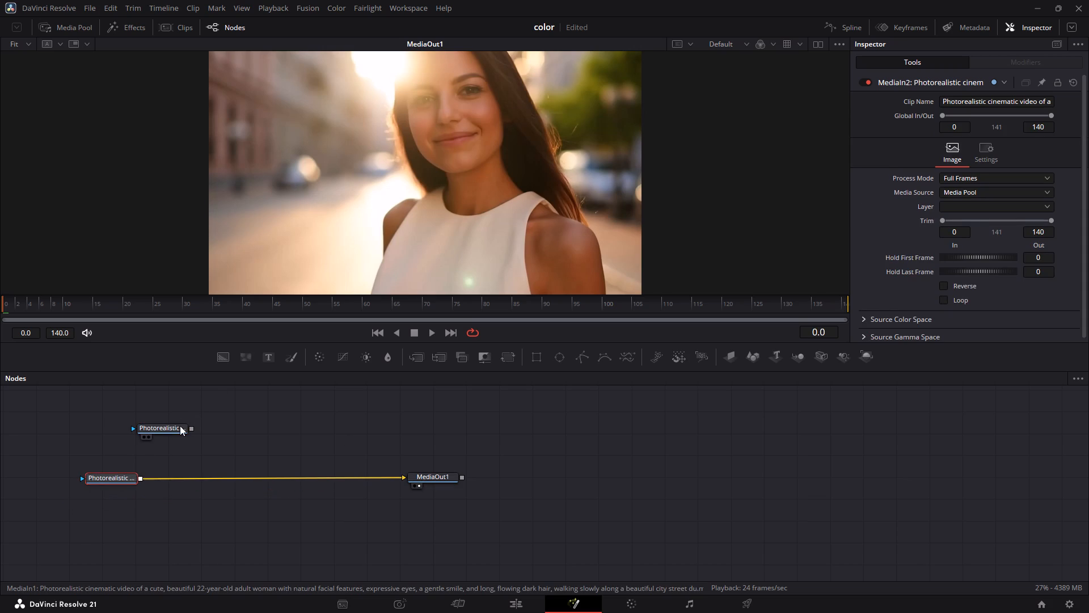
# Merge the original Photorealistic node as foreground over the imported Photorealistic node feeding MediaOut1.
pyautogui.moveTo(179, 426); pyautogui.dragTo(216, 413)
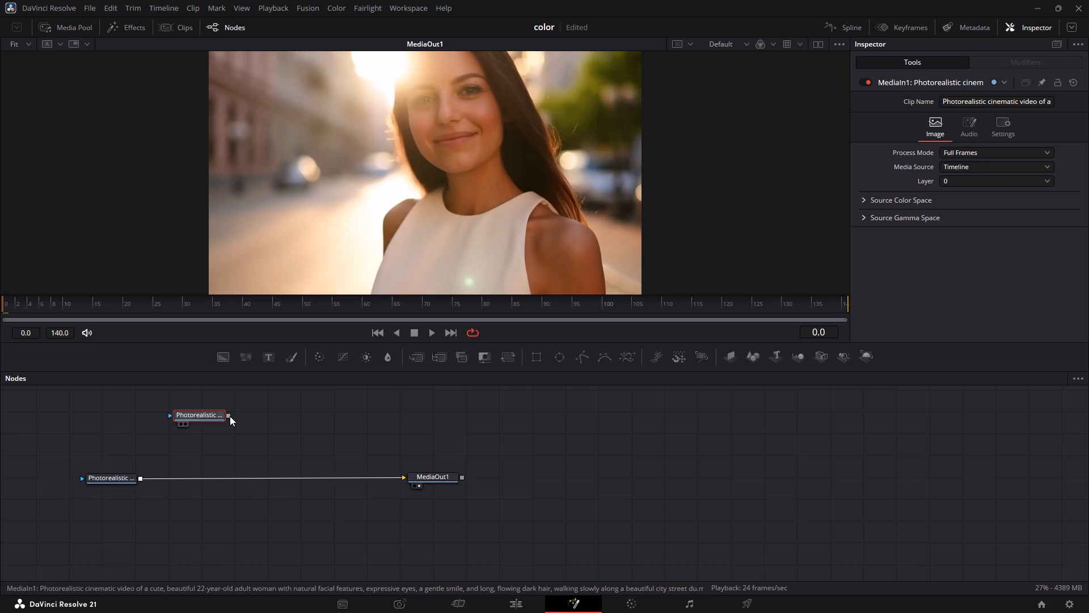
pyautogui.moveTo(229, 414); pyautogui.dragTo(140, 478)
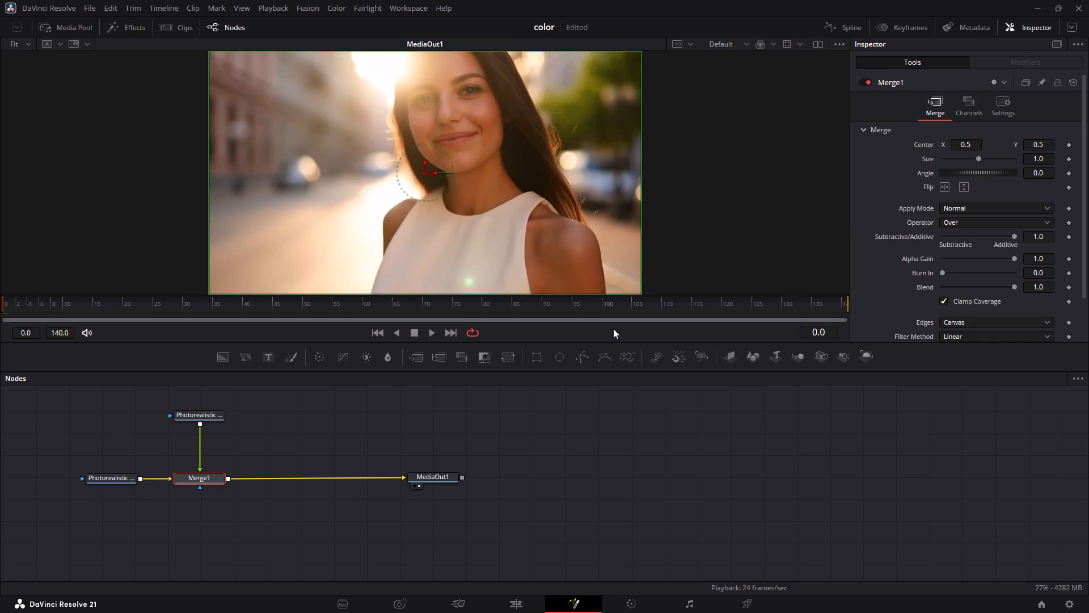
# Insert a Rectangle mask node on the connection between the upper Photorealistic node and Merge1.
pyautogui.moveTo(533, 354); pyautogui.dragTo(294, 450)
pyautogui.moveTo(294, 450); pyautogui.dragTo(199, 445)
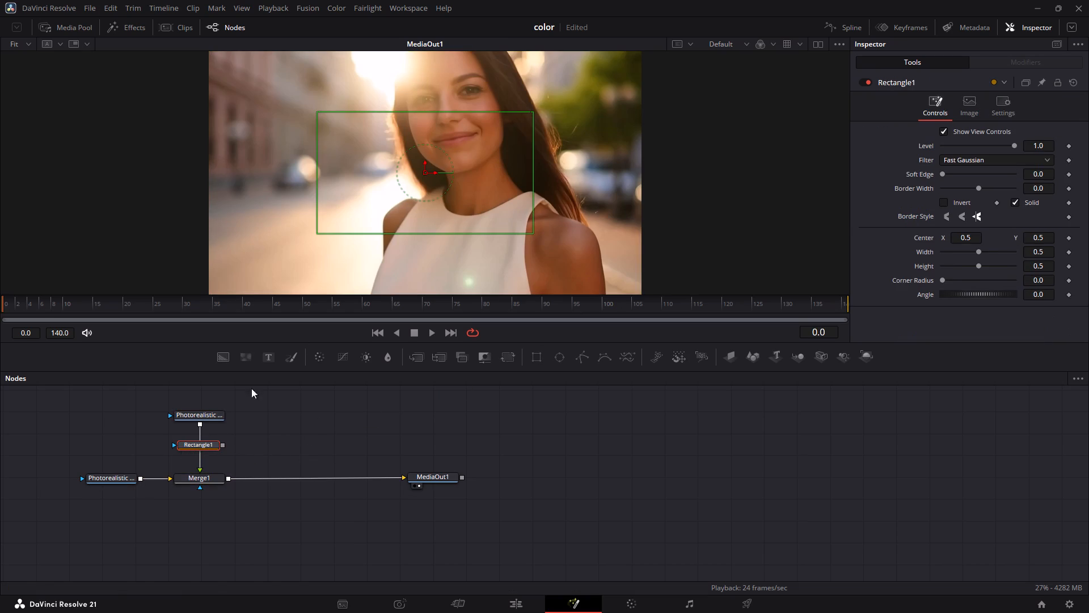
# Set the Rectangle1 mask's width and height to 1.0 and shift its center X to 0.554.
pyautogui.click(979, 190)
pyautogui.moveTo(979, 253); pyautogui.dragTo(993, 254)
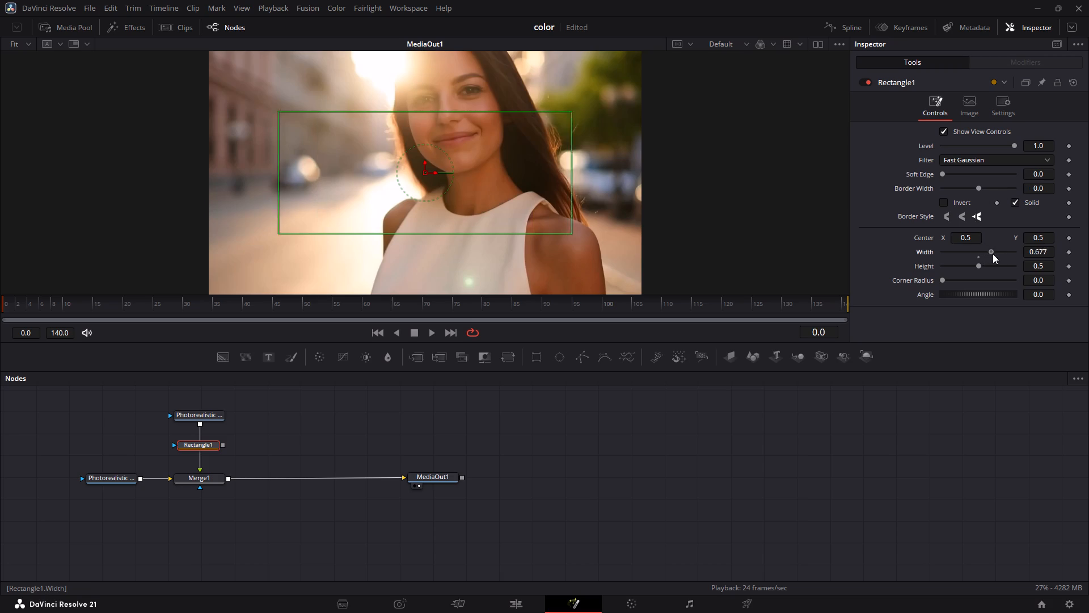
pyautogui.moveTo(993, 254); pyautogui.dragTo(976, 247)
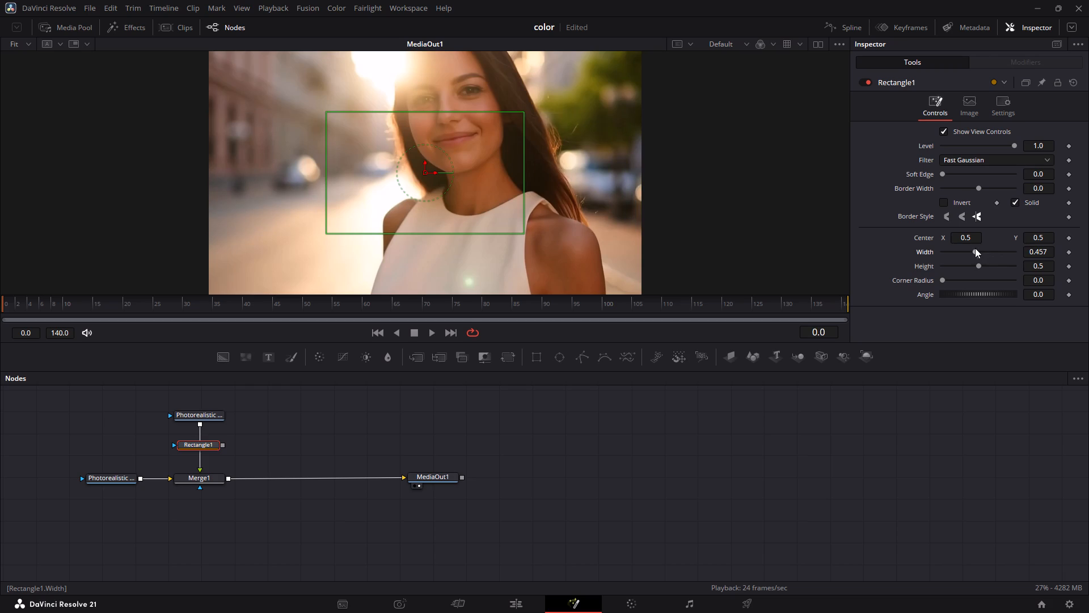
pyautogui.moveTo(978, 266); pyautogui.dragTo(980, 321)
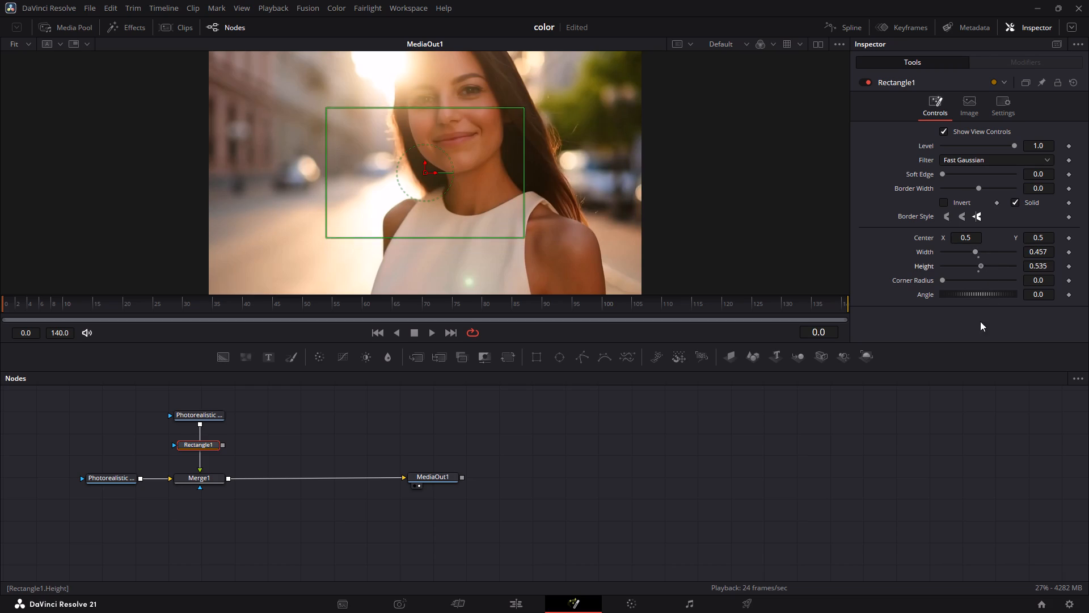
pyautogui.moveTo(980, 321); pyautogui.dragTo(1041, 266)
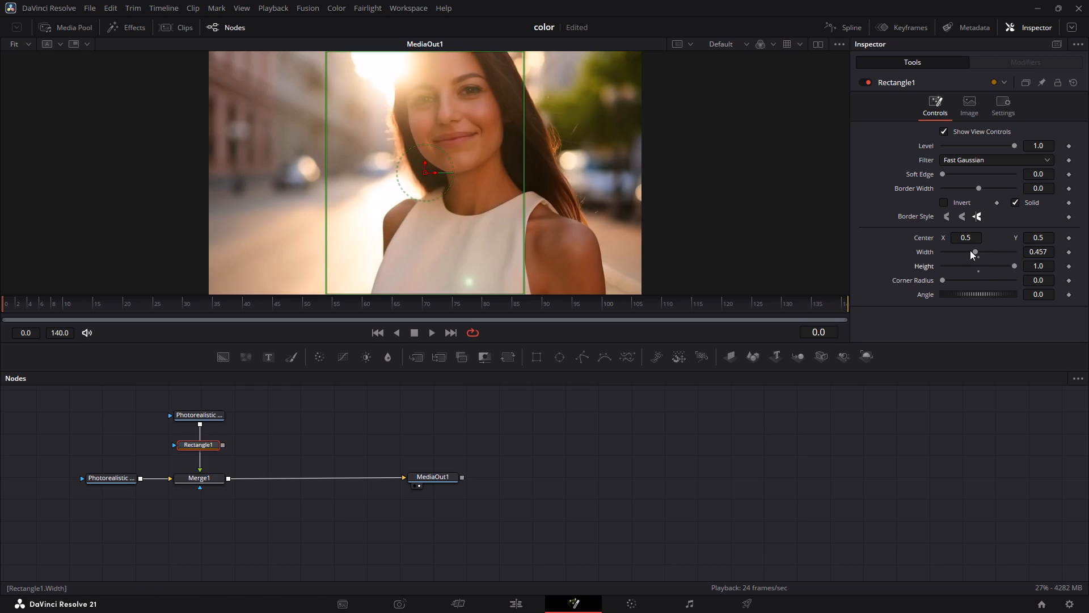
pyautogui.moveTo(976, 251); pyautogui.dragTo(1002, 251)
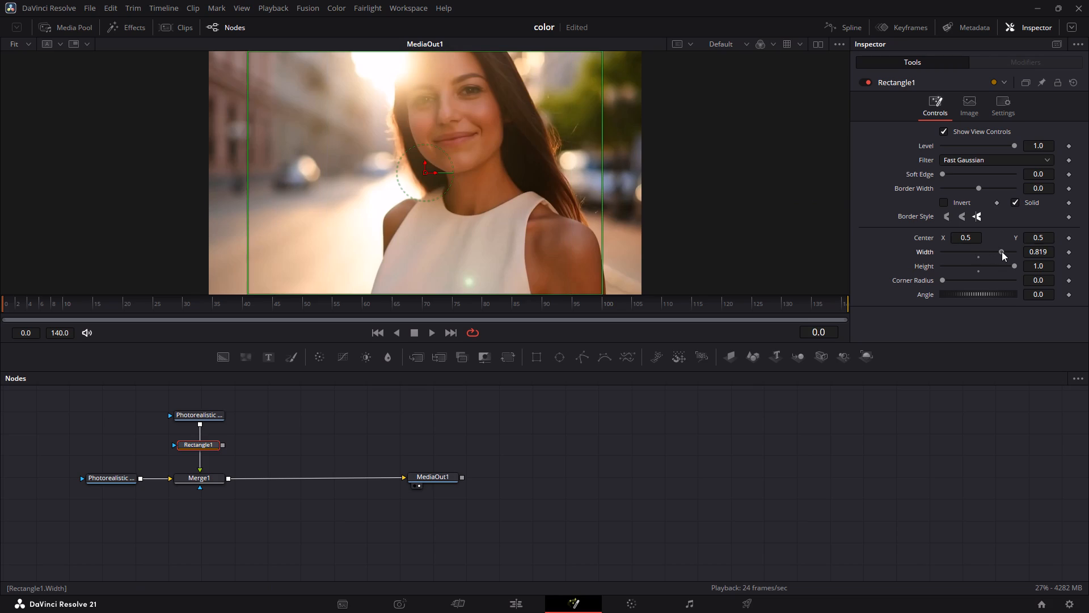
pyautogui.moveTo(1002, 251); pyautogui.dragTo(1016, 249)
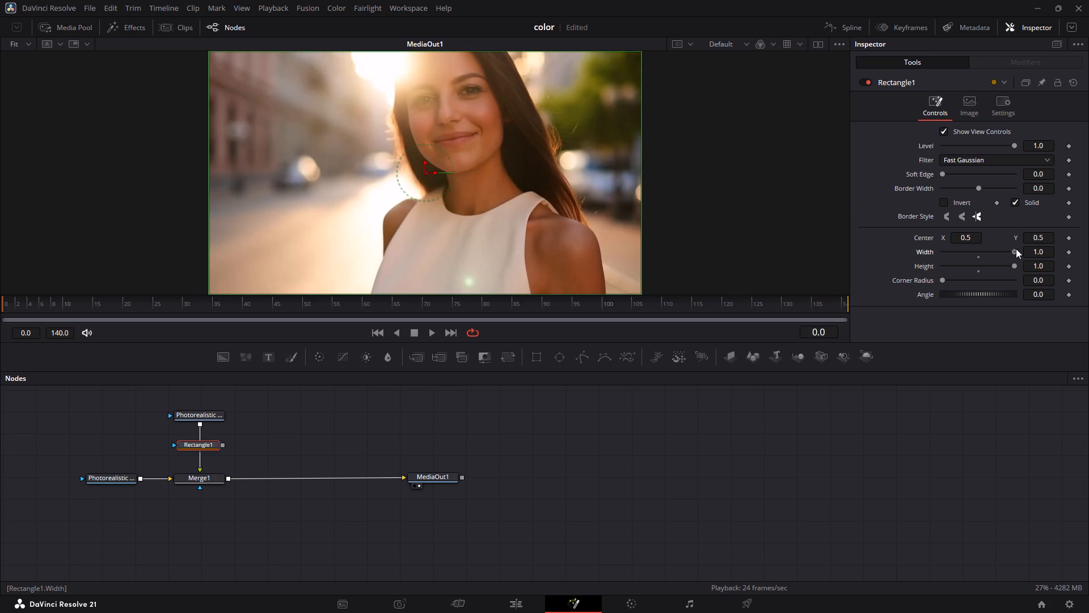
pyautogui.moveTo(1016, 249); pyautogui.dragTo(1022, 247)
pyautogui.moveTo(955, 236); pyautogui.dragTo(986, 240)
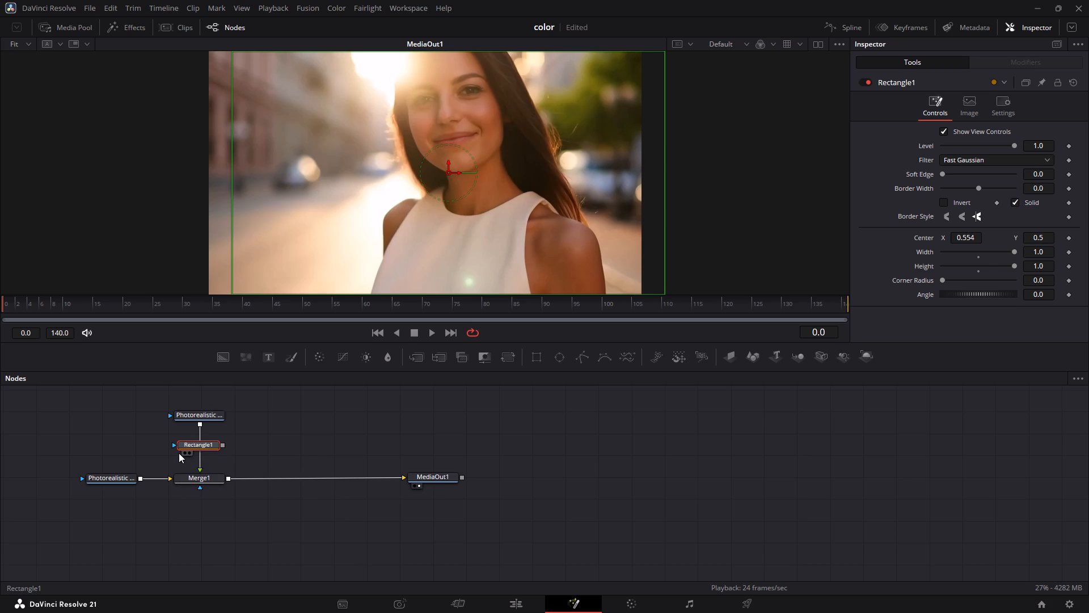
# Swap the two Photorealistic nodes, placing the imported one above and connecting the original as Merge1's background.
pyautogui.click(116, 478)
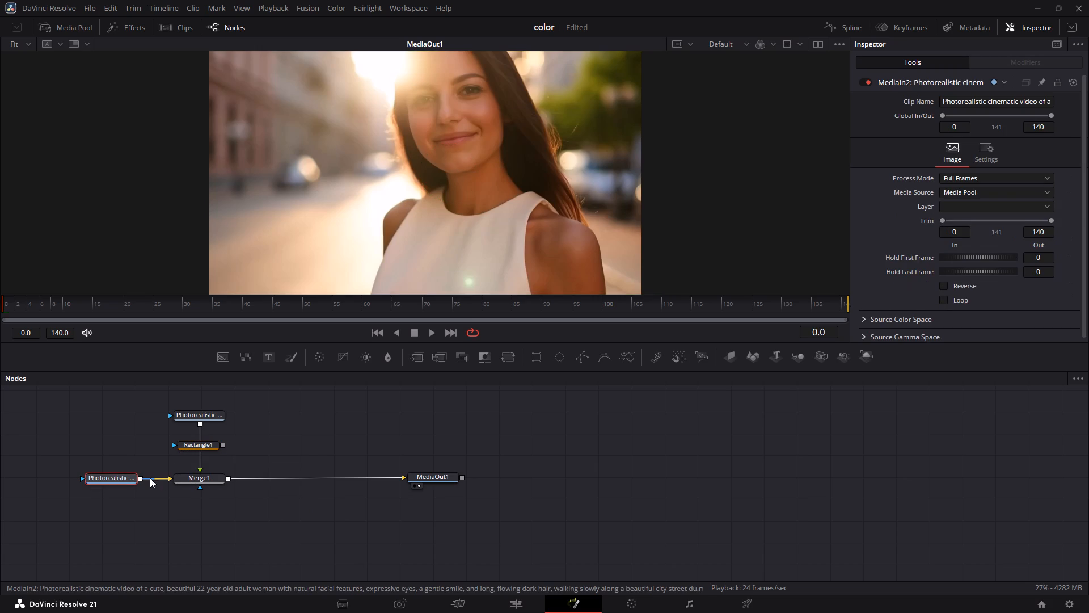
pyautogui.moveTo(166, 480); pyautogui.dragTo(139, 502)
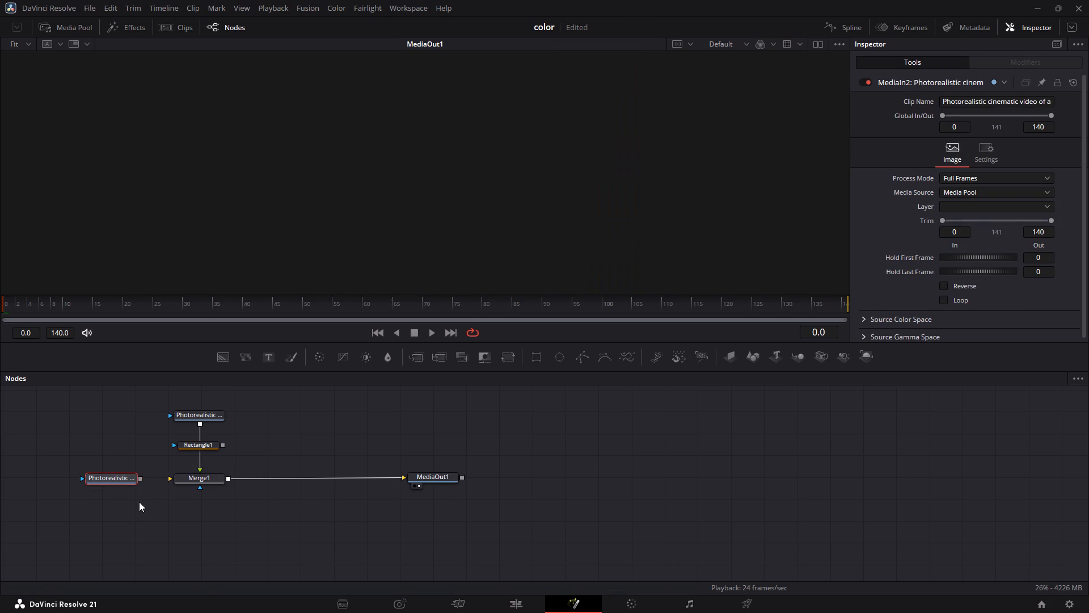
pyautogui.moveTo(116, 477); pyautogui.dragTo(125, 410)
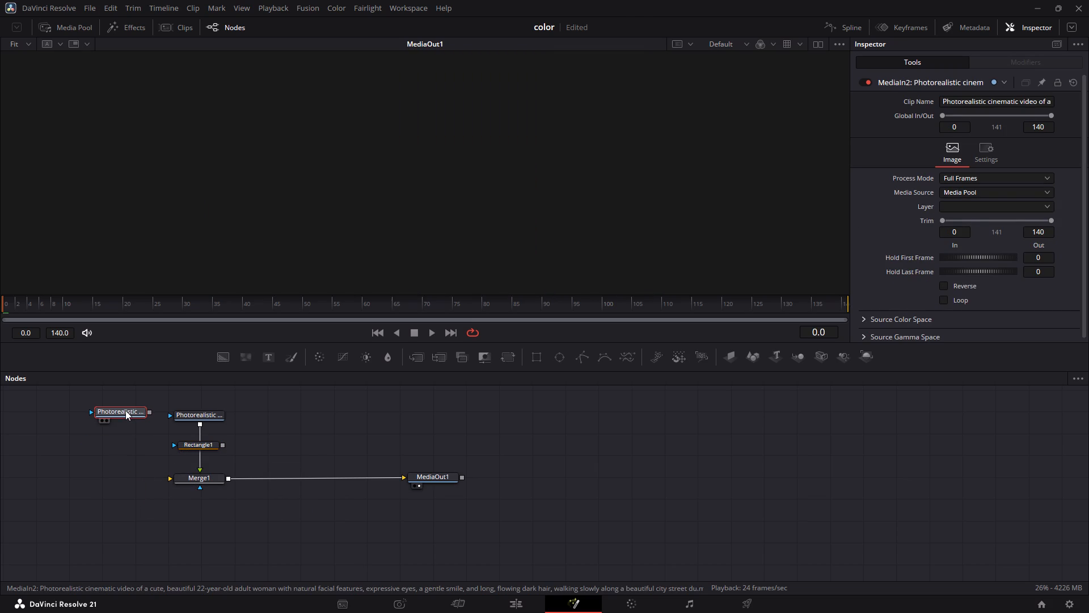
pyautogui.moveTo(202, 419); pyautogui.dragTo(122, 477)
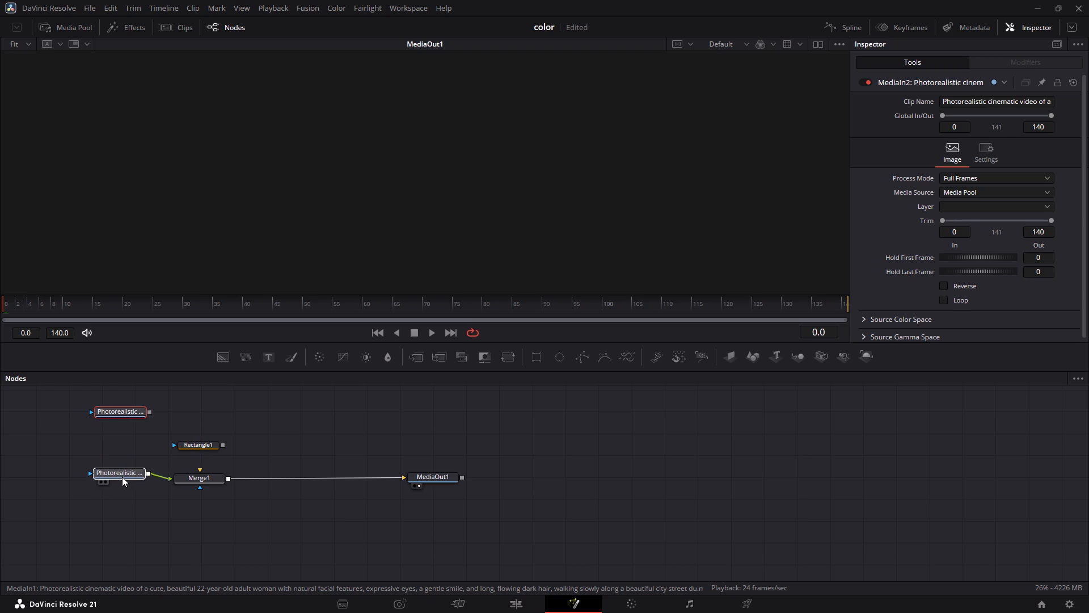
pyautogui.moveTo(122, 477); pyautogui.dragTo(119, 481)
pyautogui.moveTo(141, 409); pyautogui.dragTo(211, 414)
pyautogui.moveTo(164, 477); pyautogui.dragTo(174, 491)
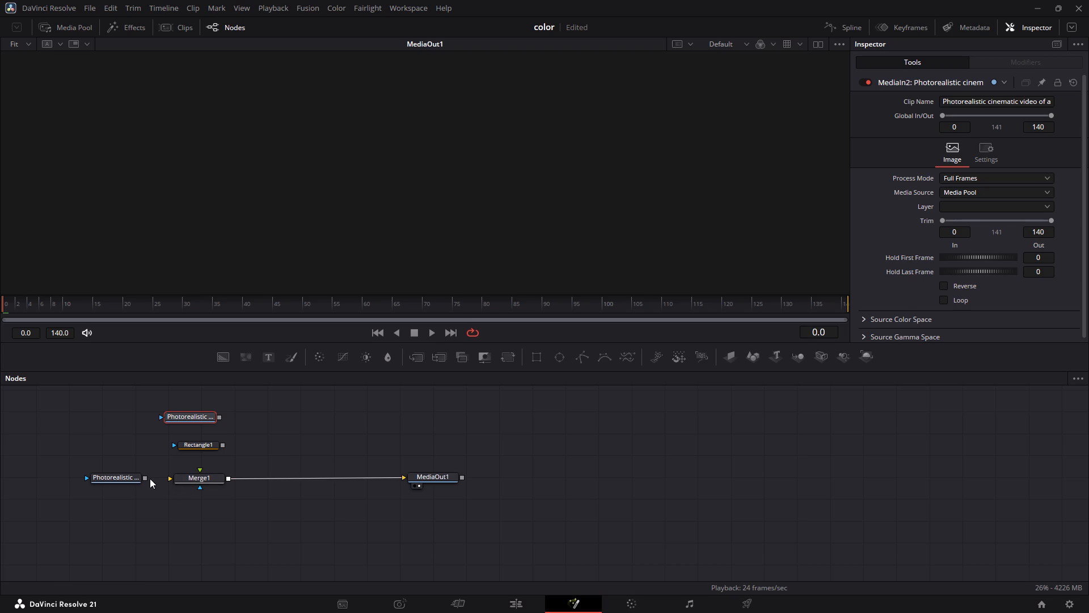
pyautogui.moveTo(145, 477); pyautogui.dragTo(172, 478)
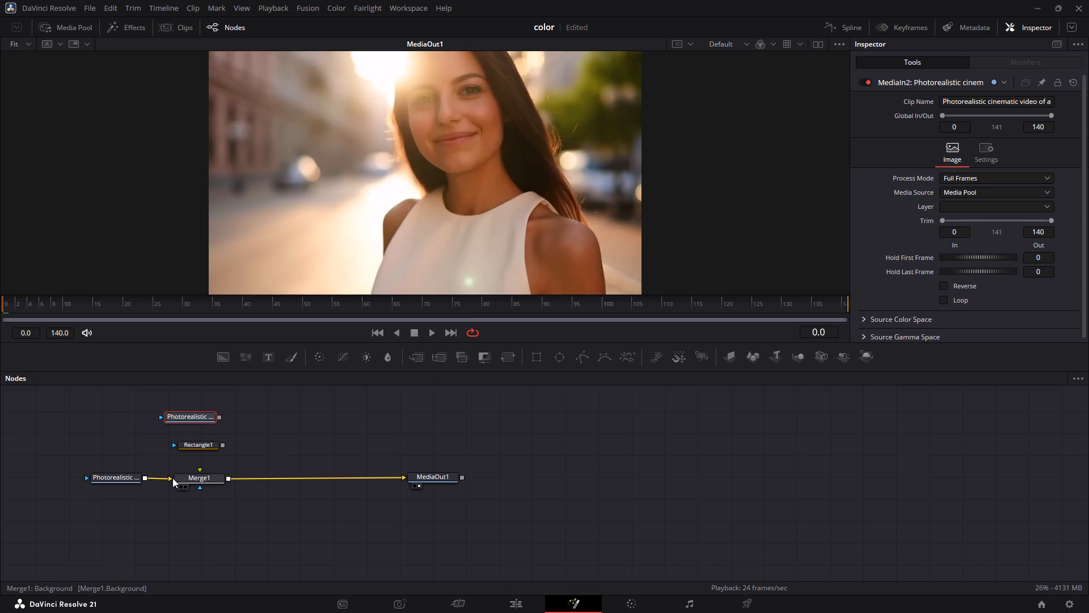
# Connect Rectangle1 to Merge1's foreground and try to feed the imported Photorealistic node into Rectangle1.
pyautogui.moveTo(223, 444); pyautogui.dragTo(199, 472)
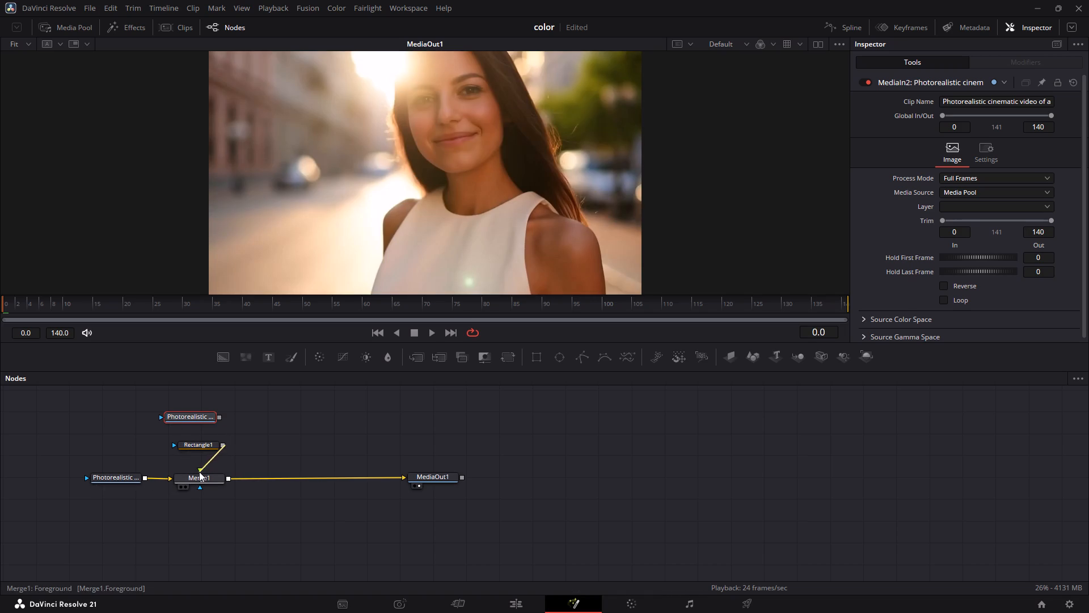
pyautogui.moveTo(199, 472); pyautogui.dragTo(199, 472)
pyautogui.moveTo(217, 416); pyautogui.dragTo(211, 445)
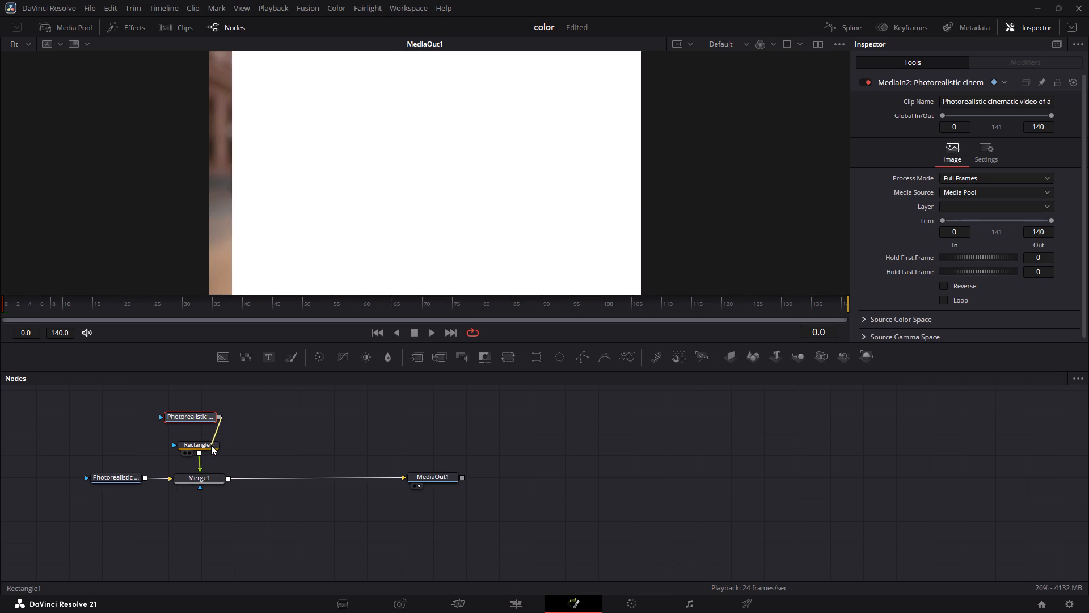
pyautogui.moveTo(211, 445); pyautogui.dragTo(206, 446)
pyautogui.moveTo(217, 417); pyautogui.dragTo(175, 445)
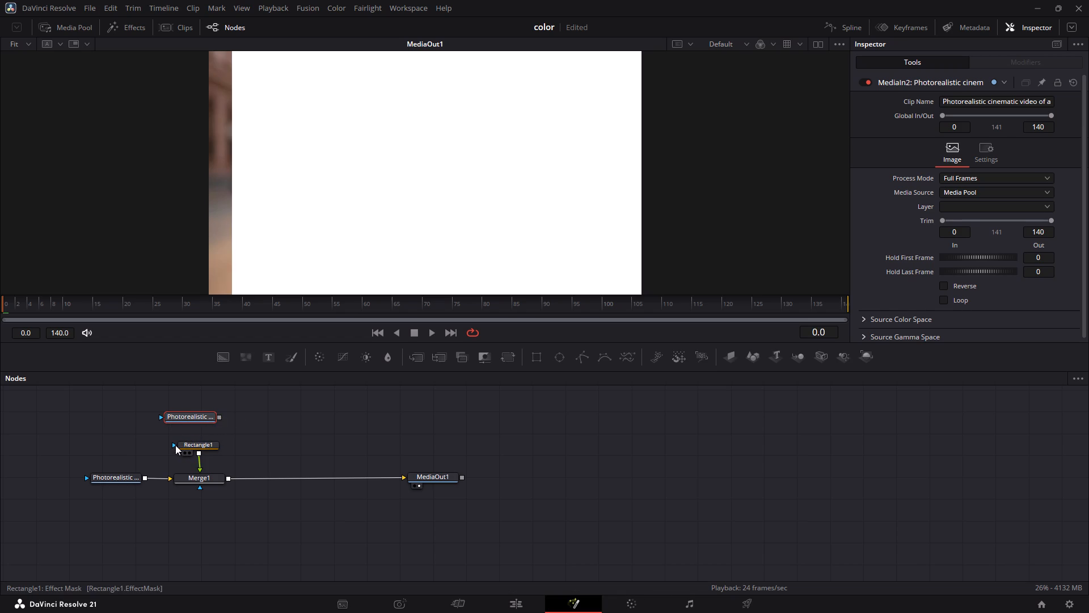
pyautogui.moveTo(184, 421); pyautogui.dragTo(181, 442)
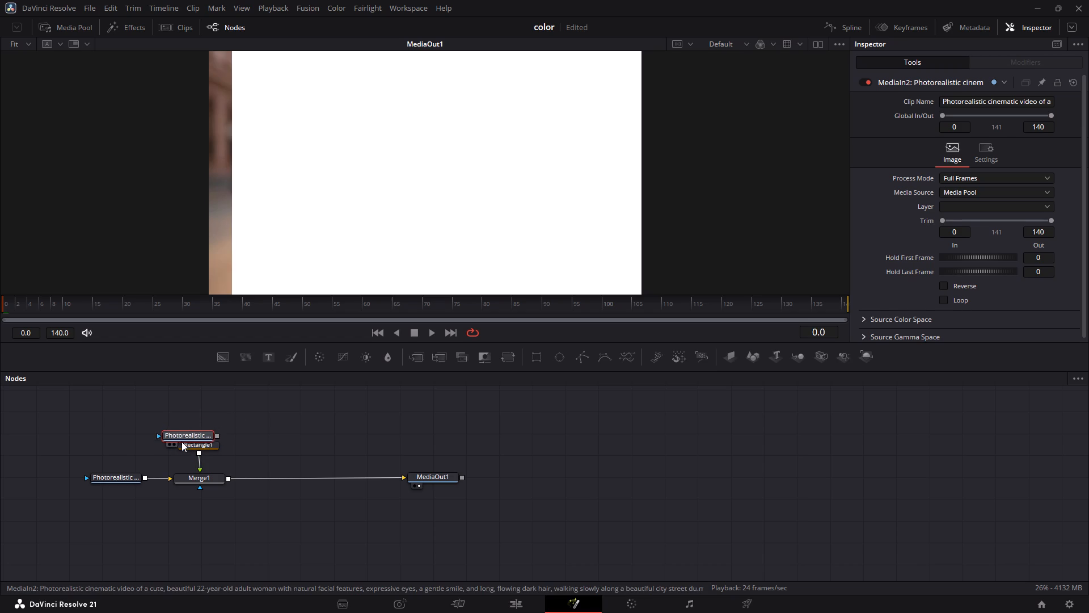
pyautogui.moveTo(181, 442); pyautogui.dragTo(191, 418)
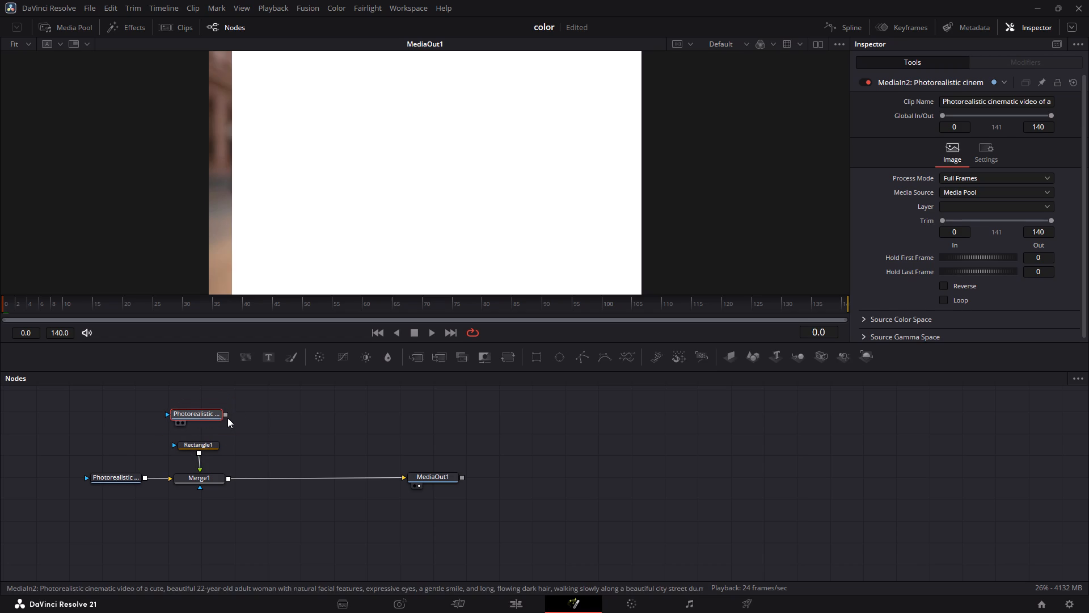
# Connect the imported Photorealistic node to Merge1's effect mask input.
pyautogui.moveTo(225, 413); pyautogui.dragTo(175, 447)
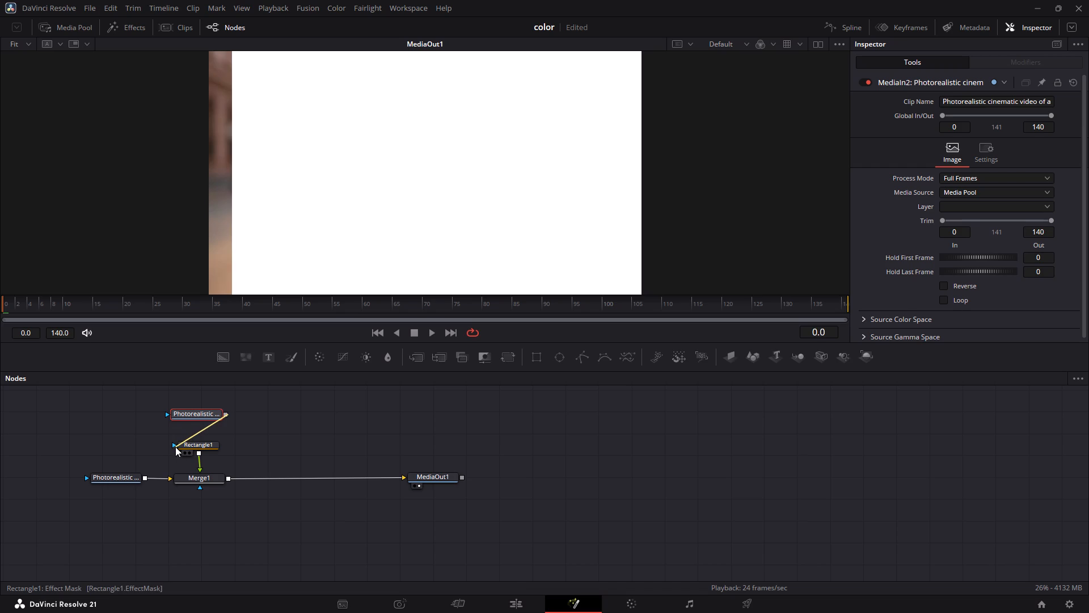
pyautogui.moveTo(175, 447); pyautogui.dragTo(205, 484)
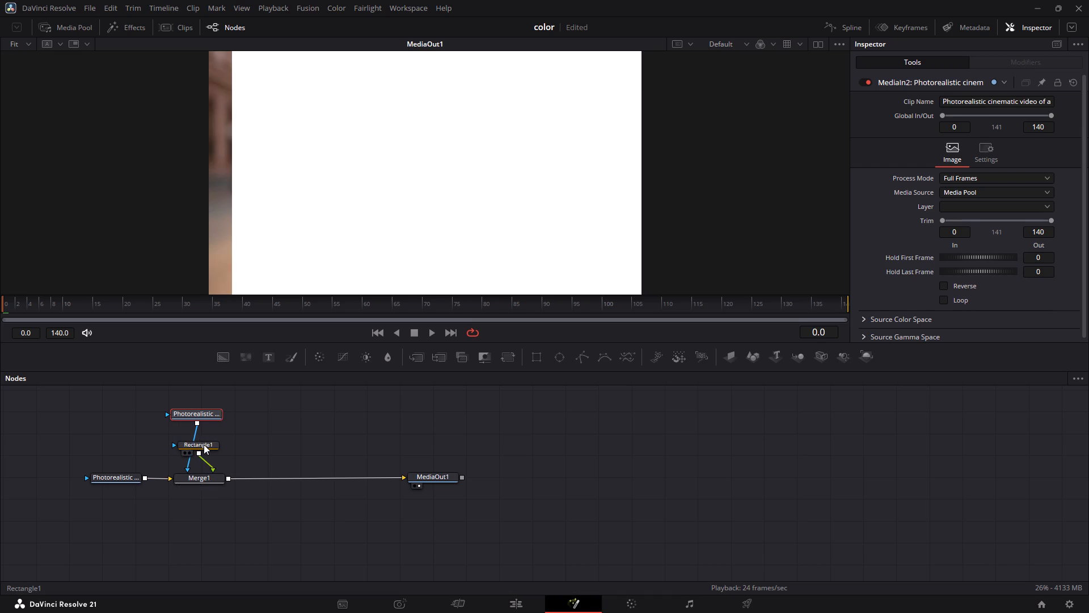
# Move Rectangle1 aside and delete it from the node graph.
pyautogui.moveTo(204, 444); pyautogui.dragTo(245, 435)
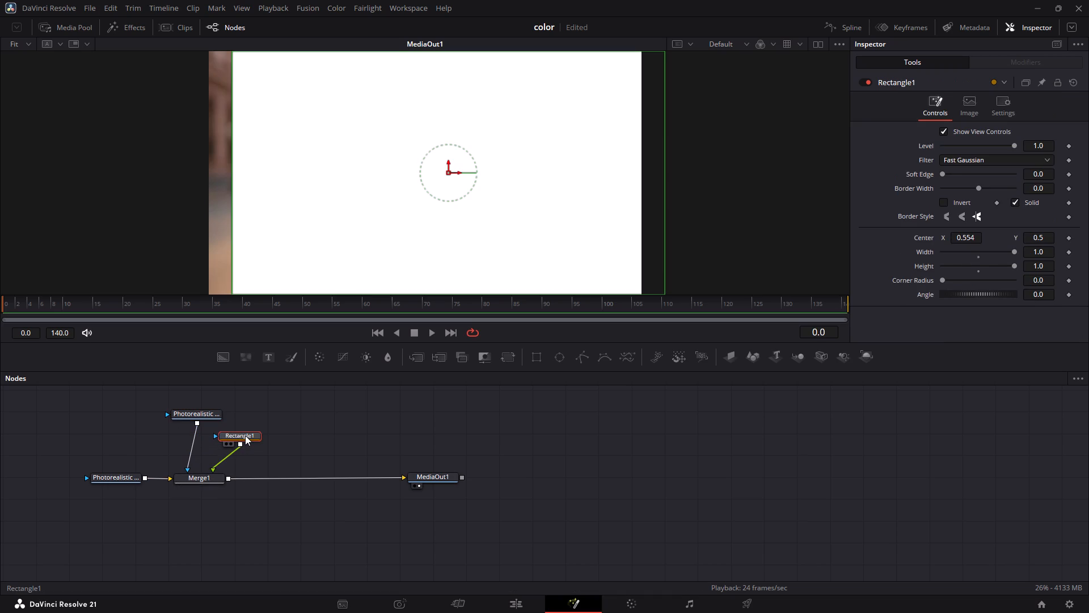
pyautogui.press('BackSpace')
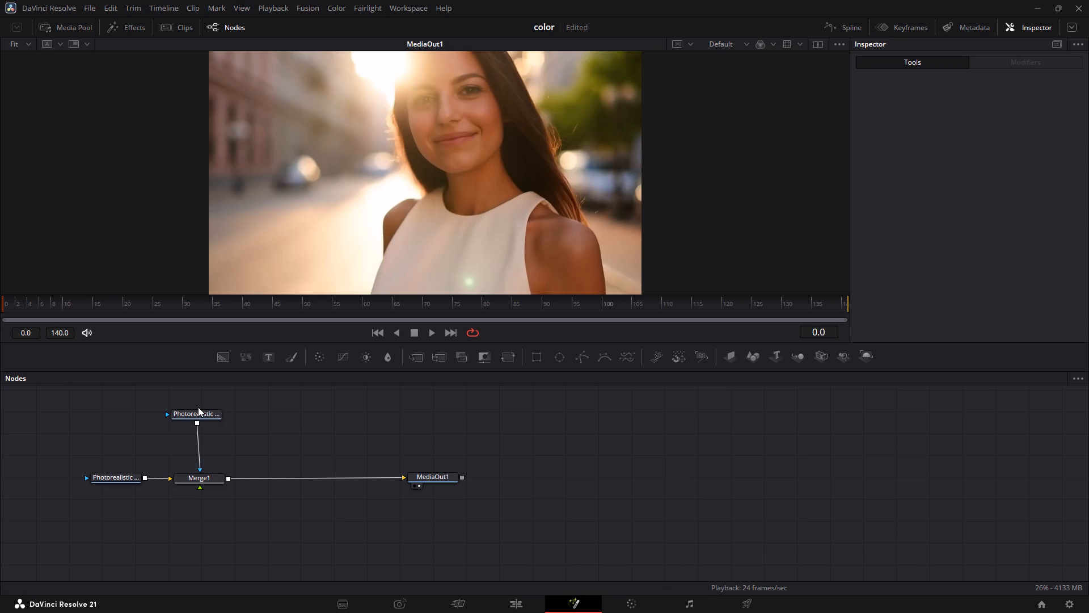
# Add a Rectangle mask feeding the imported Photorealistic node and space the two nodes out above Merge1.
pyautogui.moveTo(203, 413); pyautogui.dragTo(212, 412)
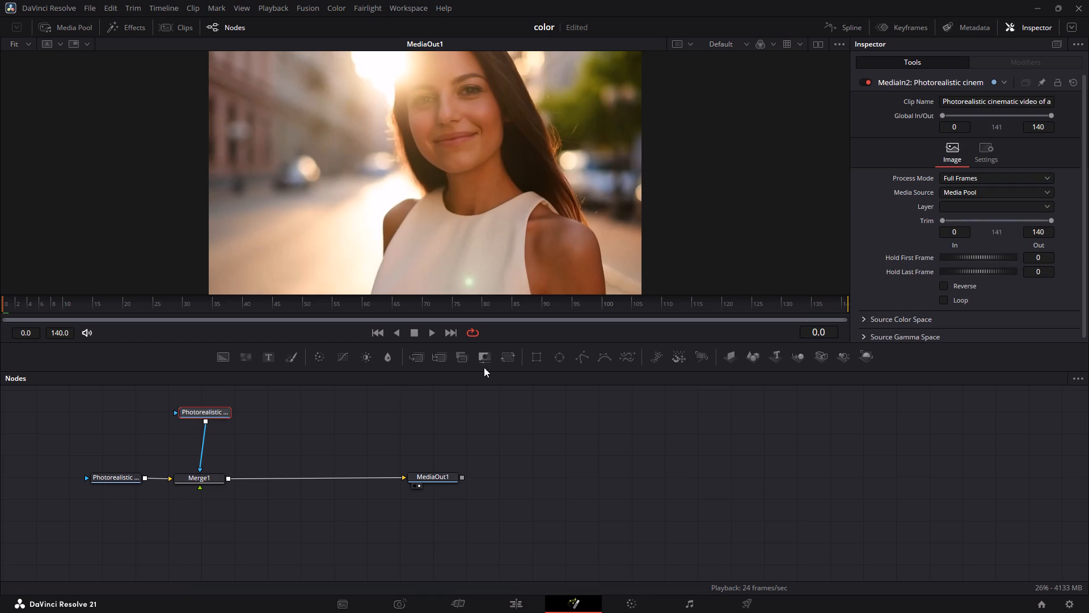
pyautogui.click(535, 356)
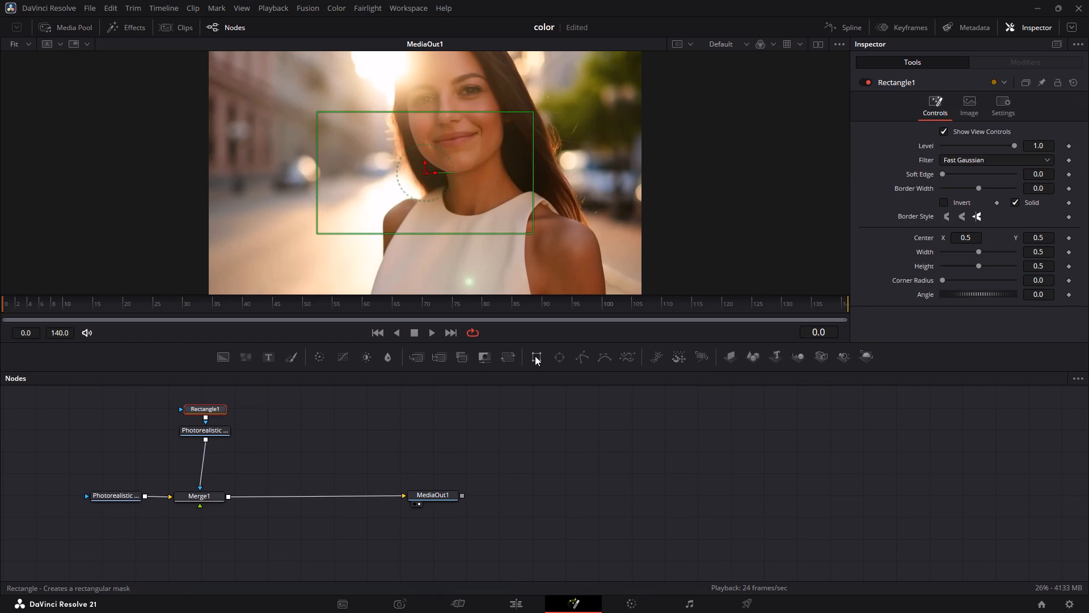
pyautogui.moveTo(217, 434); pyautogui.dragTo(213, 458)
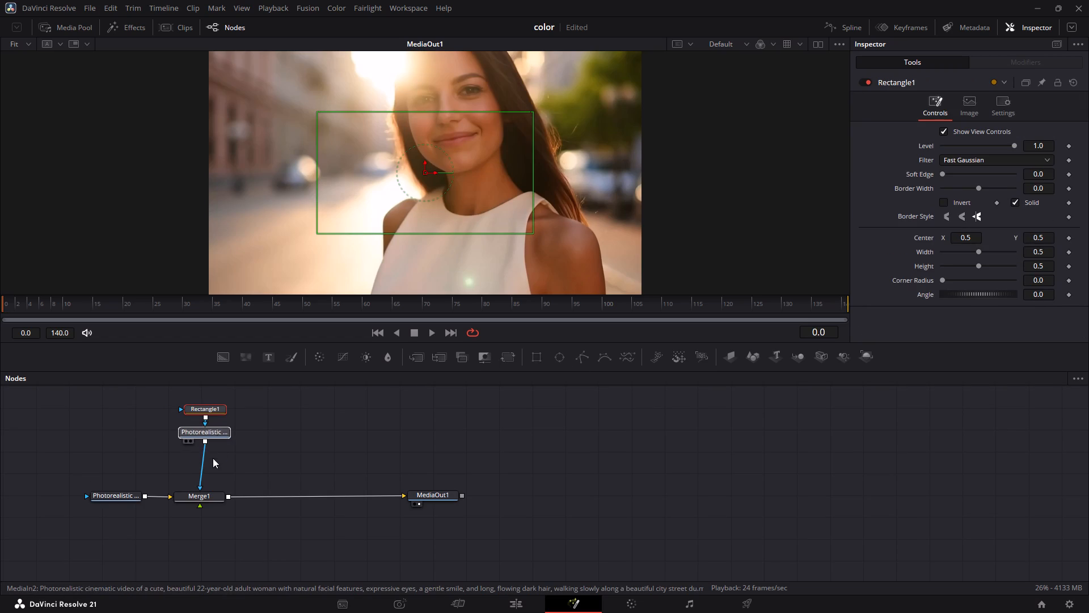
pyautogui.moveTo(213, 458); pyautogui.dragTo(216, 464)
pyautogui.click(211, 407)
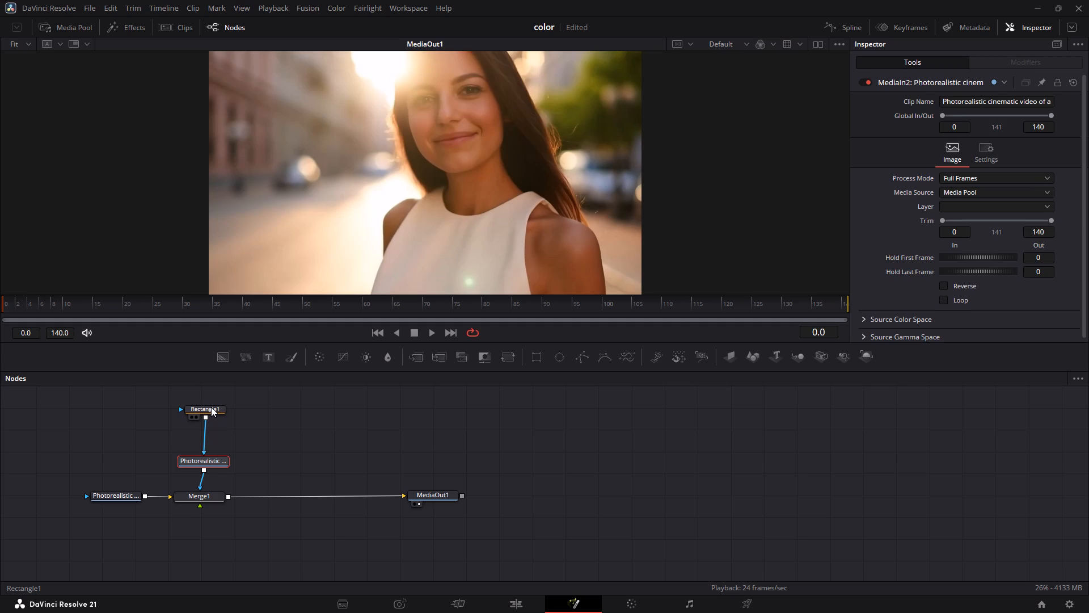
pyautogui.moveTo(211, 407); pyautogui.dragTo(212, 428)
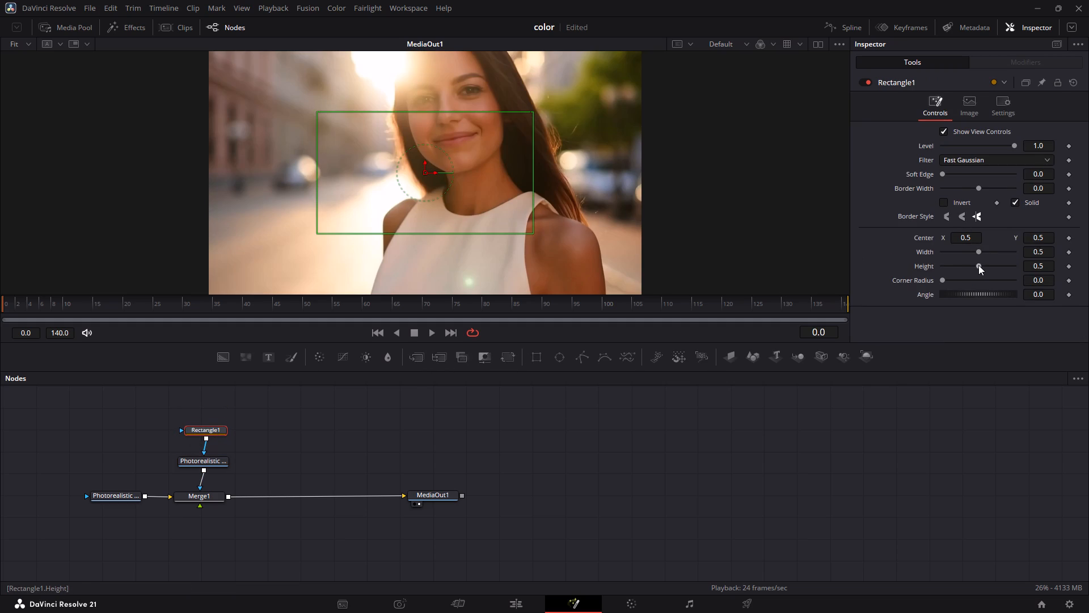
# Set the new Rectangle1 mask's height and width to 1.0 to cover the full frame.
pyautogui.moveTo(978, 265); pyautogui.dragTo(1034, 261)
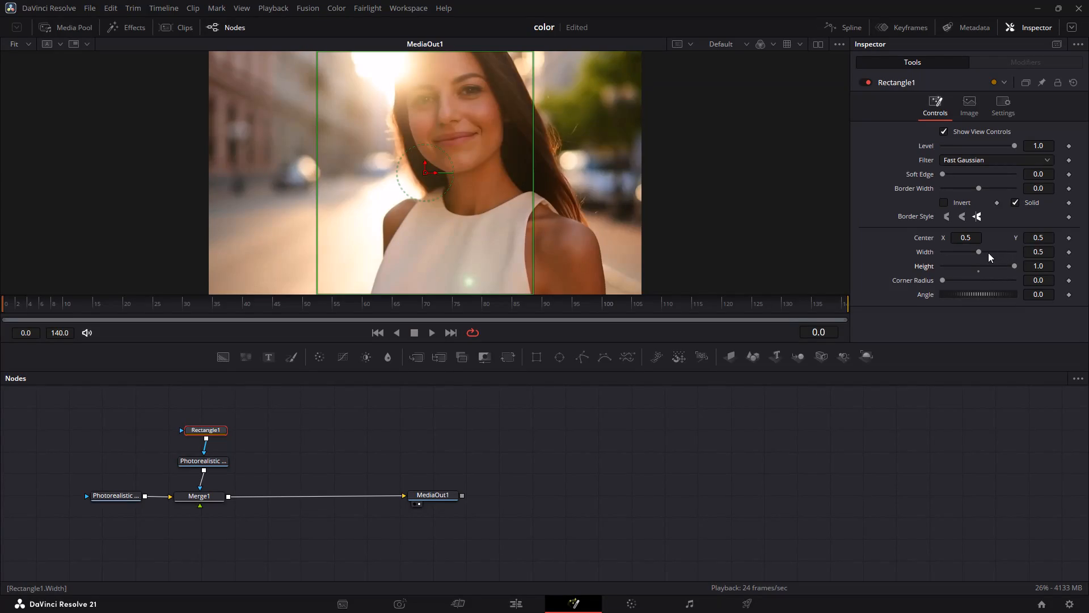
pyautogui.moveTo(979, 253); pyautogui.dragTo(984, 252)
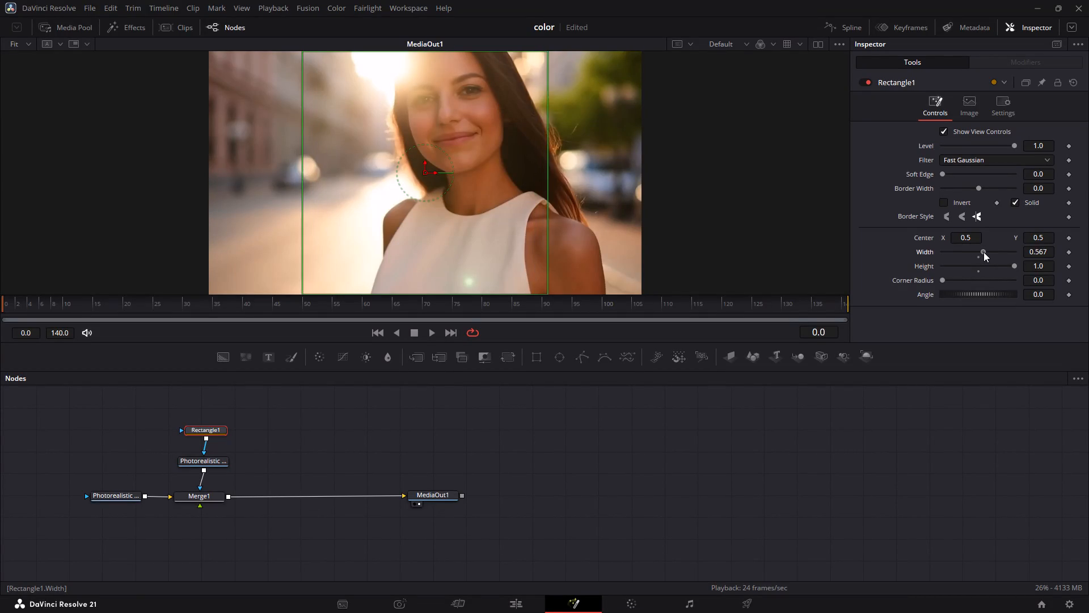
pyautogui.moveTo(984, 252); pyautogui.dragTo(1022, 243)
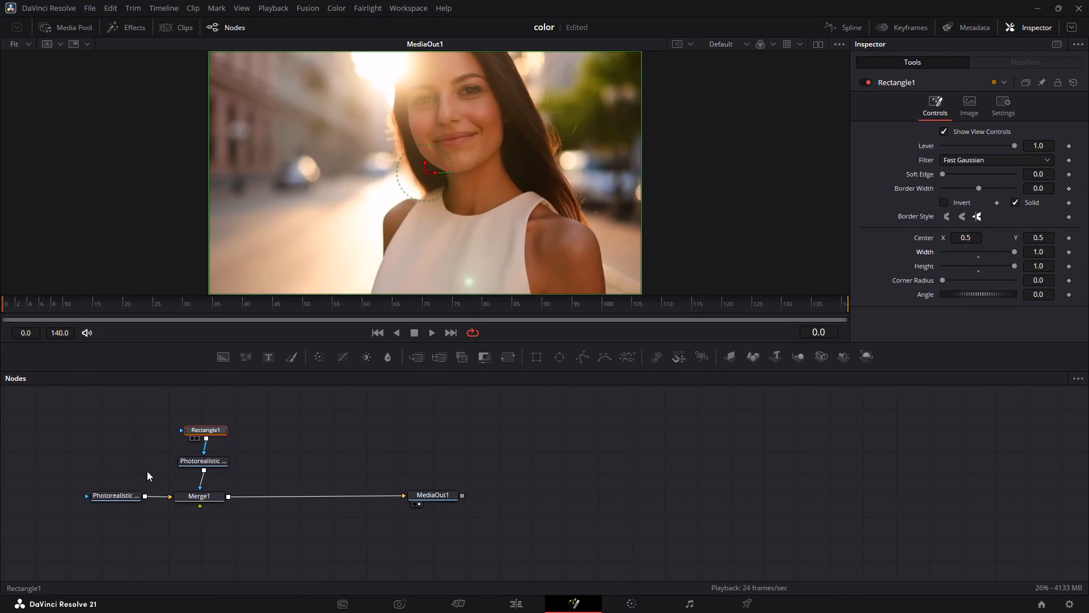
# Shift the Rectangle1 mask horizontally to Center X 0.051, placing its vertical edge across the woman's face.
pyautogui.click(125, 494)
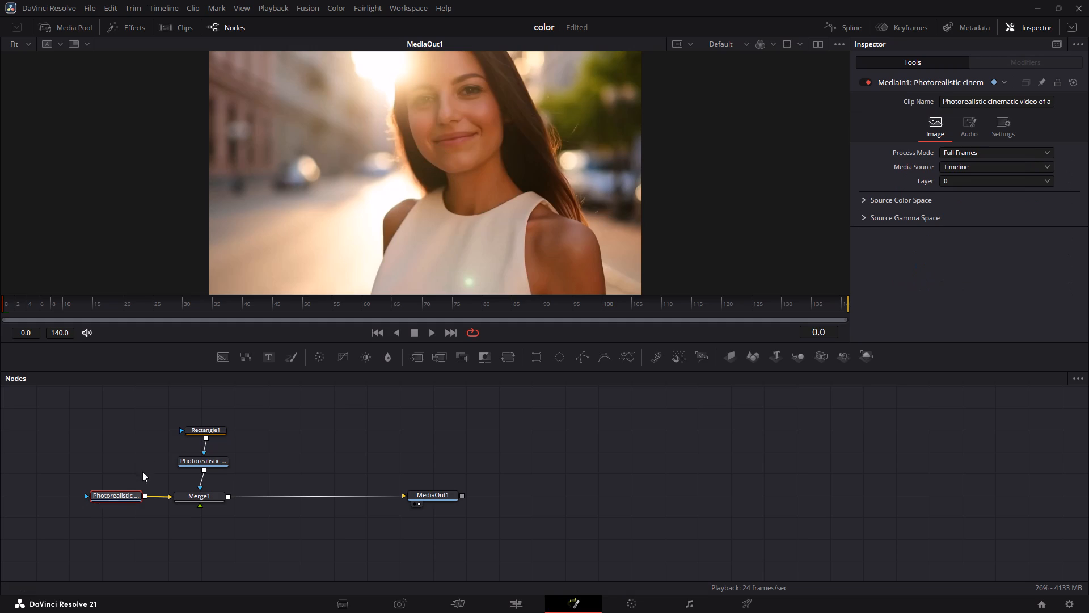
pyautogui.click(201, 430)
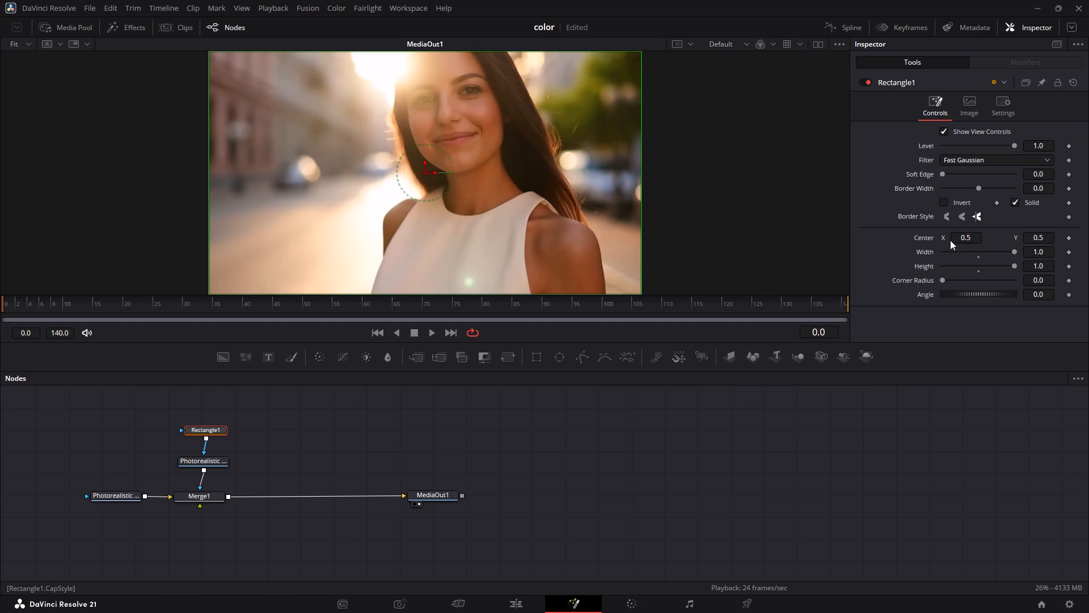
pyautogui.moveTo(959, 238); pyautogui.dragTo(976, 238)
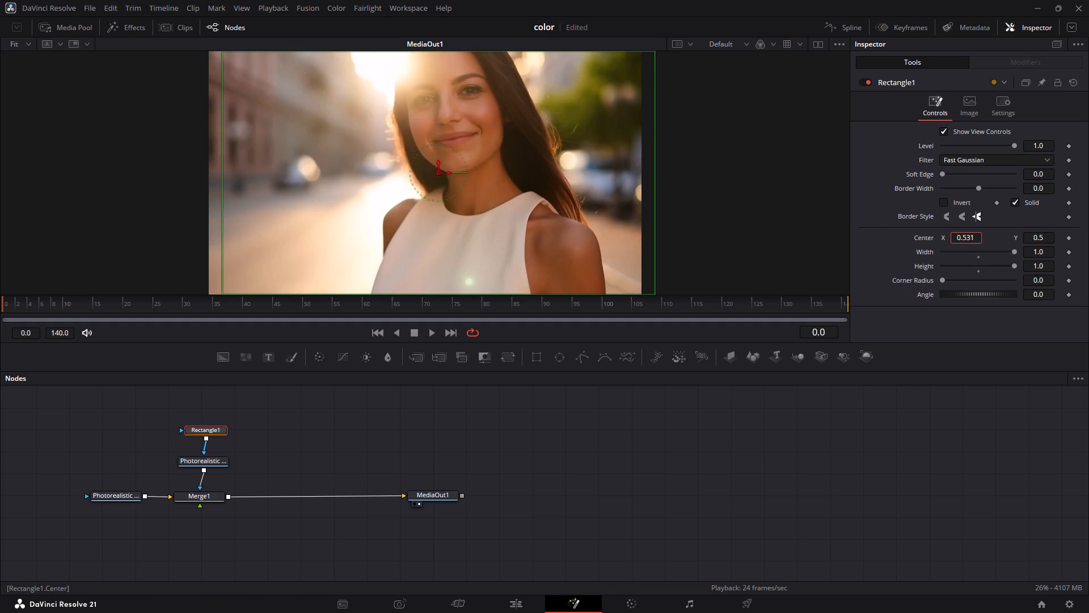
pyautogui.moveTo(976, 238); pyautogui.dragTo(668, 247)
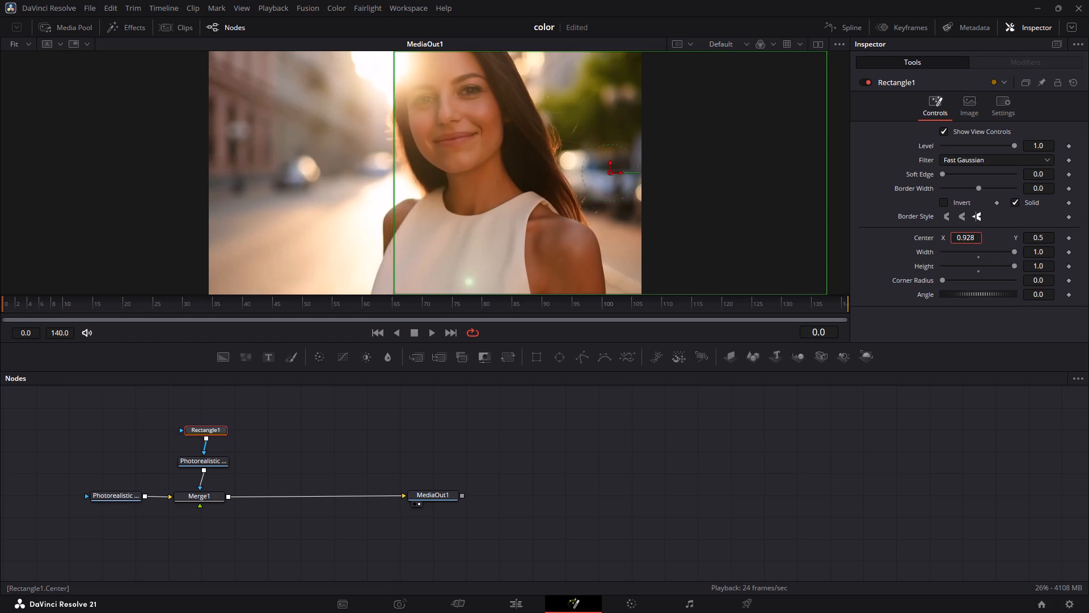
pyautogui.moveTo(668, 247); pyautogui.dragTo(765, 220)
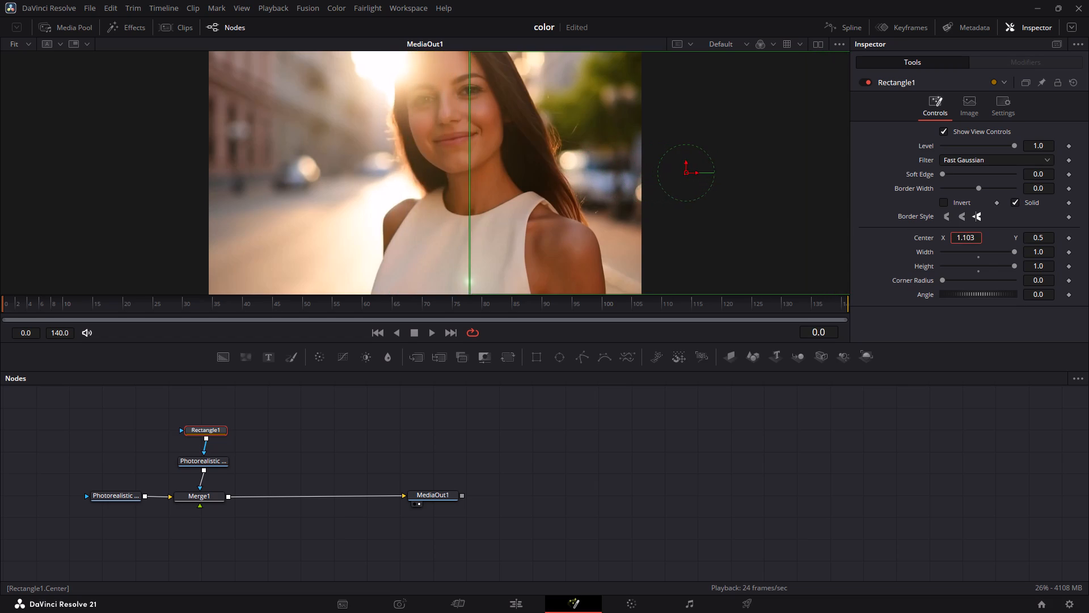
pyautogui.moveTo(765, 220); pyautogui.dragTo(744, 228)
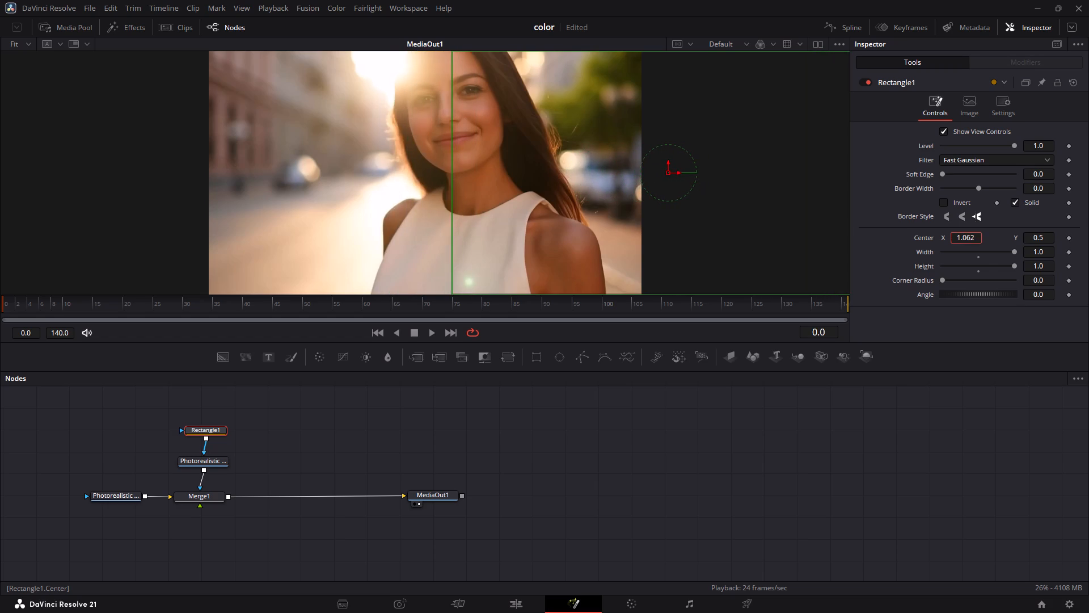
pyautogui.moveTo(744, 228); pyautogui.dragTo(392, 215)
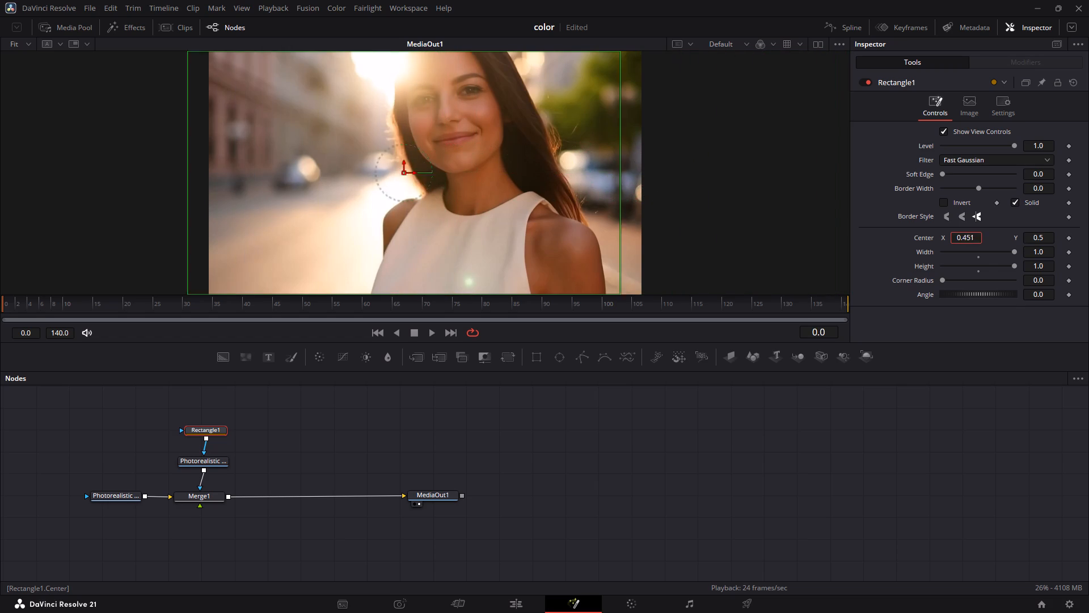
pyautogui.moveTo(392, 215); pyautogui.dragTo(171, 173)
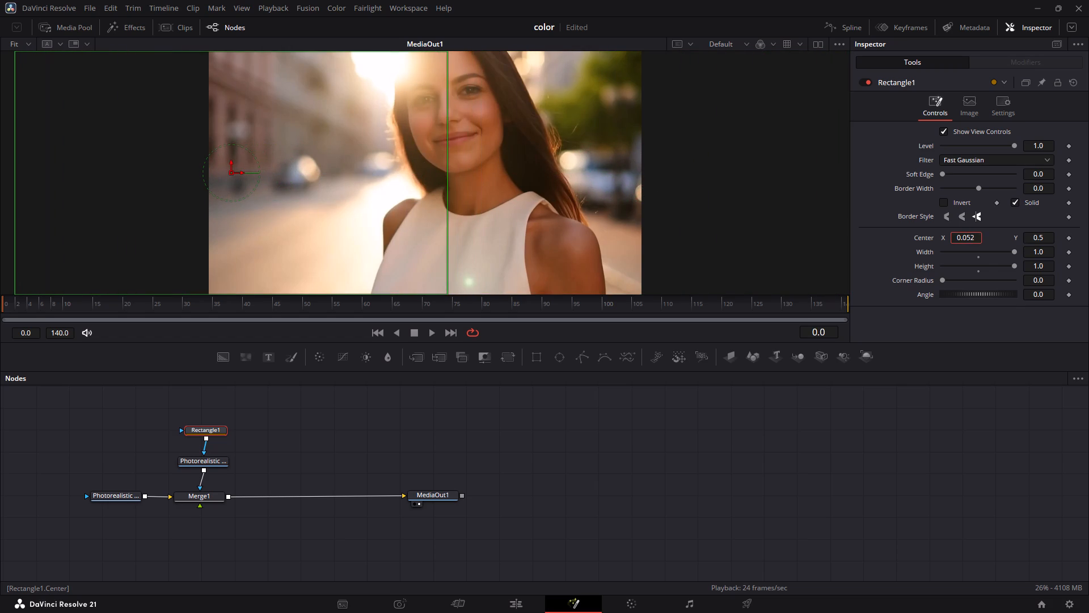
pyautogui.moveTo(171, 173); pyautogui.dragTo(170, 172)
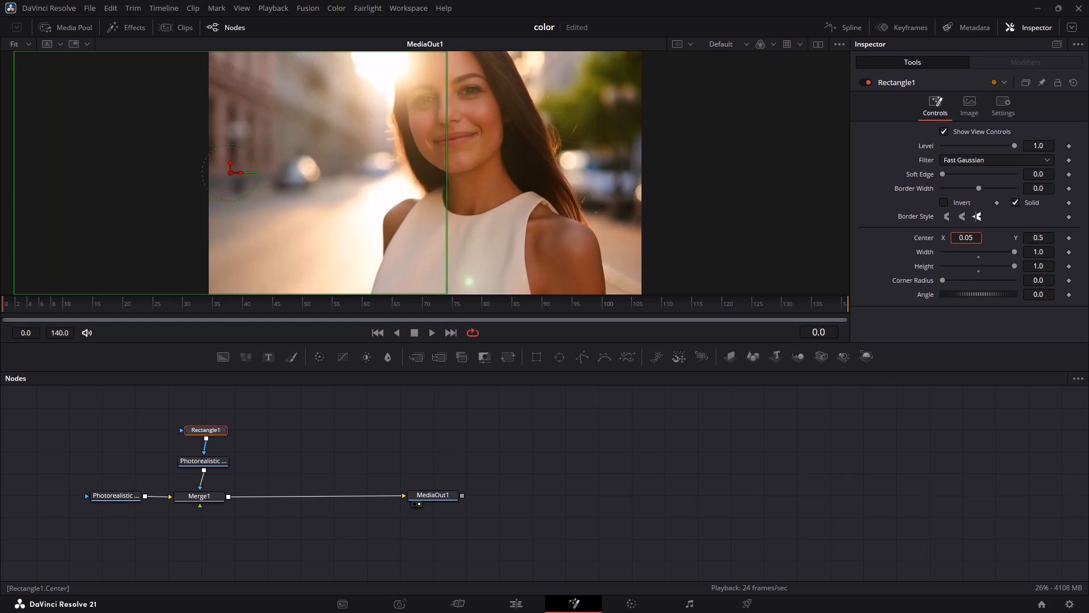
pyautogui.moveTo(170, 172); pyautogui.dragTo(170, 171)
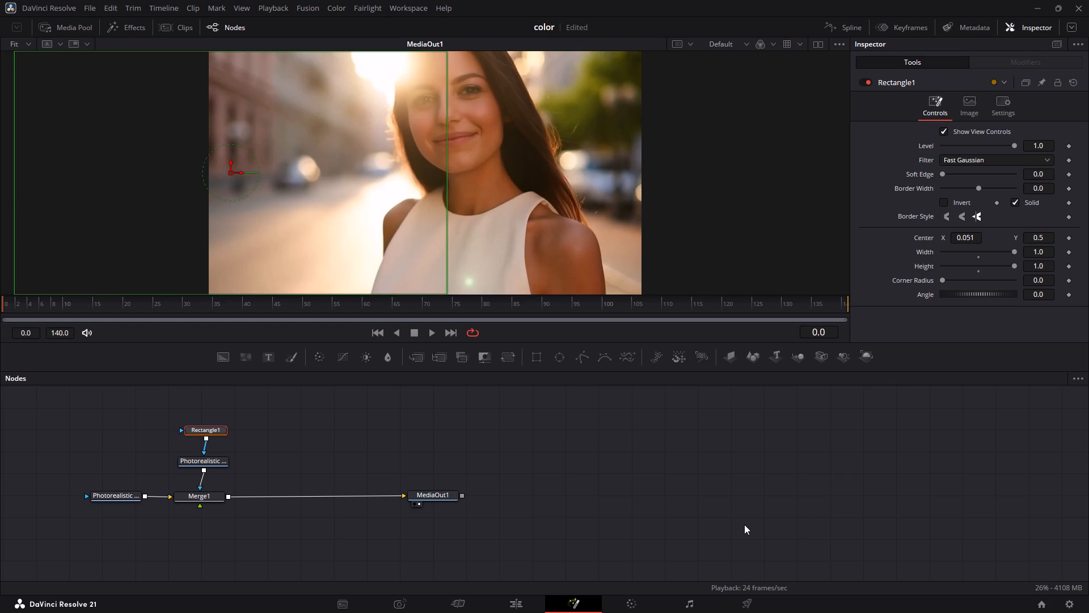
# Play back the composition several times to review the masked split between the graded and ungraded versions.
pyautogui.press('space')
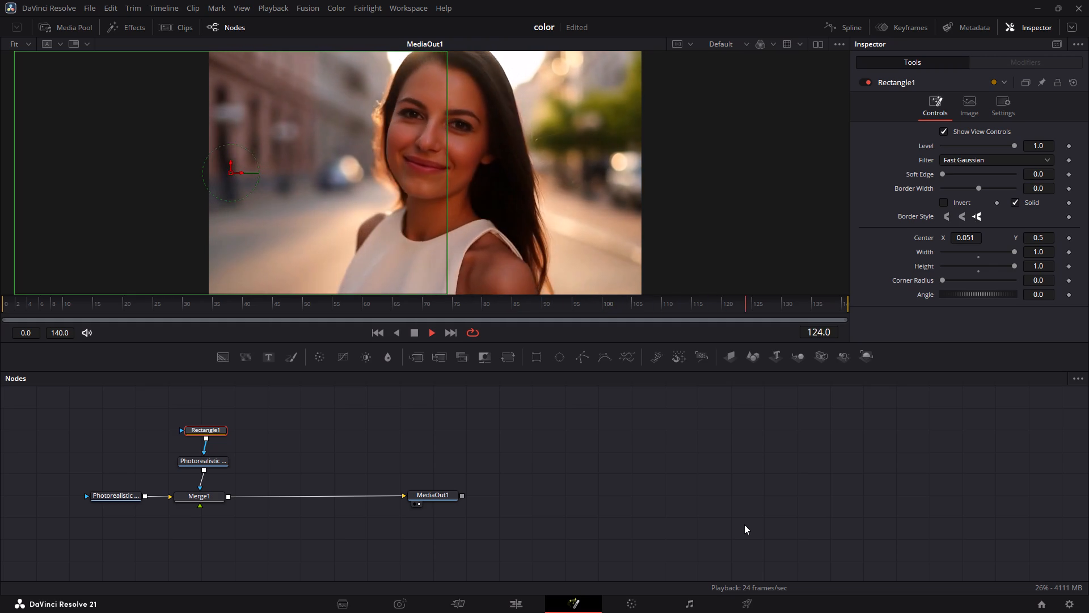
pyautogui.press('space')
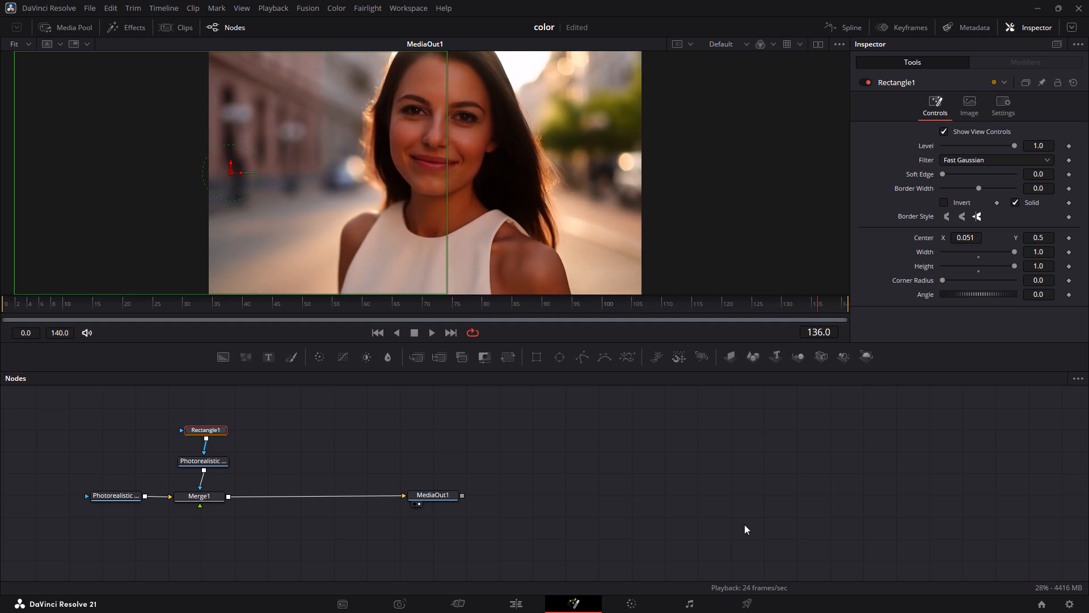
pyautogui.press('space')
pyautogui.press('space')
pyautogui.press('space')
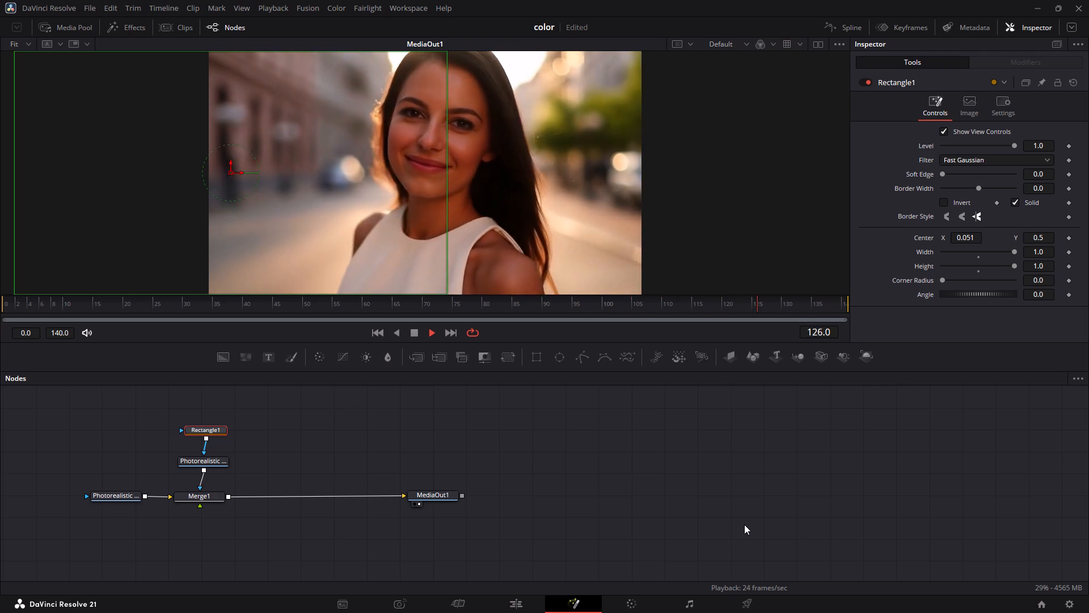
pyautogui.press('space')
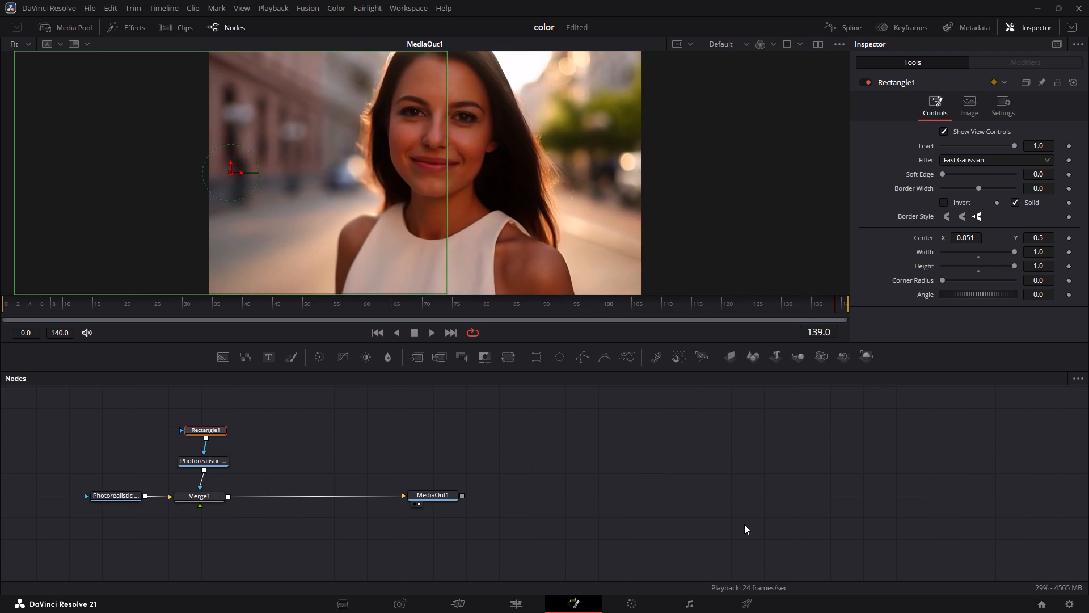
pyautogui.press('space')
pyautogui.press('space')
pyautogui.press('space')
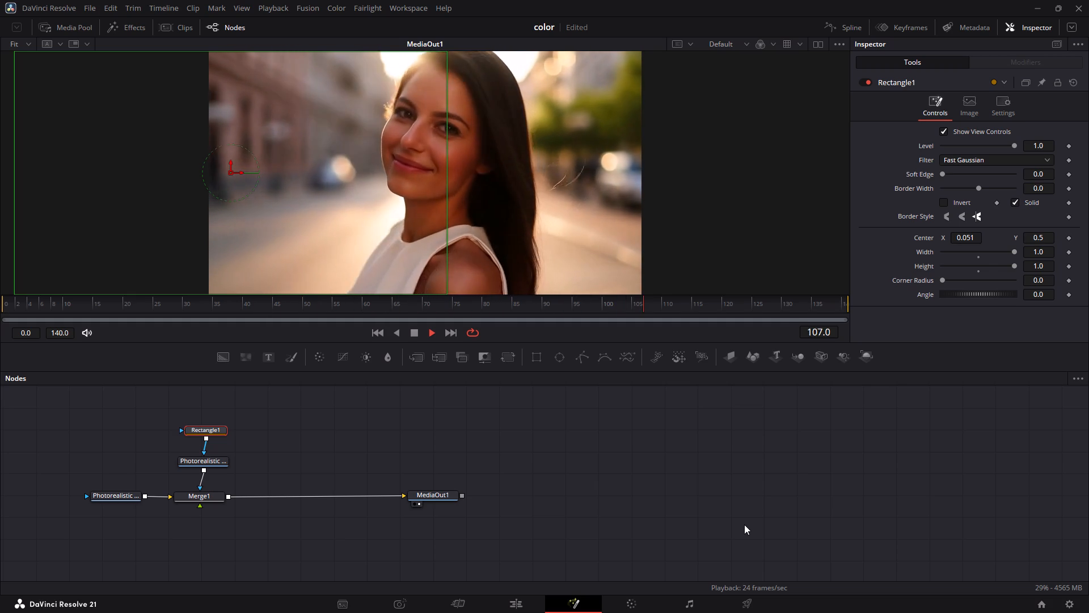
pyautogui.press('space')
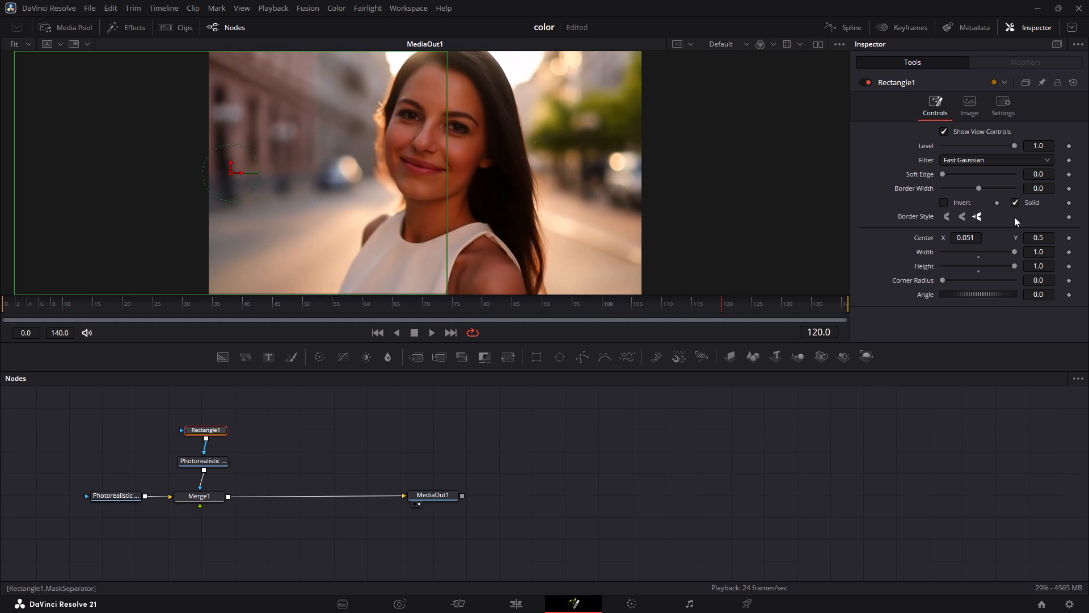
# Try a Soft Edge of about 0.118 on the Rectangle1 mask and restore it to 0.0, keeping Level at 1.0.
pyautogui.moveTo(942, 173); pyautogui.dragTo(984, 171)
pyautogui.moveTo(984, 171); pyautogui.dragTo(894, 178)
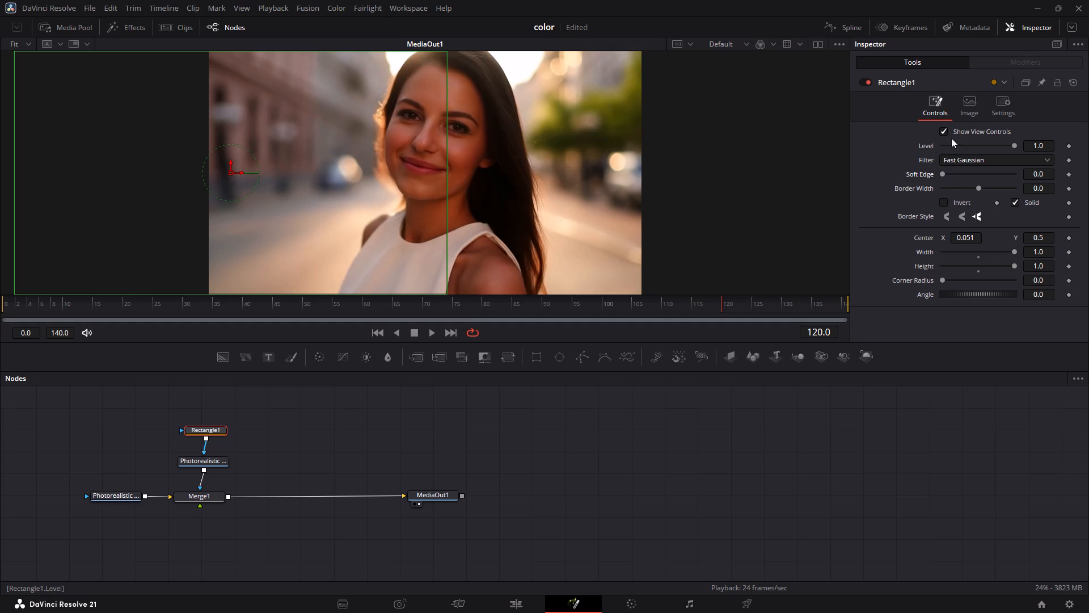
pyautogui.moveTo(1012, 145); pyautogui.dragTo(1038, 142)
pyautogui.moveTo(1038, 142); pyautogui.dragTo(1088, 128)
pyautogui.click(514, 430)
# Return to the edit timeline and open the 15719945 riverside city clip on Video 2 in the Fusion page.
pyautogui.click(520, 599)
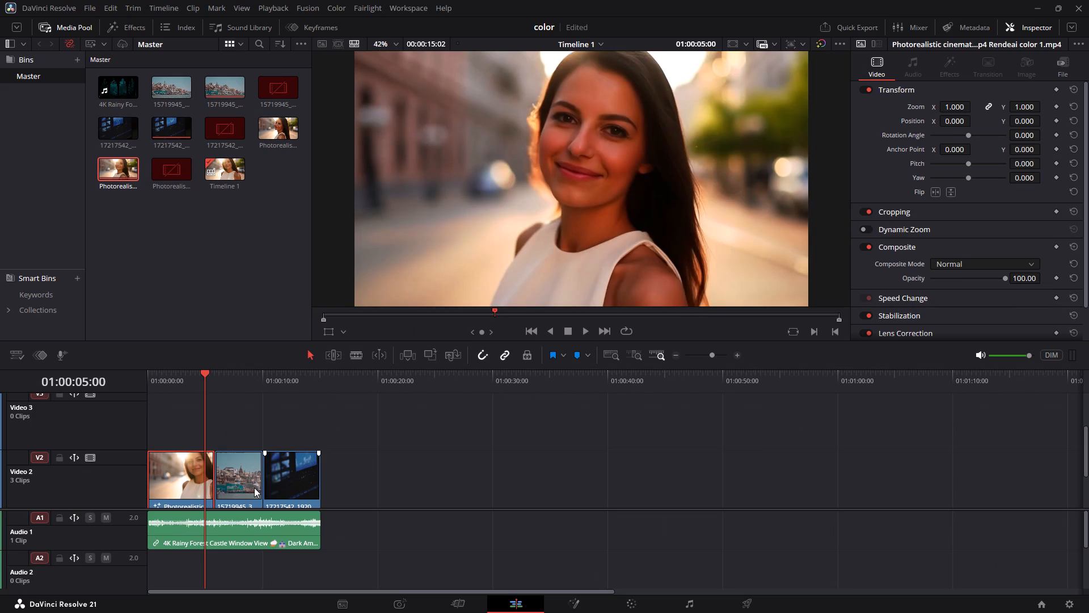
pyautogui.click(254, 488)
pyautogui.rightClick(254, 488)
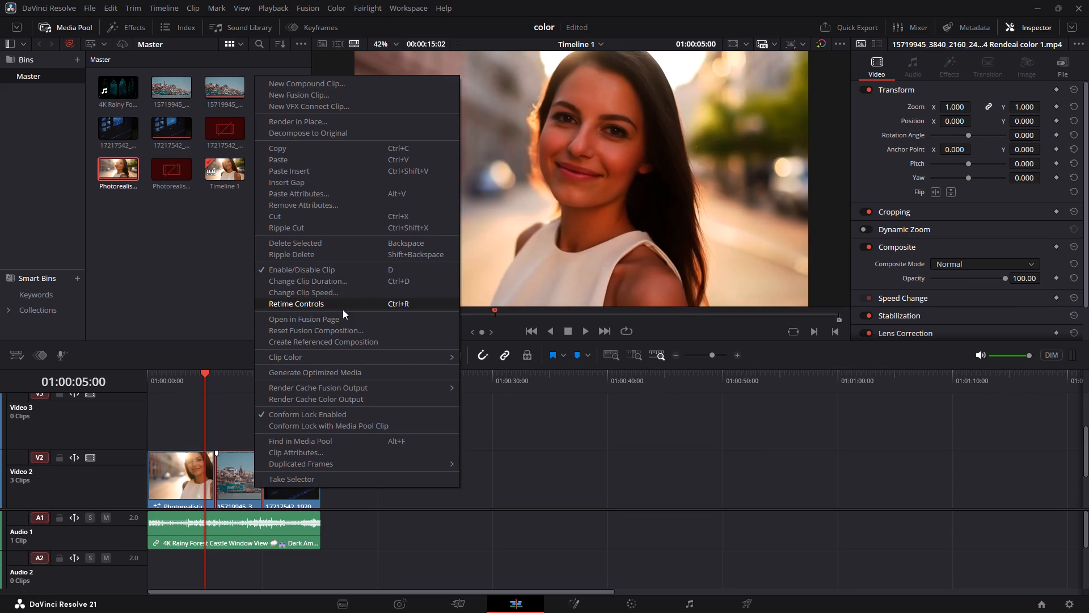
pyautogui.click(347, 316)
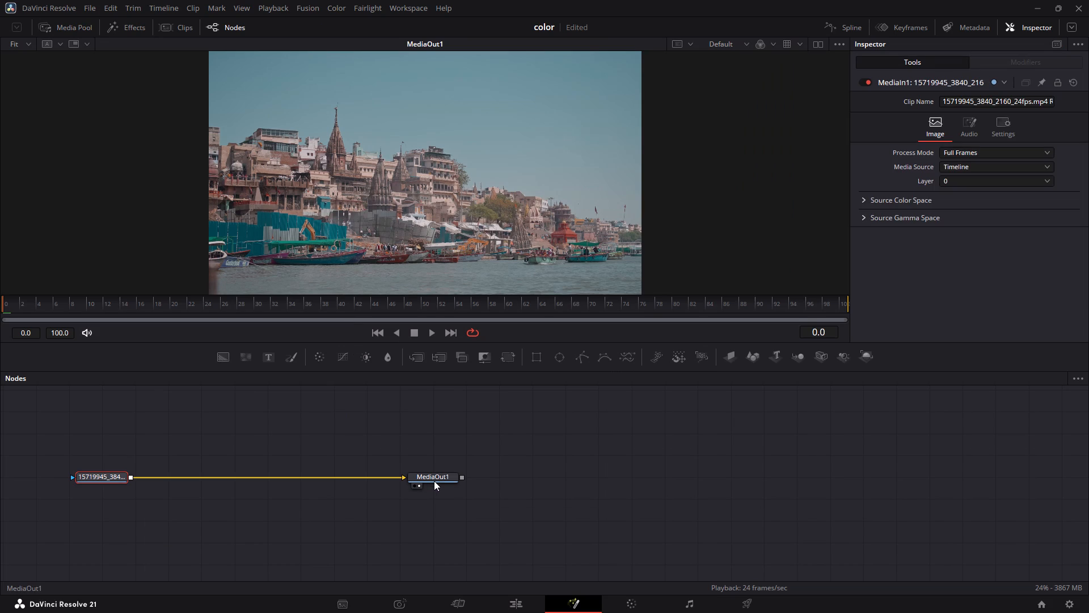
# Space out the node graph by moving MediaOut1 far away from the 15719945 clip node.
pyautogui.moveTo(440, 480); pyautogui.dragTo(791, 476)
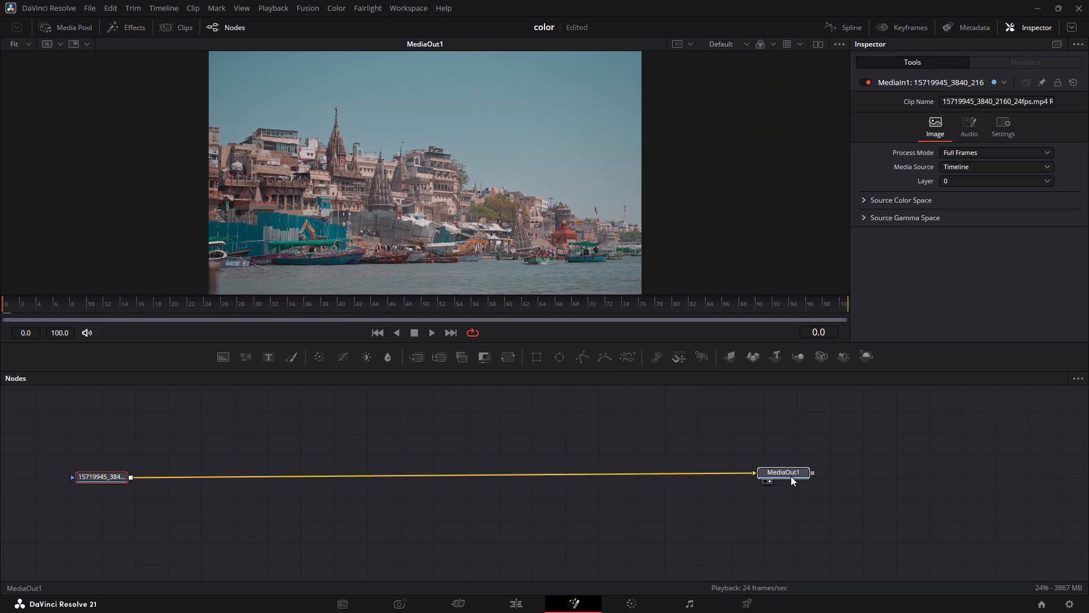
pyautogui.moveTo(791, 476); pyautogui.dragTo(797, 479)
pyautogui.moveTo(113, 471); pyautogui.dragTo(112, 478)
pyautogui.click(112, 478)
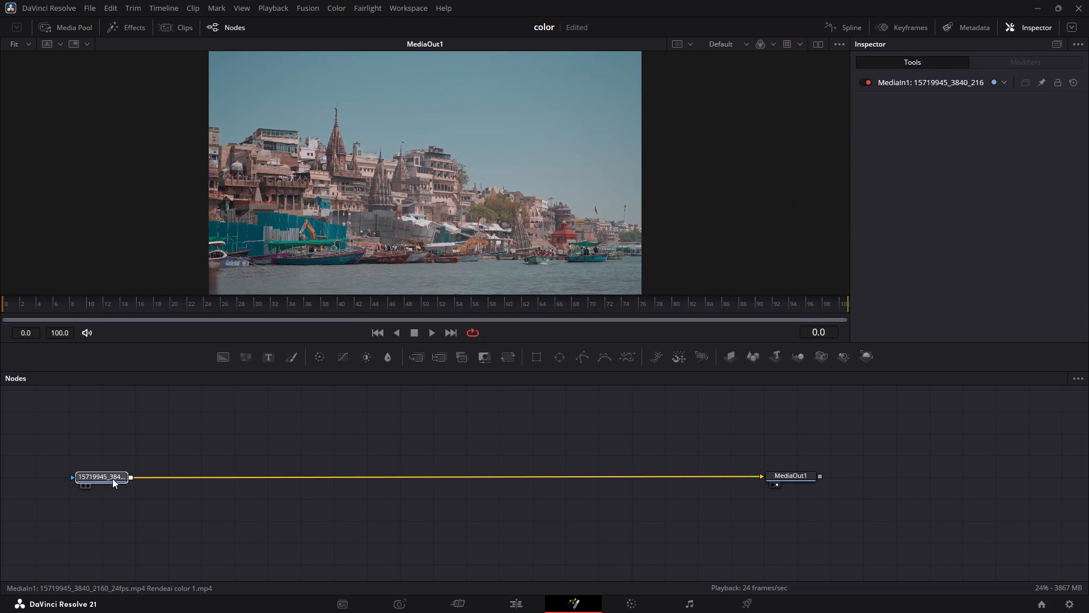
pyautogui.click(112, 478)
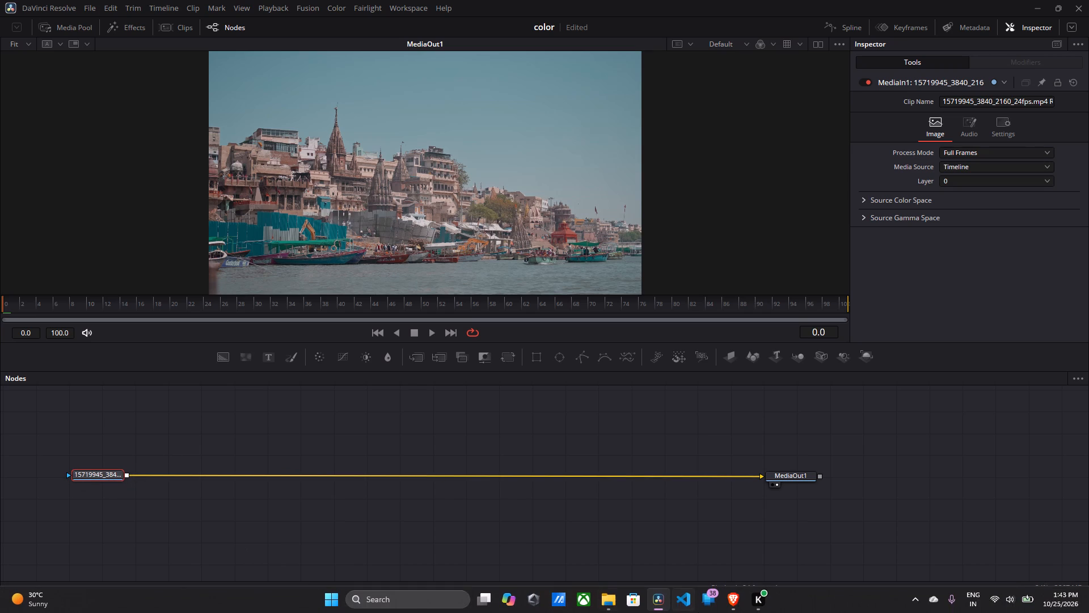
# Import the 15719945_3840_2160_24fps.mp4 Rendeai color 1 video from Resolve Project Backups and place its node below the existing clip node.
pyautogui.click(607, 600)
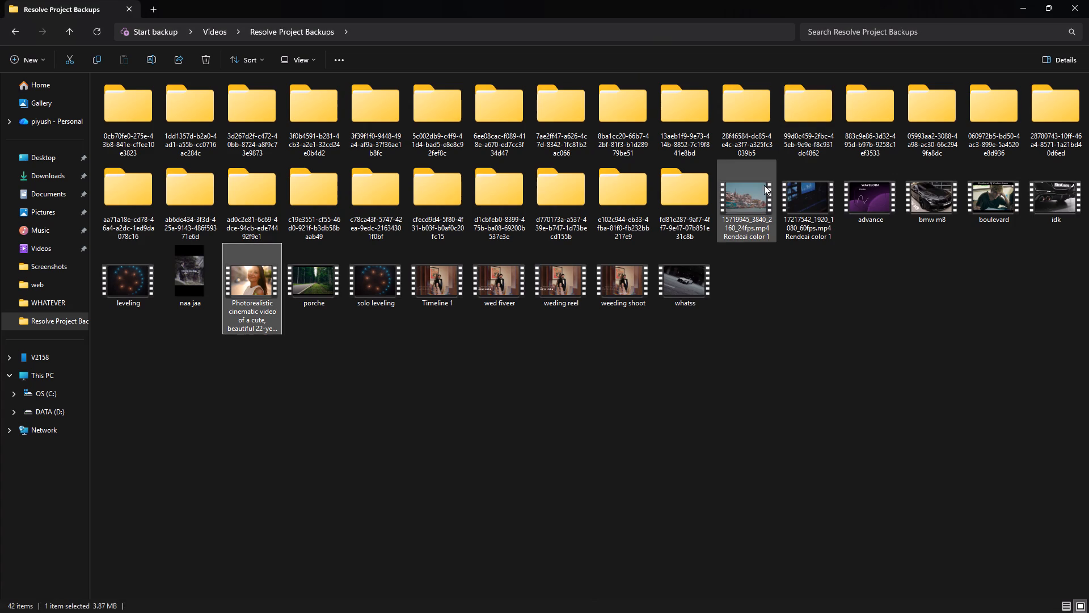
pyautogui.moveTo(764, 185); pyautogui.dragTo(703, 612)
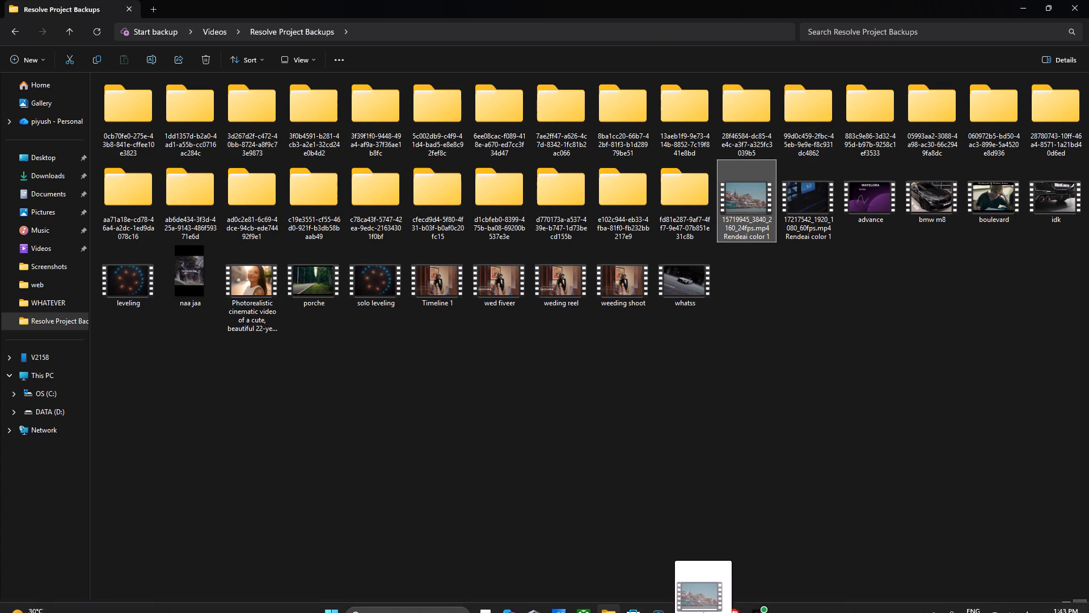
pyautogui.moveTo(703, 612); pyautogui.dragTo(352, 459)
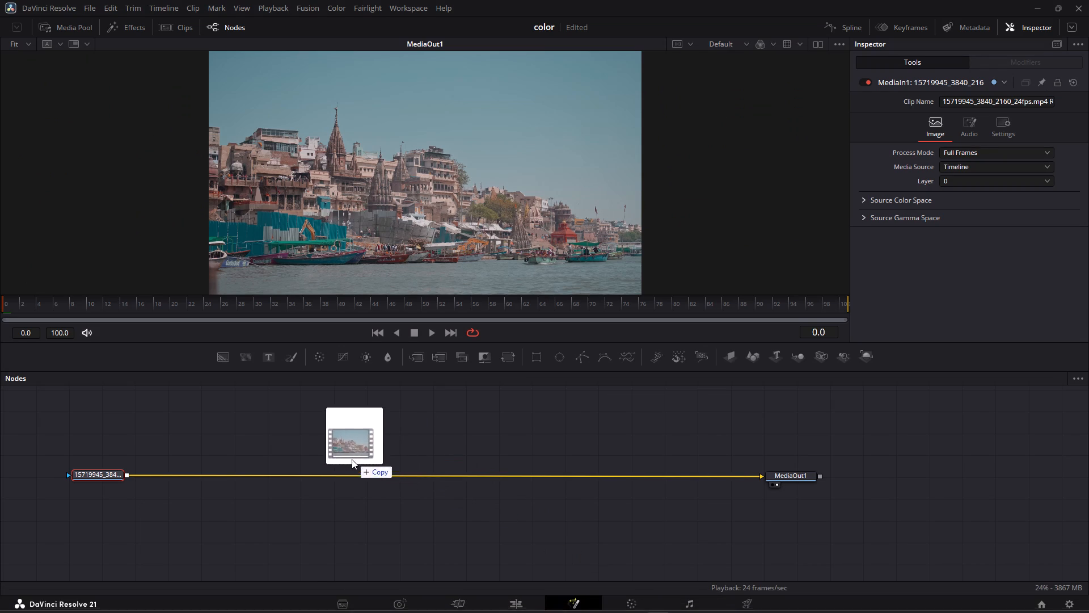
pyautogui.moveTo(352, 459); pyautogui.dragTo(328, 456)
pyautogui.moveTo(328, 456); pyautogui.dragTo(128, 517)
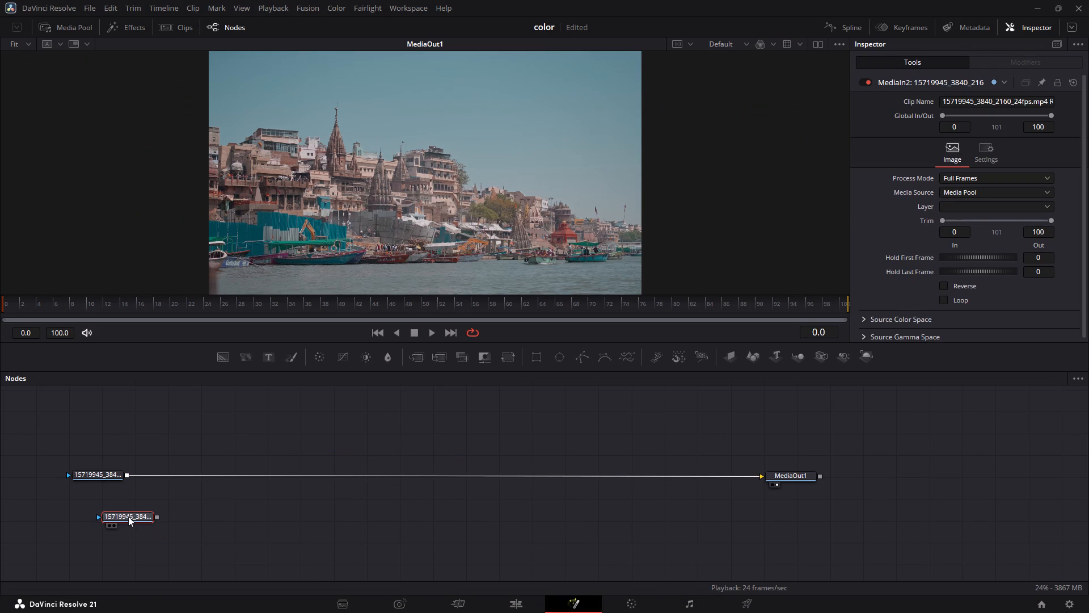
pyautogui.moveTo(128, 517); pyautogui.dragTo(128, 516)
# Compare the two 15719945 clip nodes and go back to the edit timeline to check the clip.
pyautogui.click(95, 475)
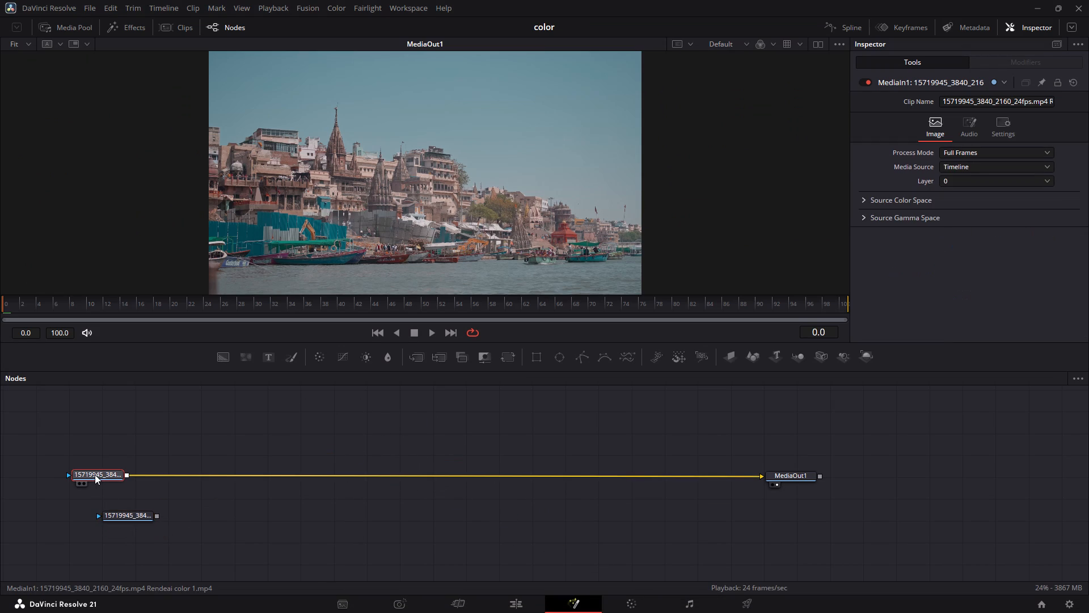
pyautogui.click(126, 517)
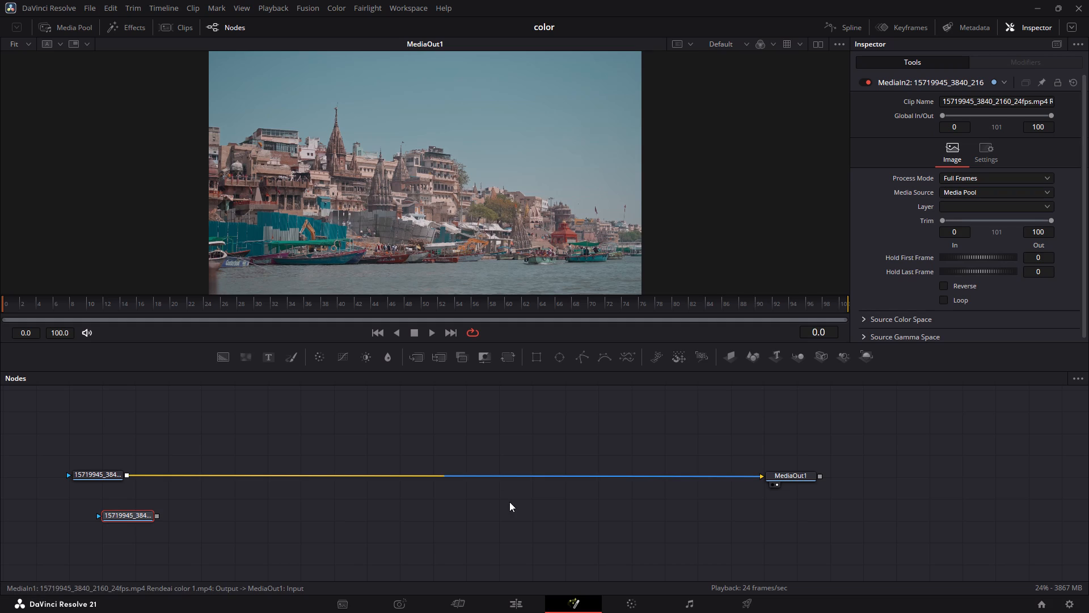
pyautogui.click(98, 476)
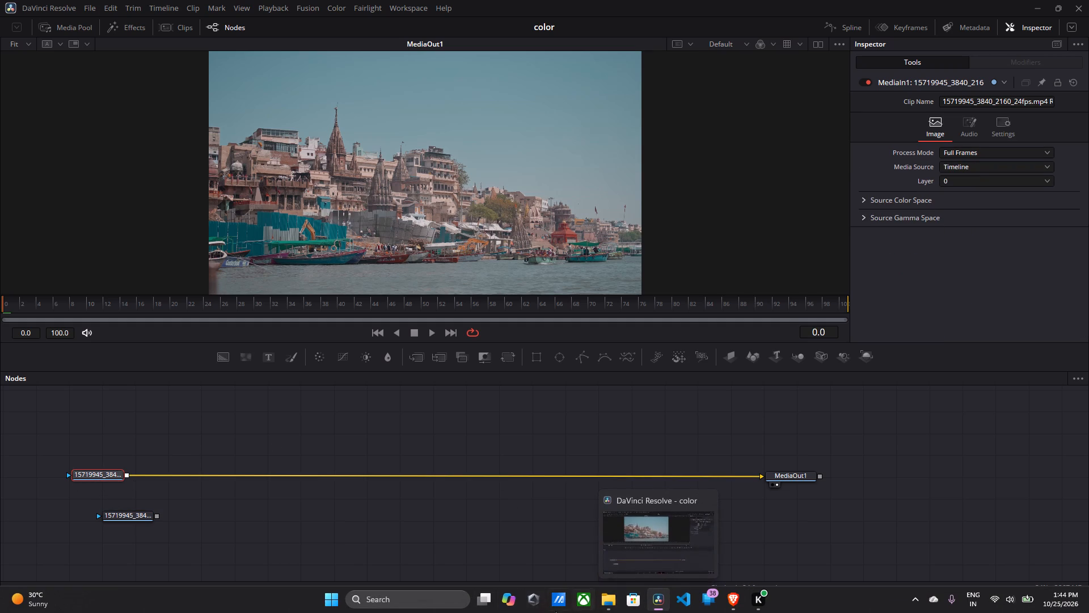
pyautogui.click(518, 602)
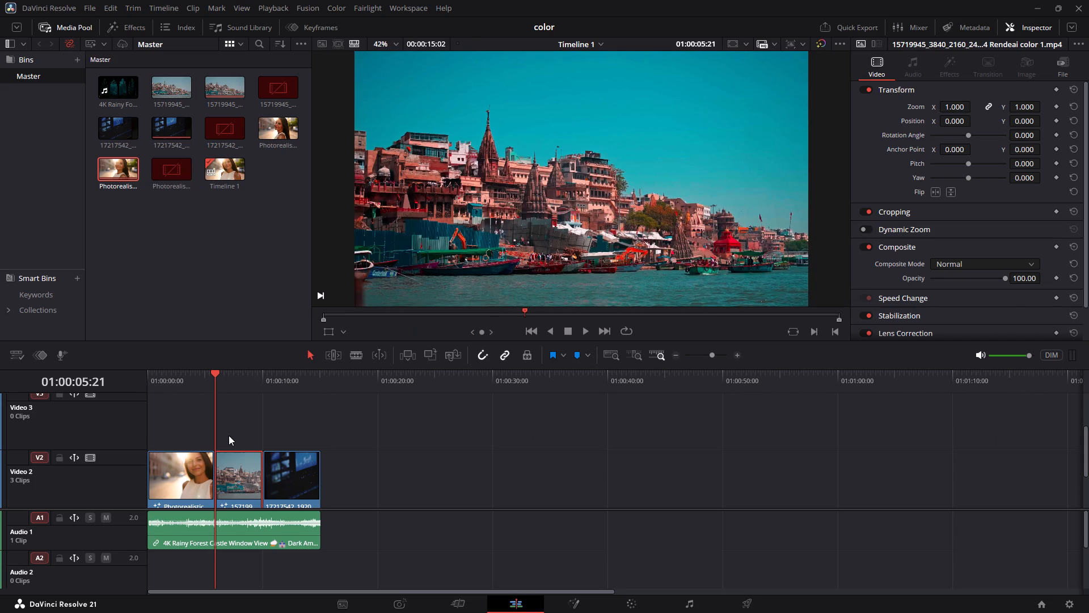
# Play back the portrait and riverside clips on the timeline and check the riverside clip's node graph in the Fusion page.
pyautogui.press('space')
pyautogui.press('space')
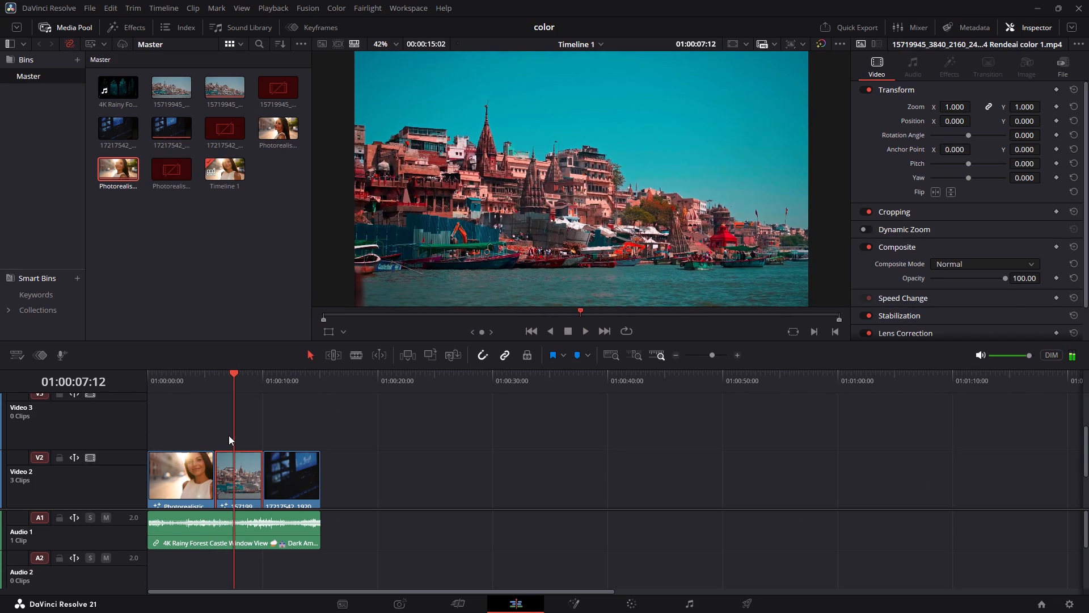
pyautogui.press('Up')
pyautogui.press('Up')
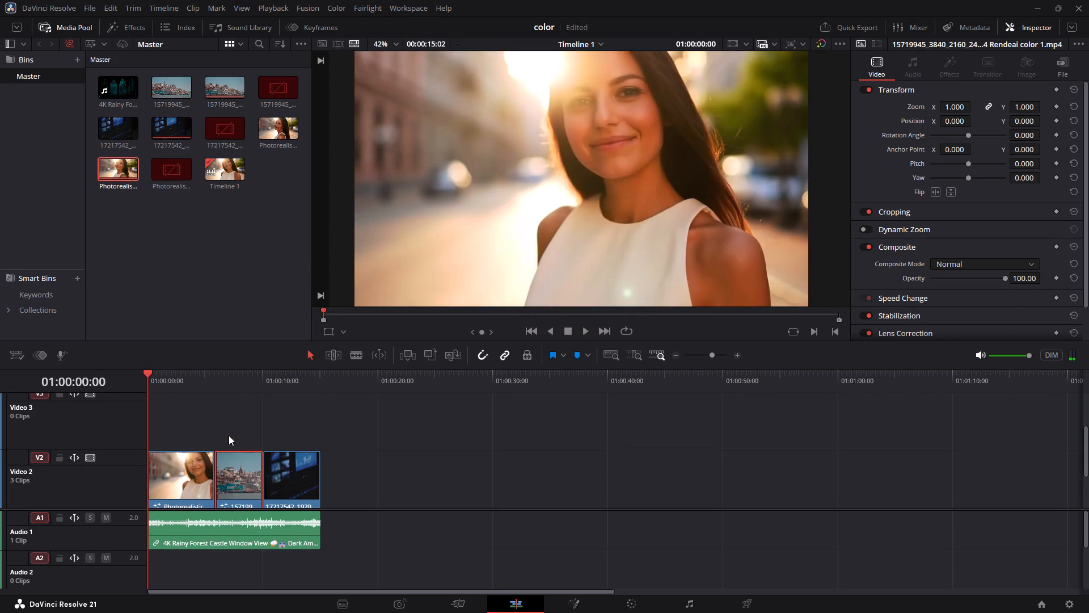
pyautogui.press('space')
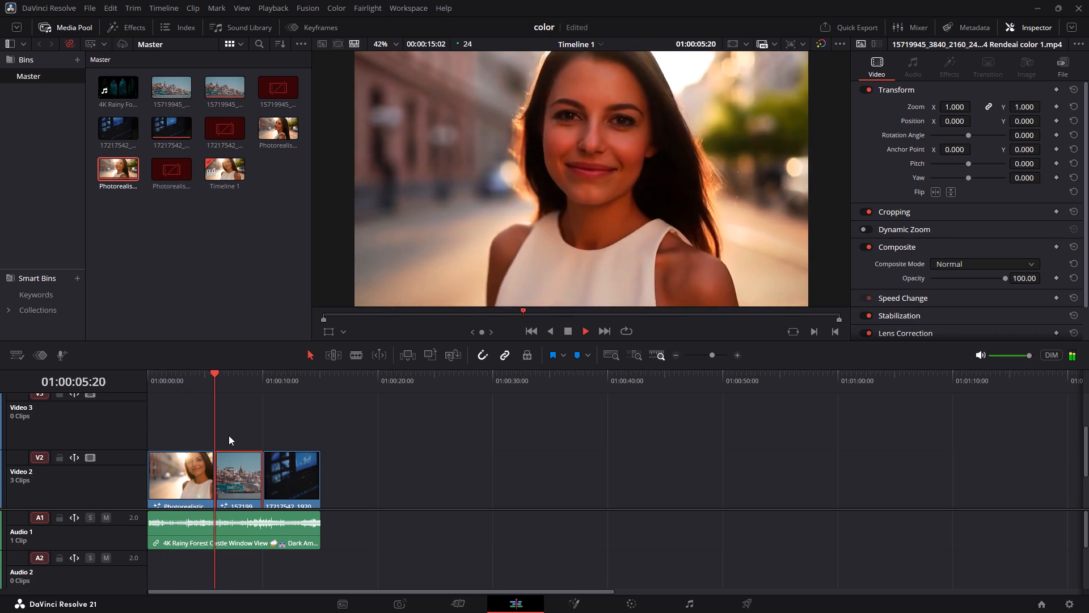
pyautogui.press('space')
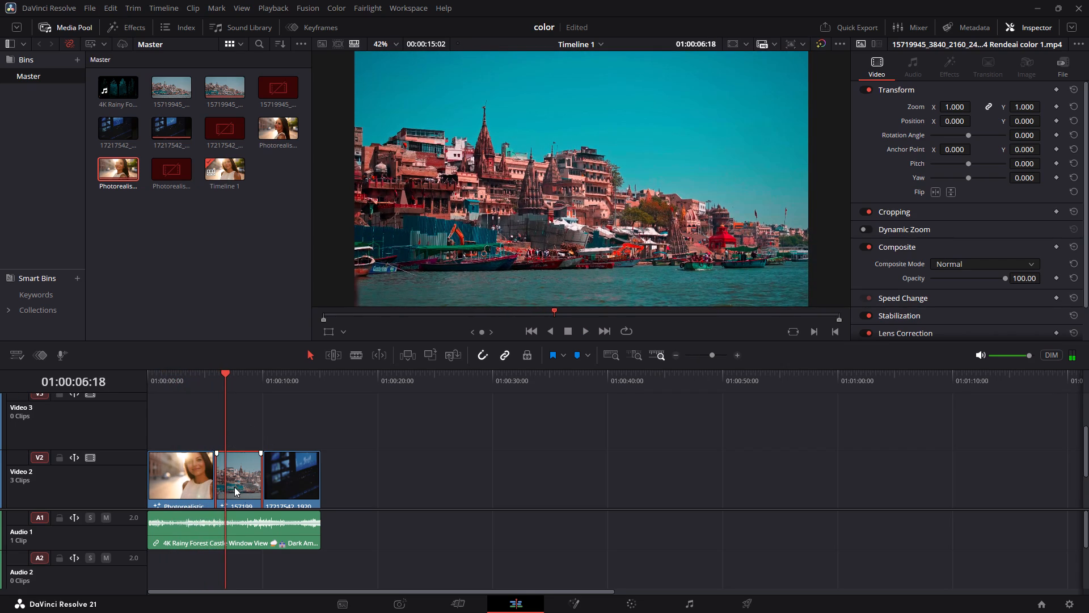
pyautogui.click(235, 485)
pyautogui.click(575, 604)
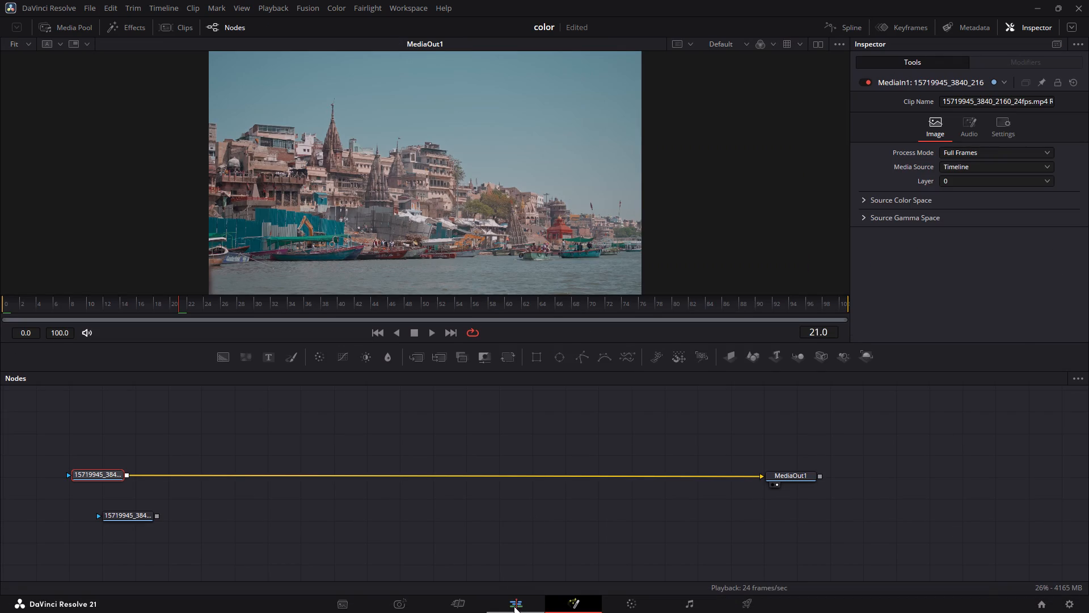
pyautogui.click(514, 606)
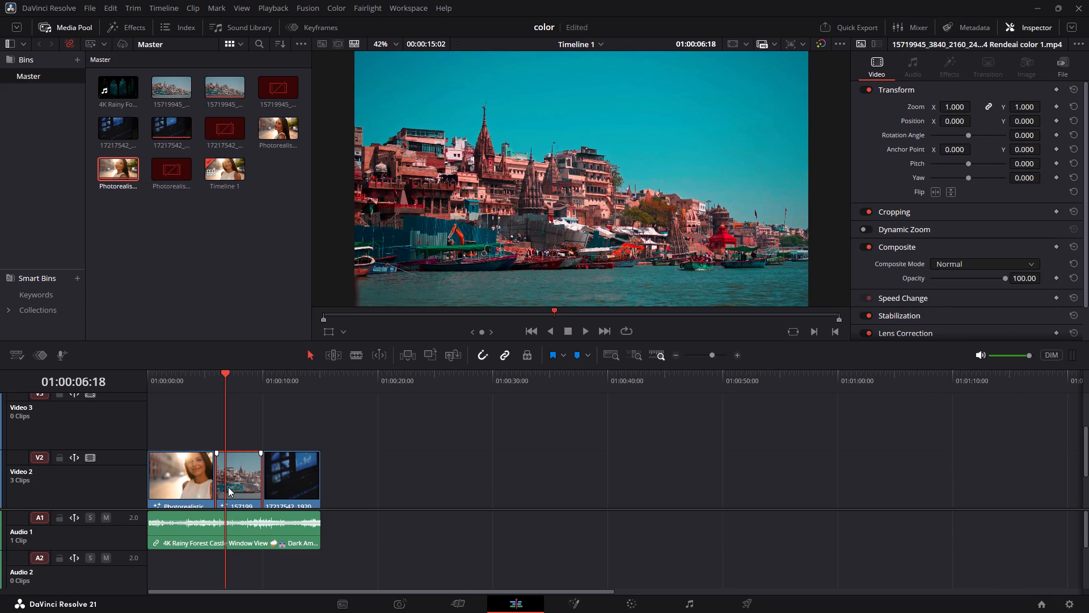
# Render the 15719945 riverside clip on Video 2 in place, saving it to the Resolve Project Backups folder.
pyautogui.click(228, 487)
pyautogui.rightClick(228, 487)
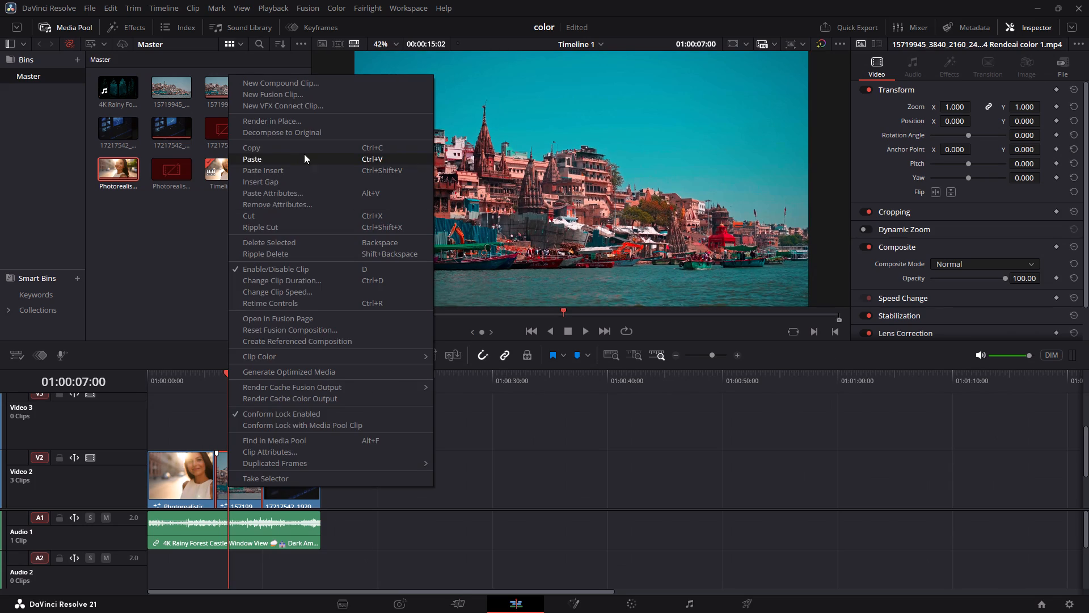
pyautogui.click(305, 119)
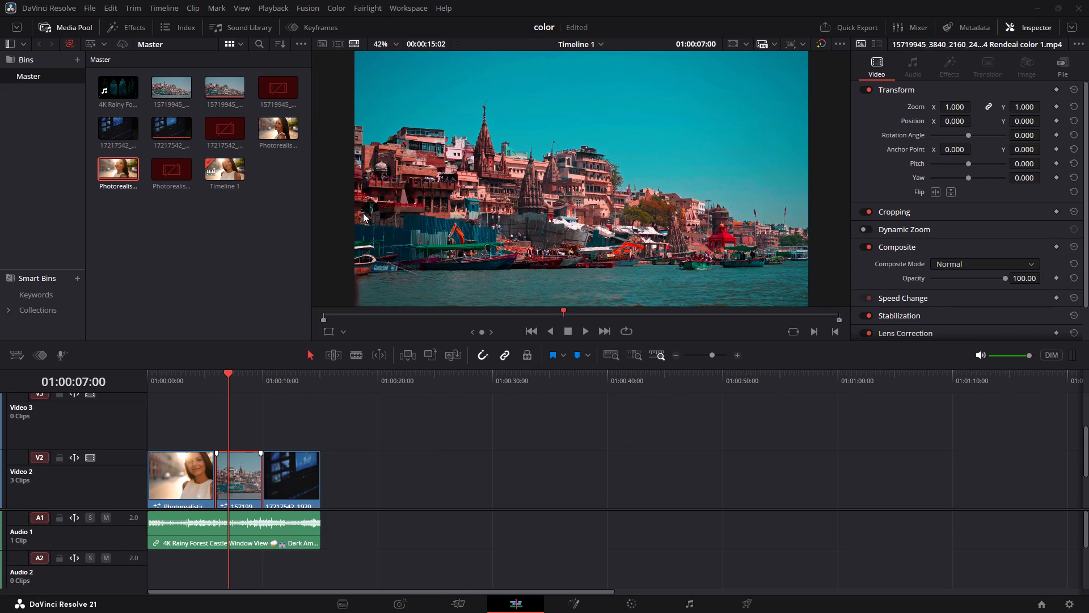
pyautogui.click(605, 391)
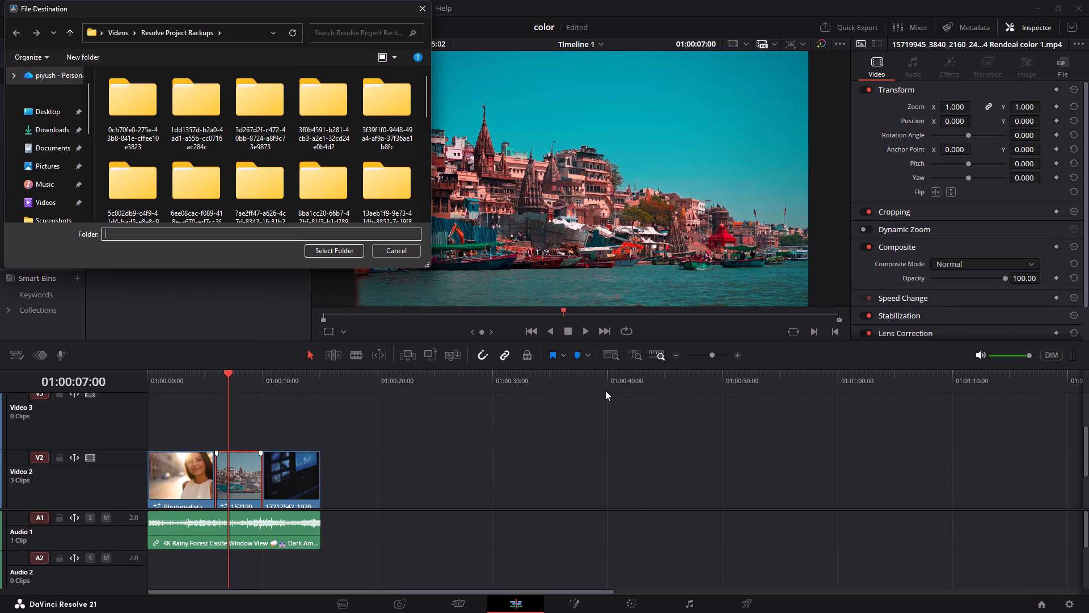
pyautogui.click(343, 254)
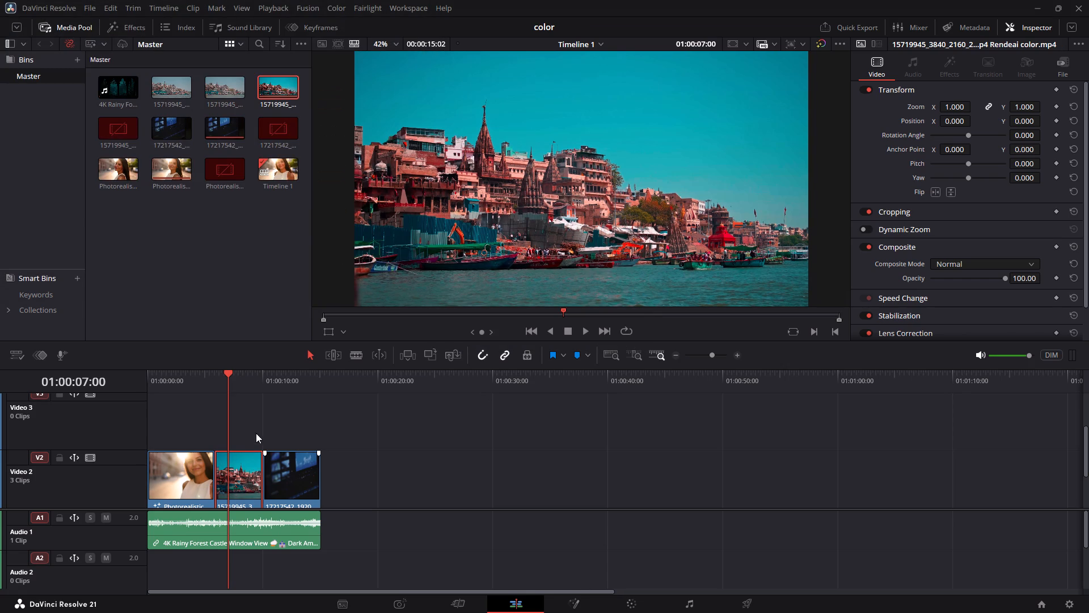
# Open the rendered 15719945 clip in the Fusion page and move MediaOut1 far away from the clip node.
pyautogui.click(239, 473)
pyautogui.rightClick(239, 473)
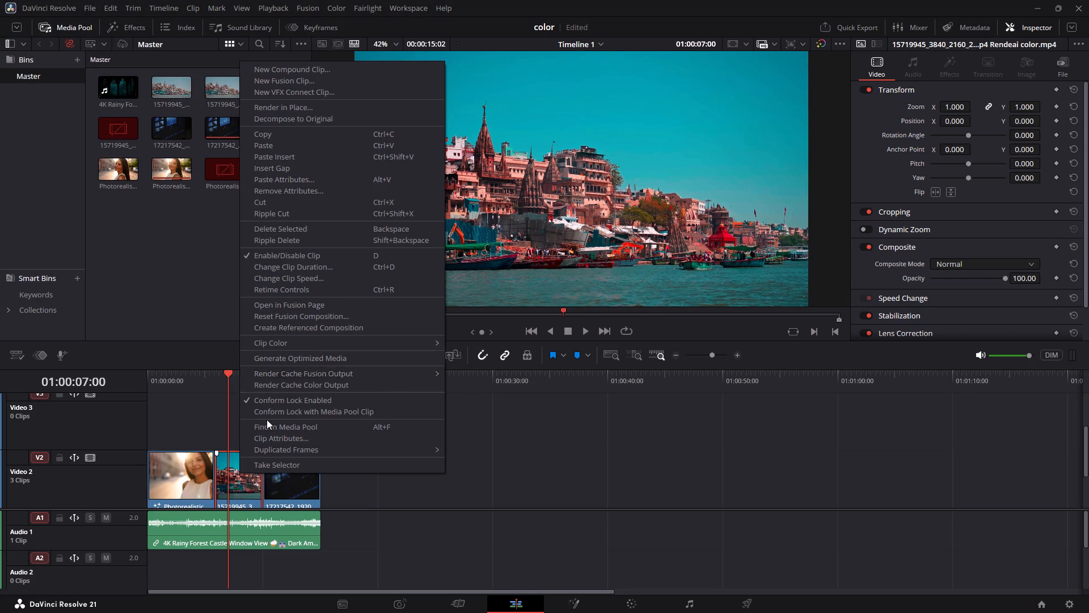
pyautogui.click(350, 305)
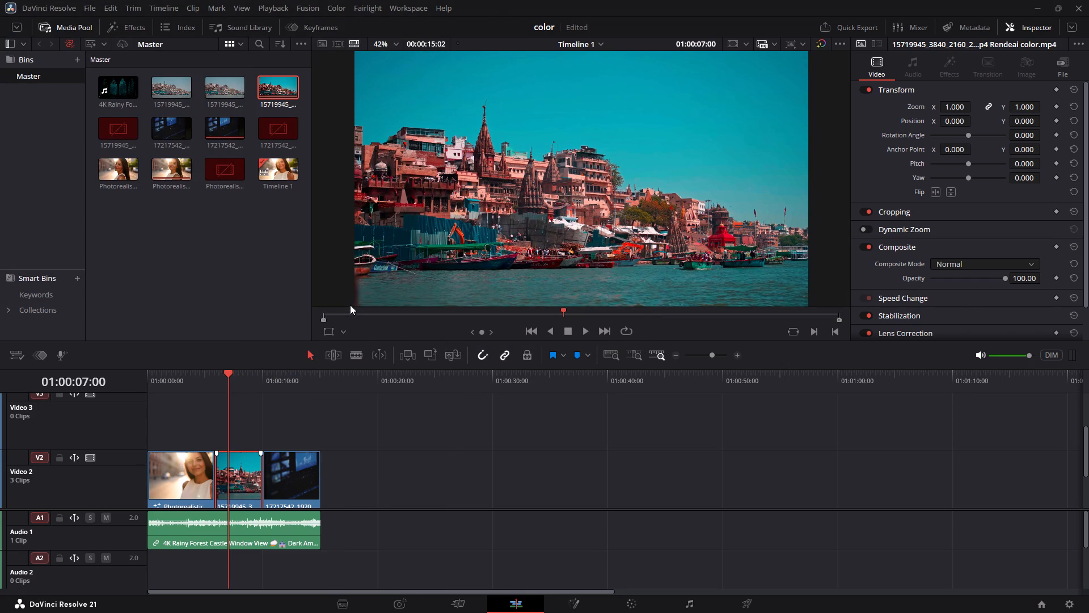
pyautogui.moveTo(435, 478); pyautogui.dragTo(655, 477)
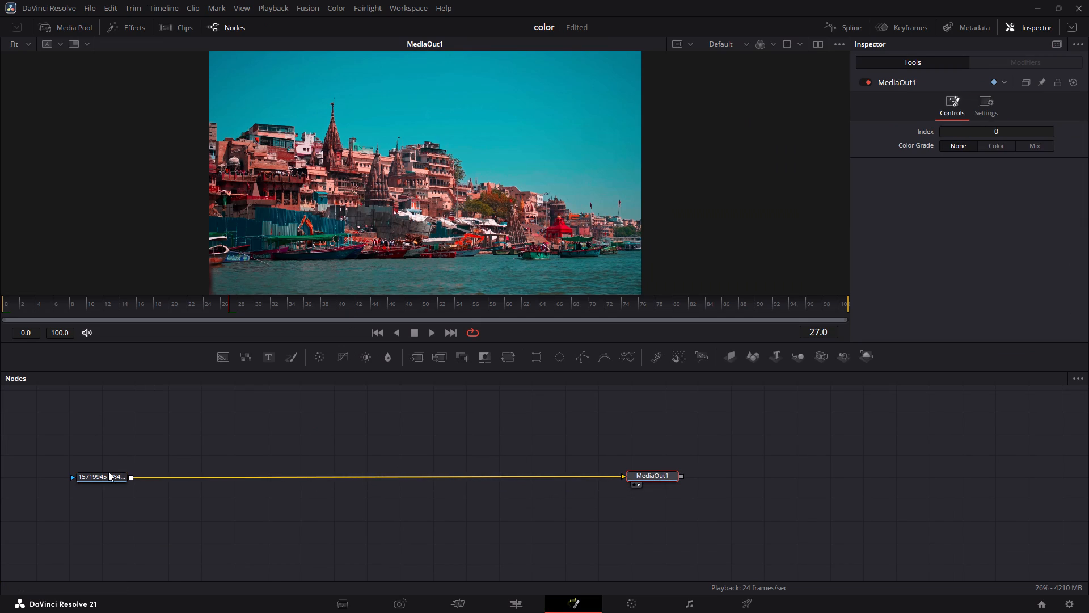
# Disconnect the 15719945 clip node from MediaOut1.
pyautogui.click(109, 476)
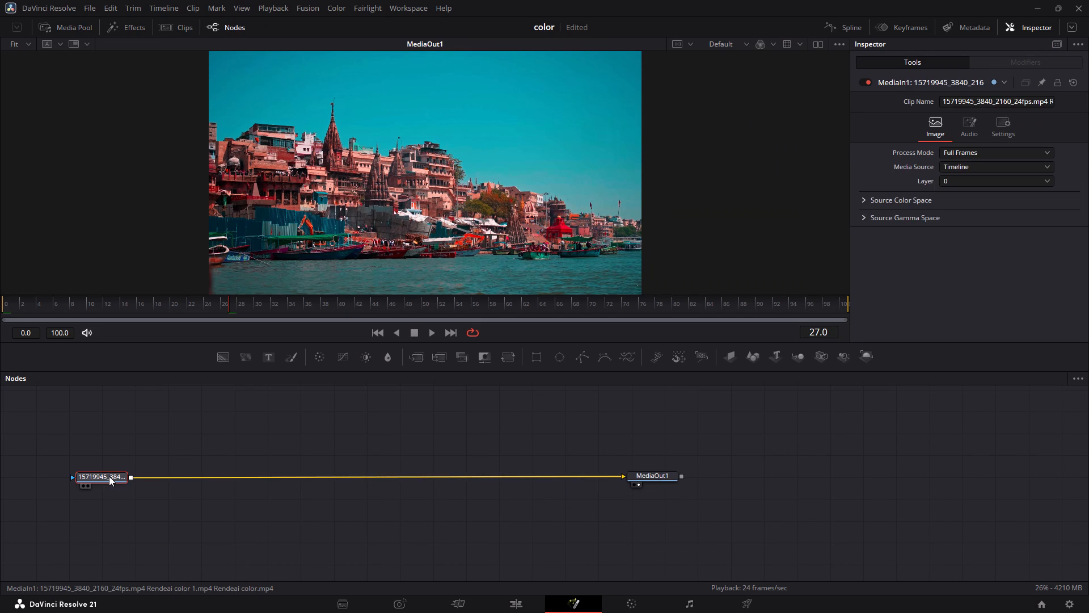
pyautogui.moveTo(616, 476); pyautogui.dragTo(374, 490)
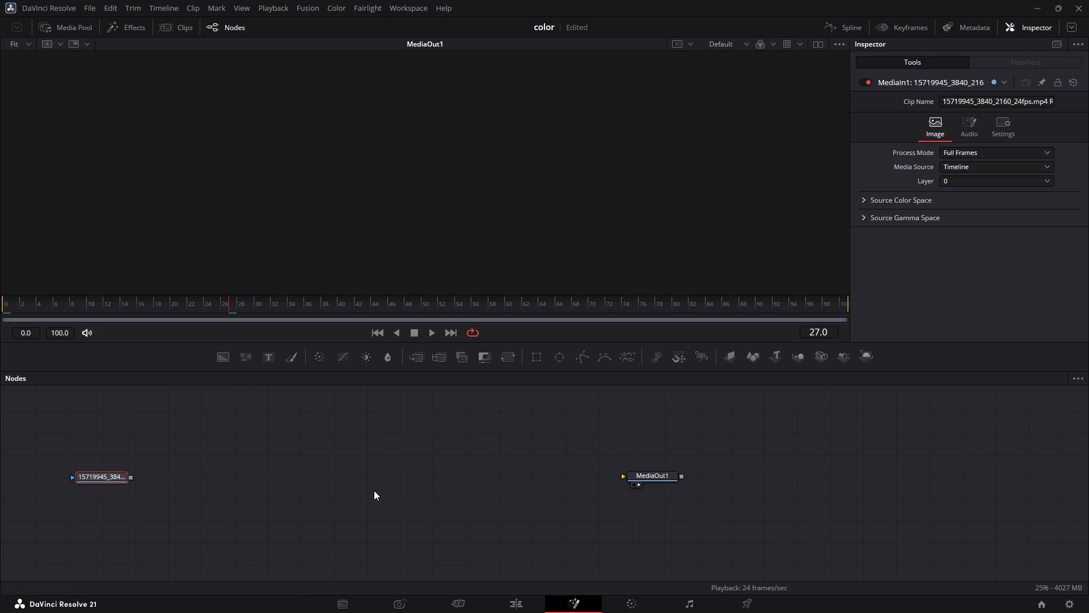
# Import the ungraded 15719945_3840_2160_24fps.mp4 Rendeai color 1 video from Resolve Project Backups and place its node below the existing clip node.
pyautogui.click(607, 604)
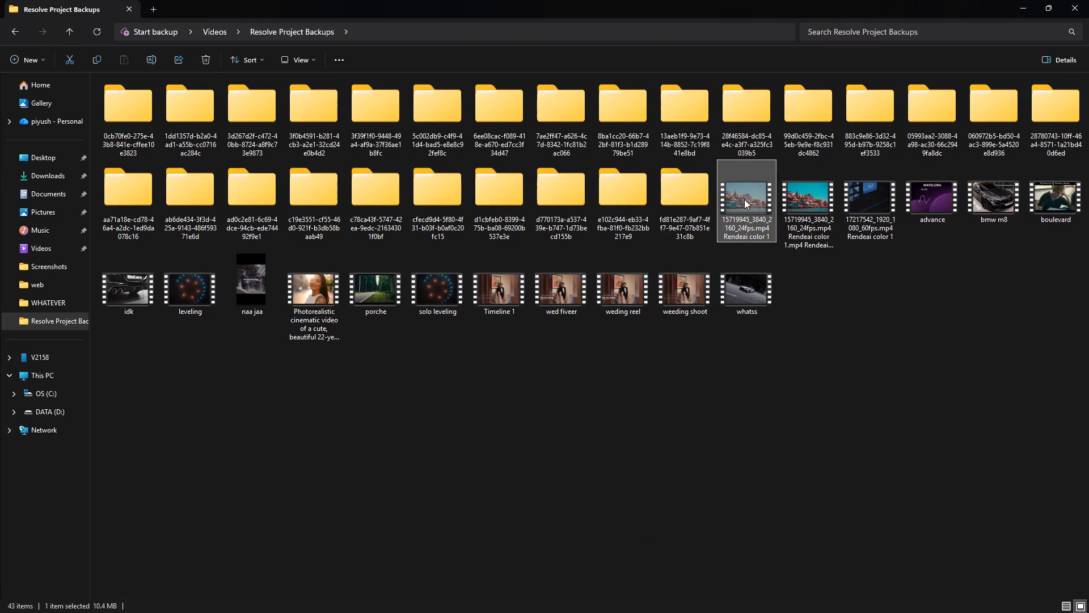
pyautogui.moveTo(744, 199); pyautogui.dragTo(645, 612)
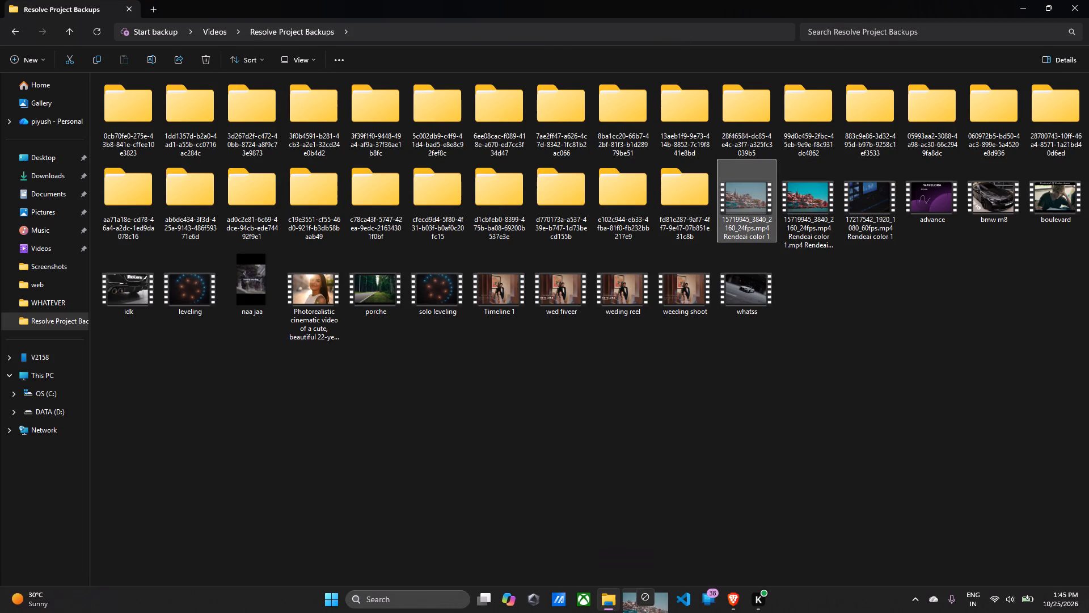
pyautogui.moveTo(645, 612); pyautogui.dragTo(334, 526)
pyautogui.moveTo(334, 526); pyautogui.dragTo(153, 517)
pyautogui.click(117, 477)
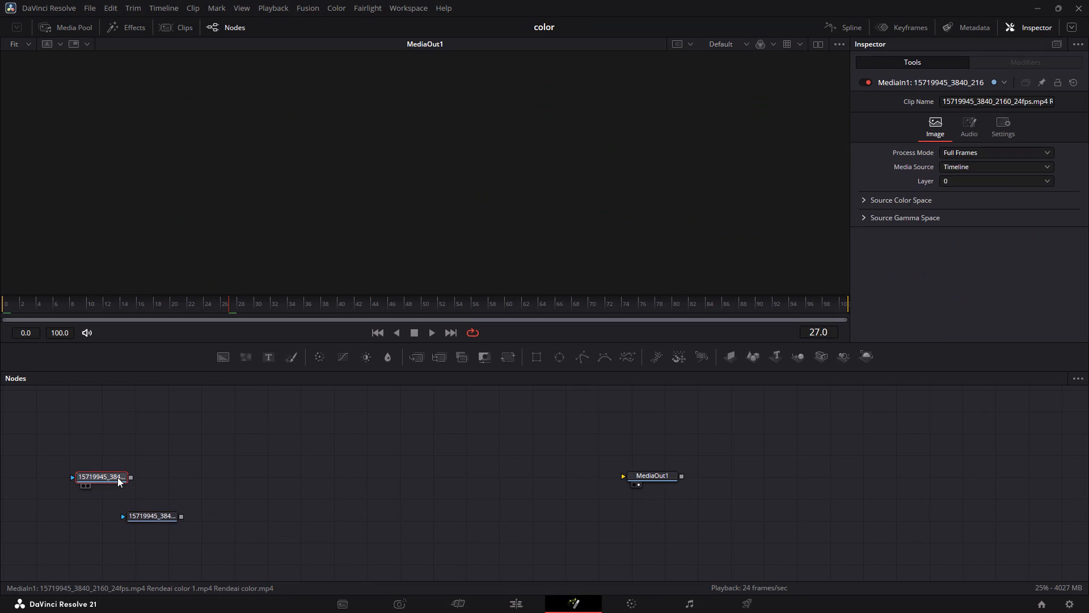
# Connect the ungraded Rendeai color 1 node to MediaOut1 and move it up level with MediaOut1.
pyautogui.moveTo(179, 515); pyautogui.dragTo(609, 474)
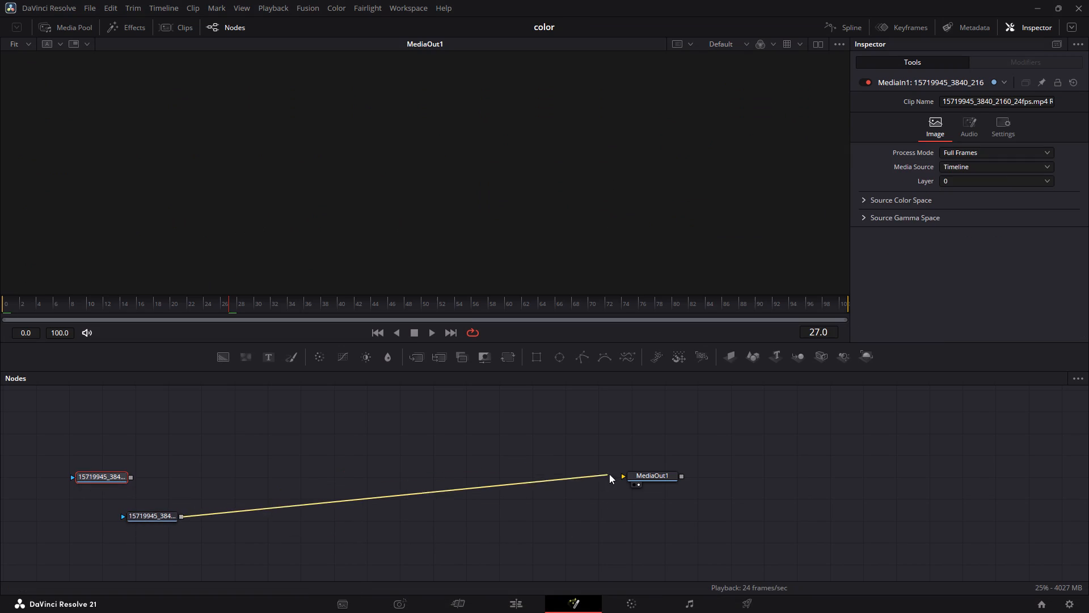
pyautogui.moveTo(609, 474); pyautogui.dragTo(633, 476)
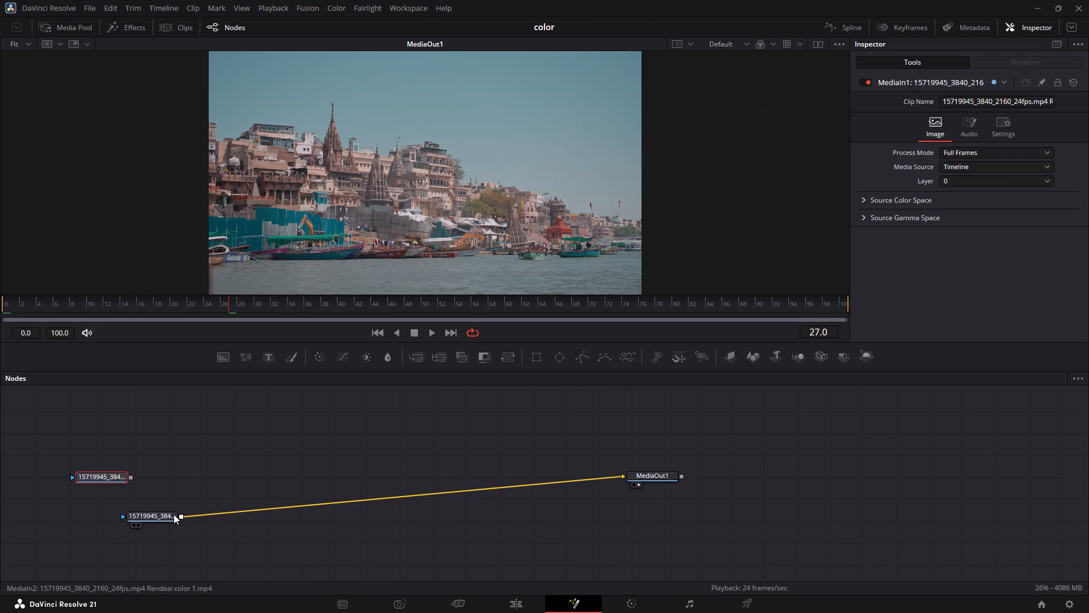
pyautogui.moveTo(168, 520); pyautogui.dragTo(142, 483)
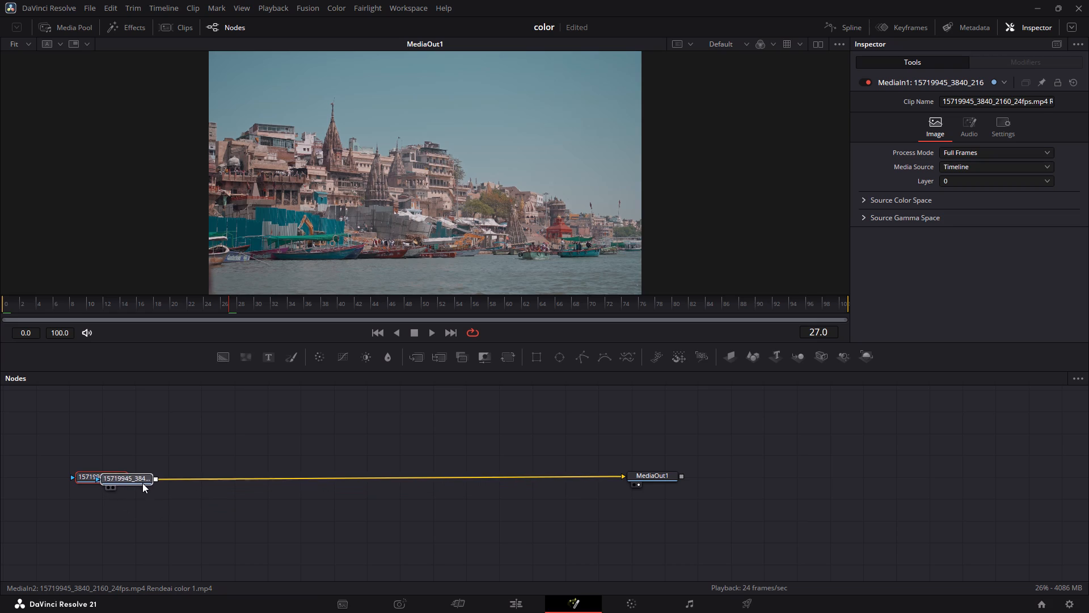
pyautogui.moveTo(142, 483); pyautogui.dragTo(142, 484)
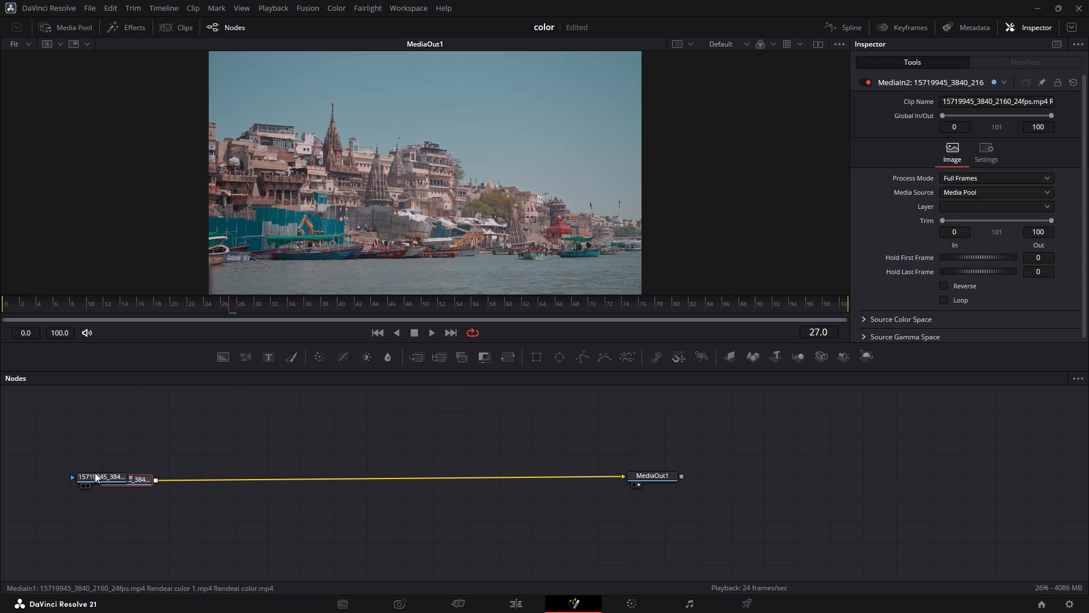
# Move the original MediaIn1 timeline clip node clear of the ungraded node and delete it.
pyautogui.click(95, 473)
pyautogui.moveTo(95, 473); pyautogui.dragTo(187, 420)
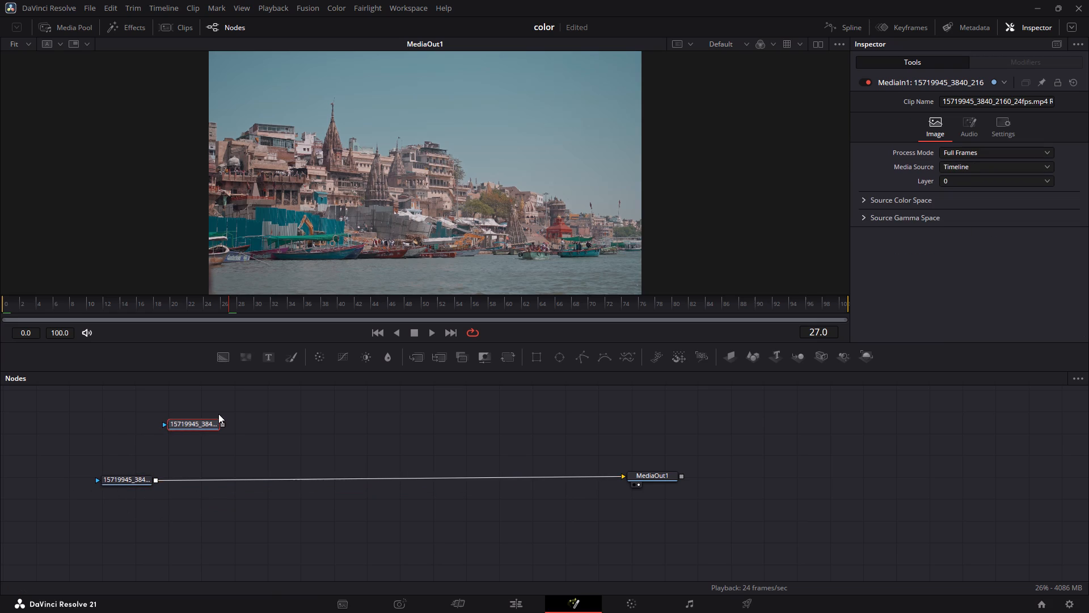
pyautogui.press('BackSpace')
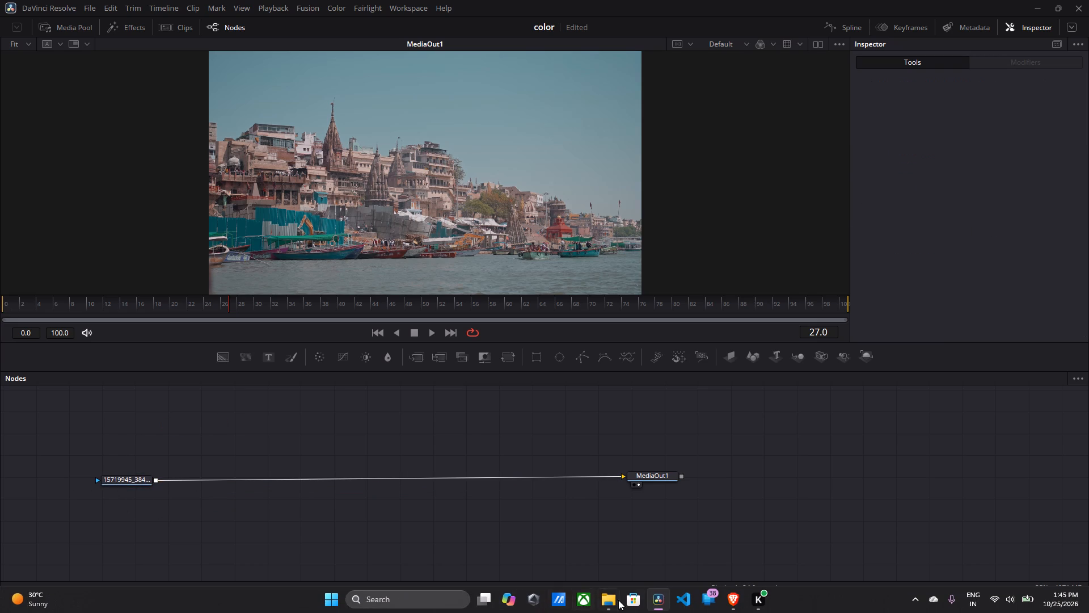
# Import the graded 15719945 video, Rendeai color 1.mp4 Rendeai color, from Resolve Project Backups and place its node above the ungraded node's connection.
pyautogui.click(605, 599)
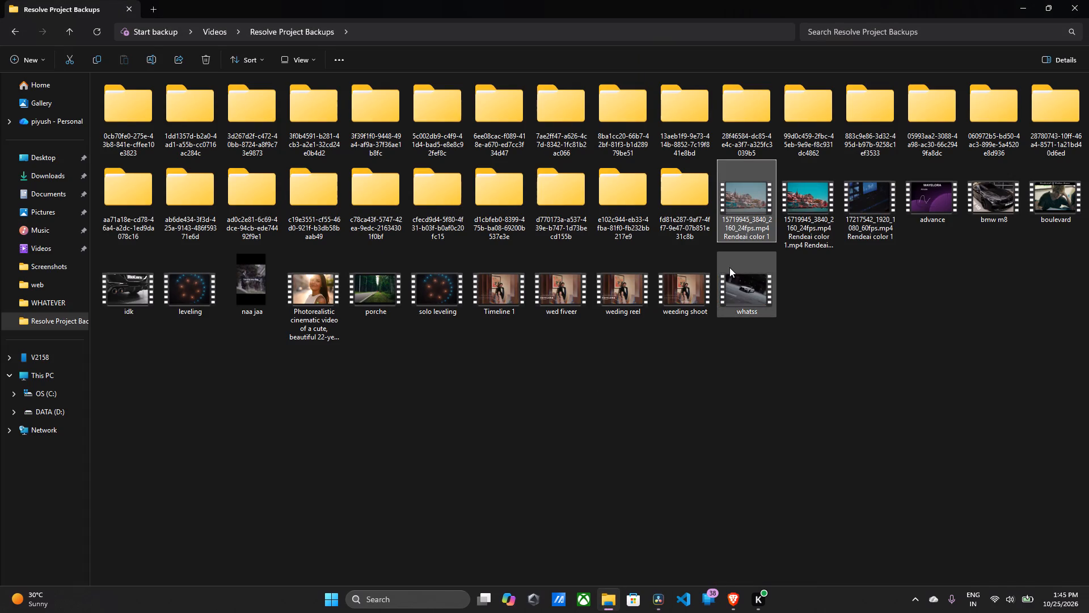
pyautogui.moveTo(800, 204); pyautogui.dragTo(688, 612)
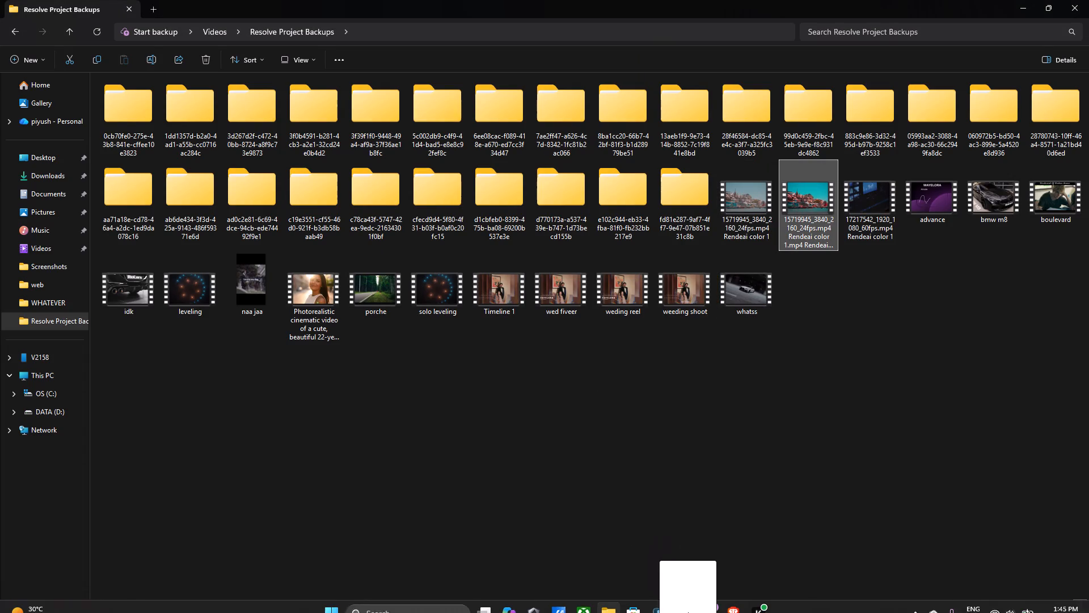
pyautogui.moveTo(688, 612); pyautogui.dragTo(244, 438)
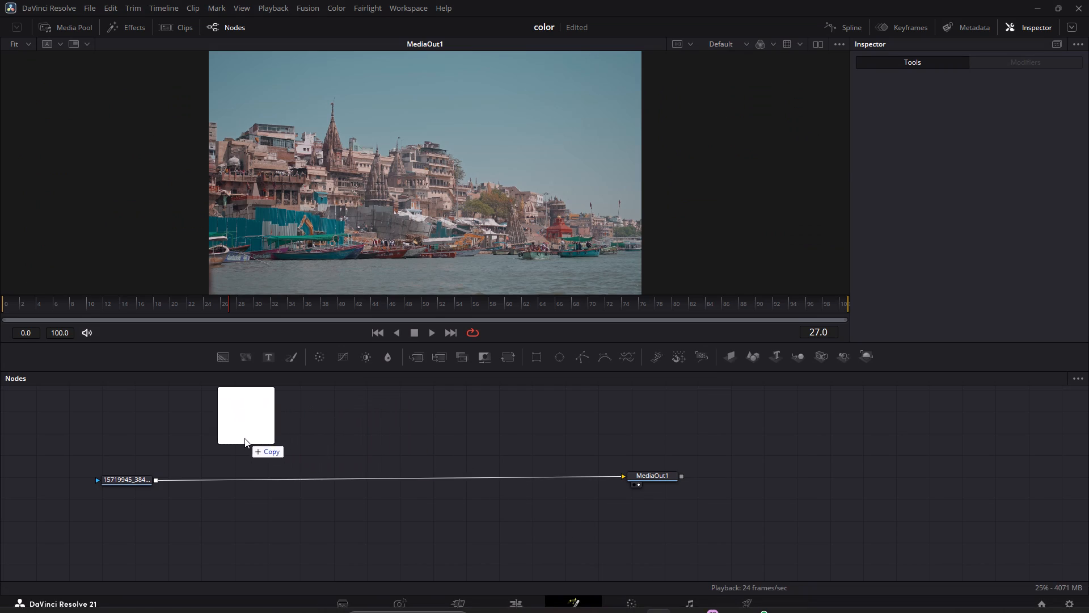
pyautogui.moveTo(244, 438); pyautogui.dragTo(244, 438)
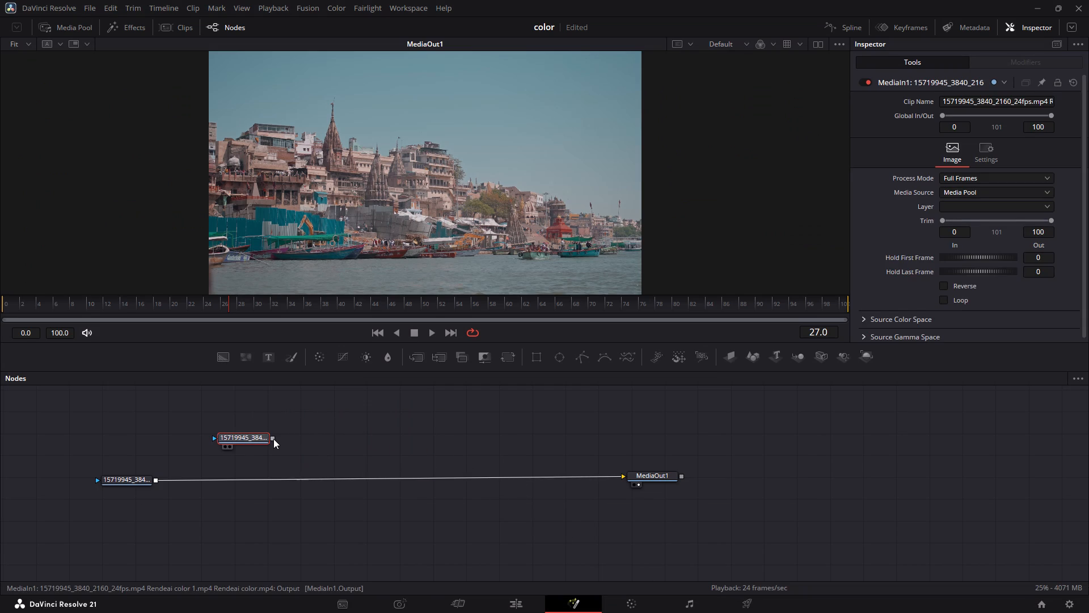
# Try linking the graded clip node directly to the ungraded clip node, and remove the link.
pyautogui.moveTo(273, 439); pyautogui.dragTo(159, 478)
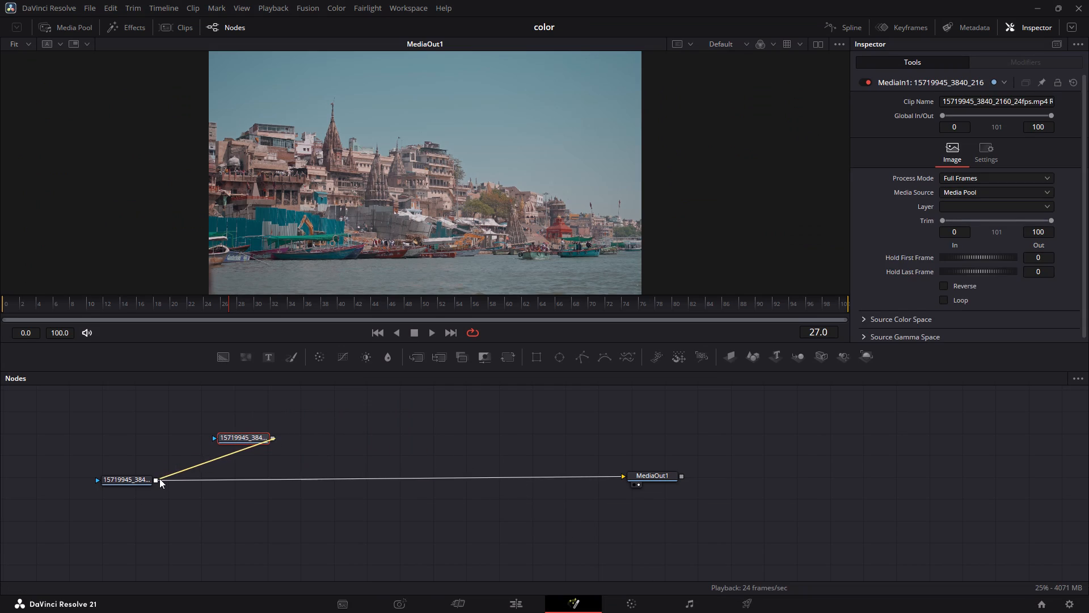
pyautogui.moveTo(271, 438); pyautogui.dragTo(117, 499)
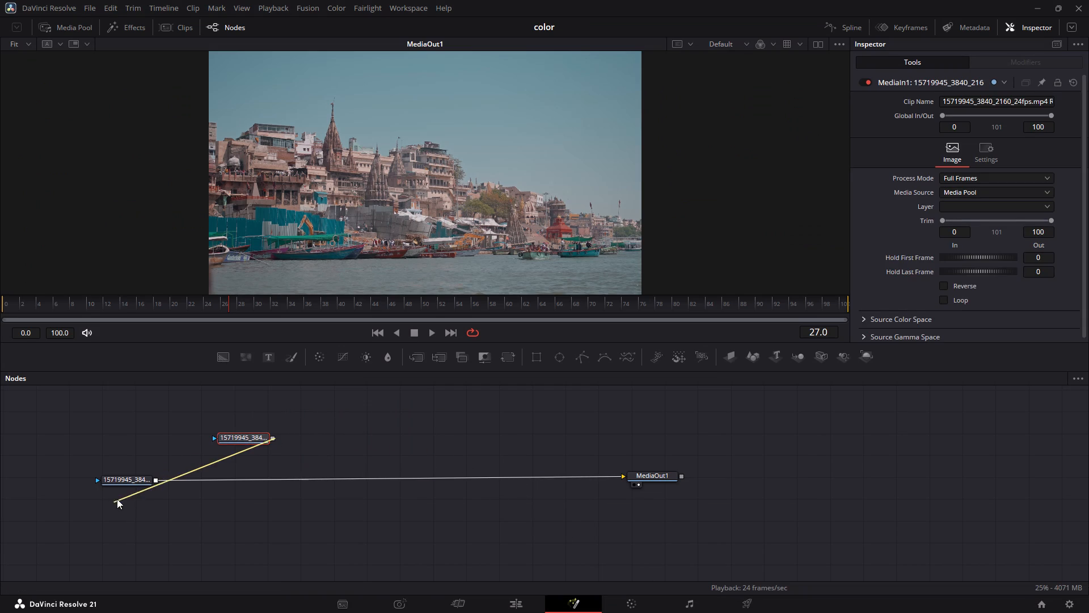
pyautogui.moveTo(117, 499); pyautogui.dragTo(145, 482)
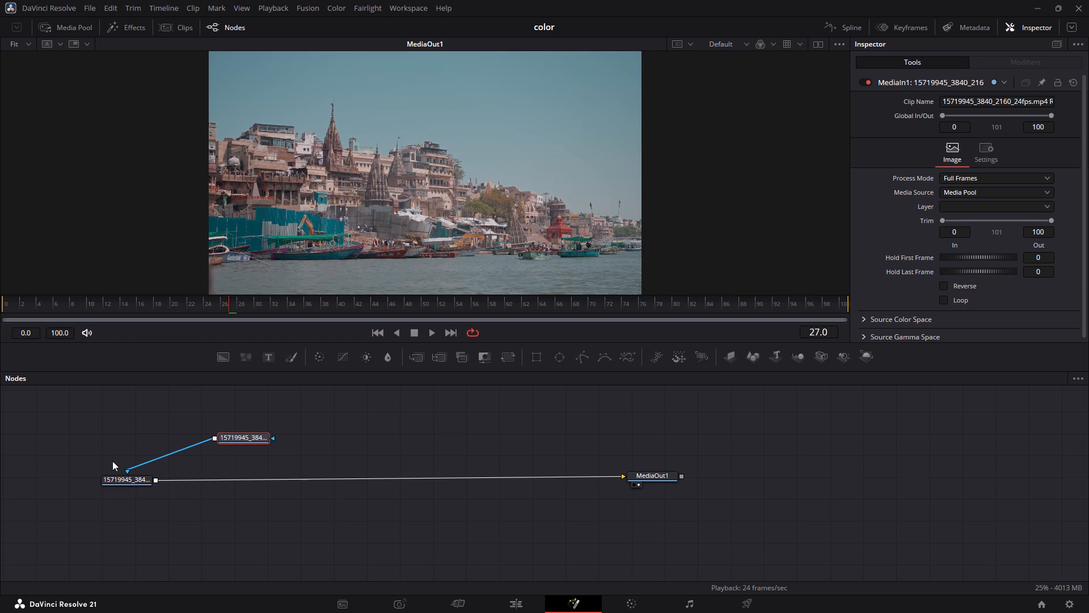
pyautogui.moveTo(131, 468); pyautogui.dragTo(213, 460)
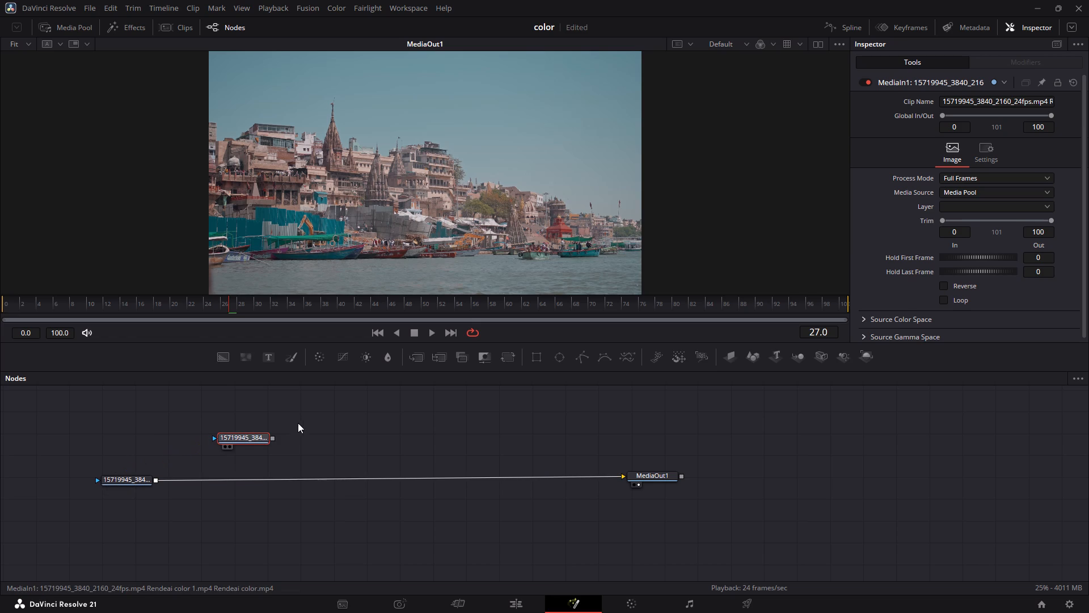
# Merge the graded clip node over the ungraded clip node's output ahead of MediaOut1.
pyautogui.moveTo(272, 436); pyautogui.dragTo(162, 478)
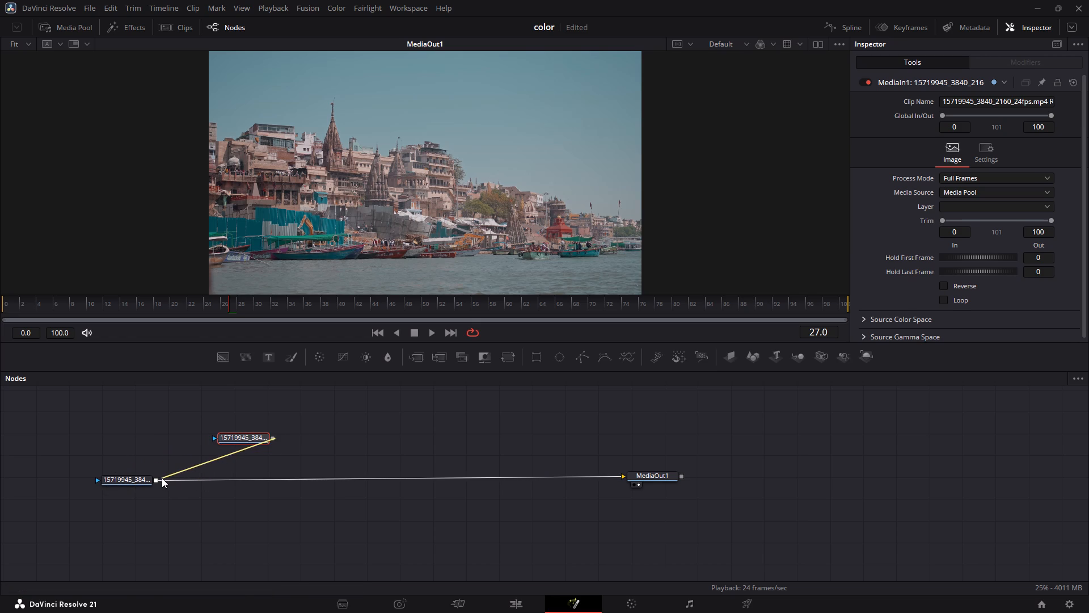
pyautogui.moveTo(162, 478); pyautogui.dragTo(155, 479)
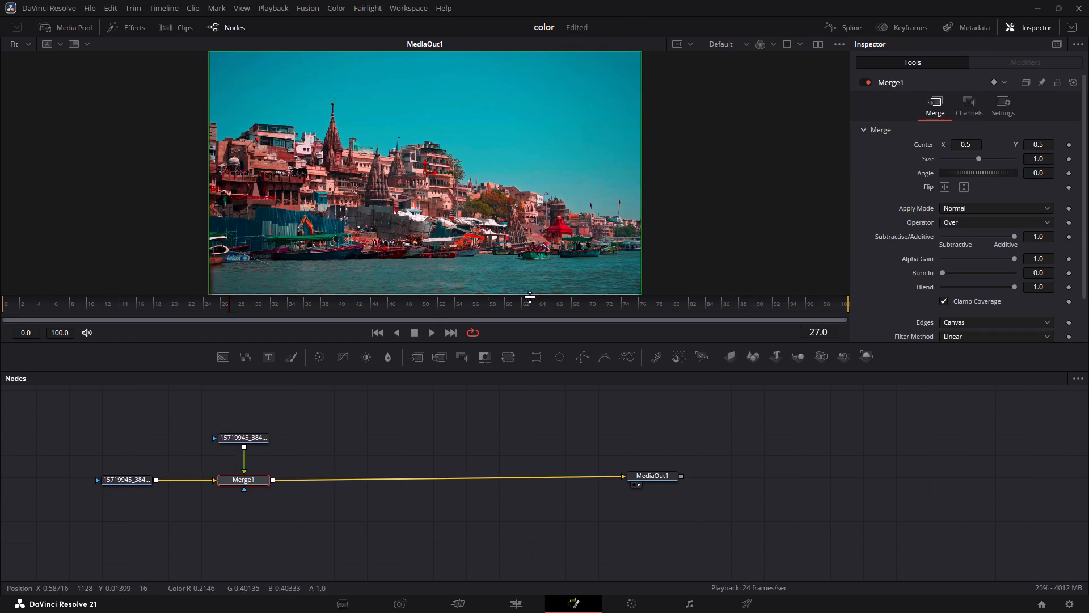
# Add a rectangle mask to Merge1 and spread the mask node and the graded clip node apart above the merge.
pyautogui.click(539, 356)
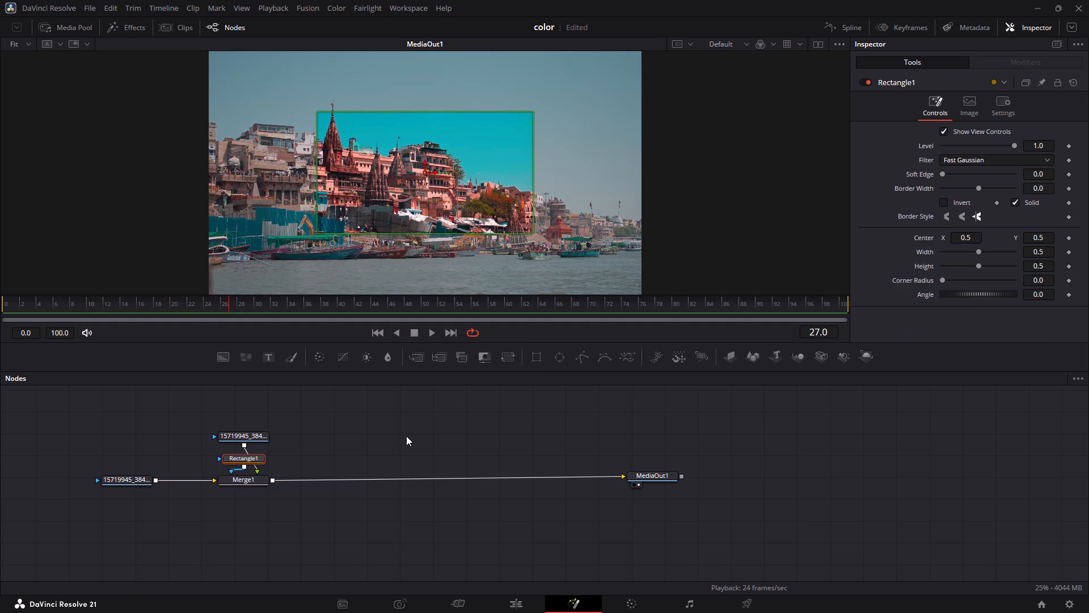
pyautogui.hotkey('ctrl', 'z')
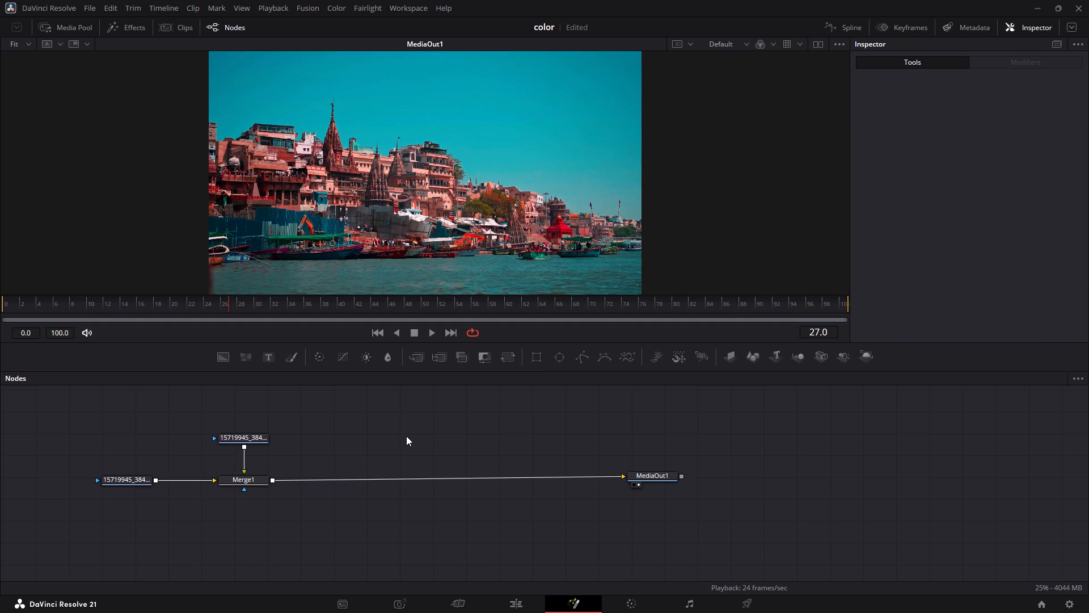
pyautogui.hotkey('ctrl', 'y')
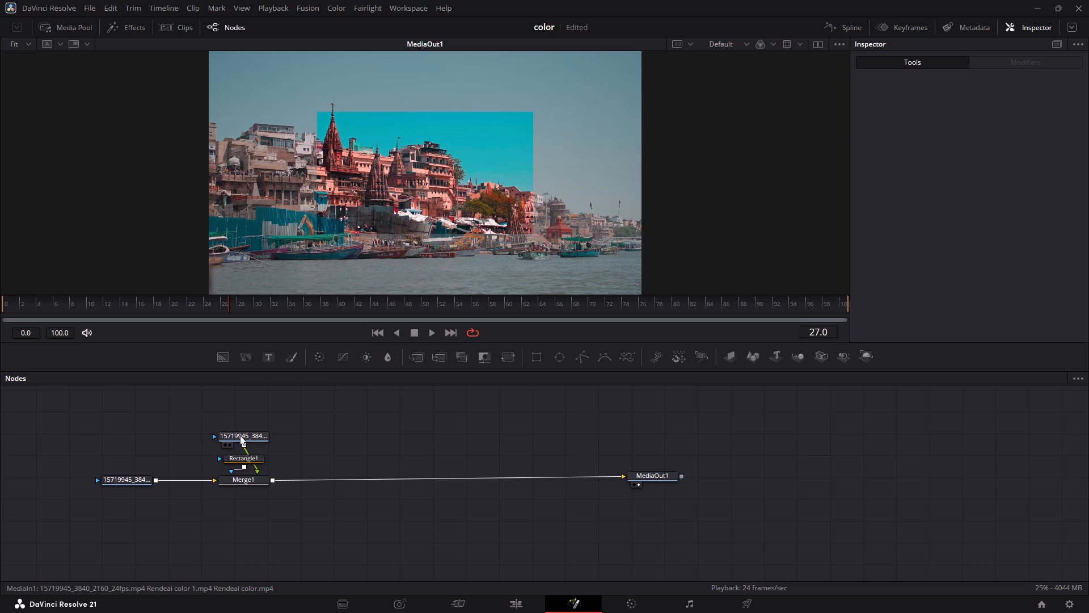
pyautogui.moveTo(240, 435); pyautogui.dragTo(297, 417)
pyautogui.moveTo(243, 457); pyautogui.dragTo(231, 452)
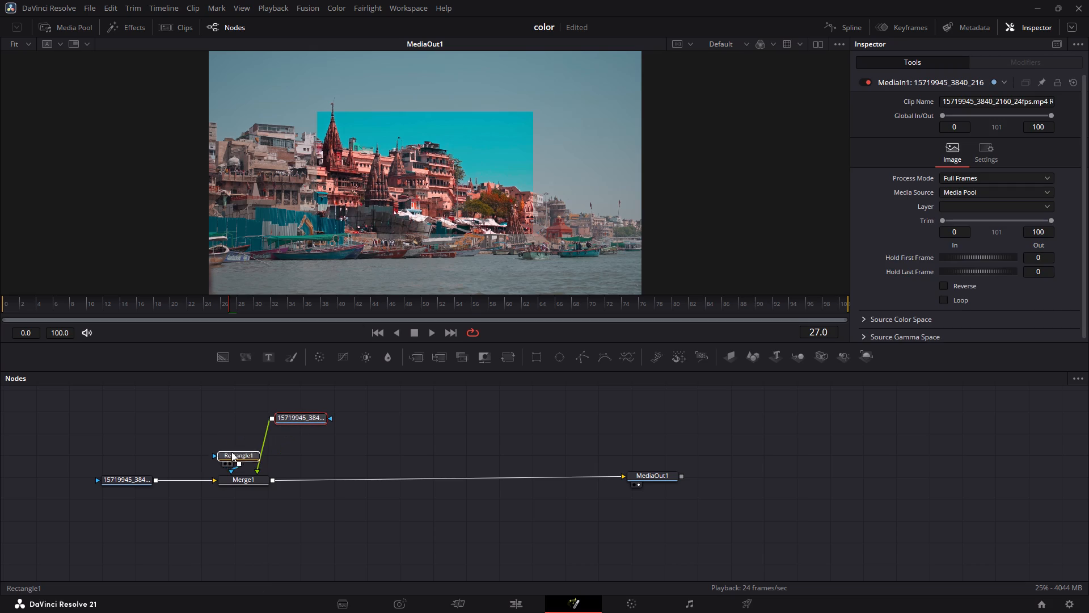
pyautogui.moveTo(231, 452); pyautogui.dragTo(200, 426)
pyautogui.click(200, 426)
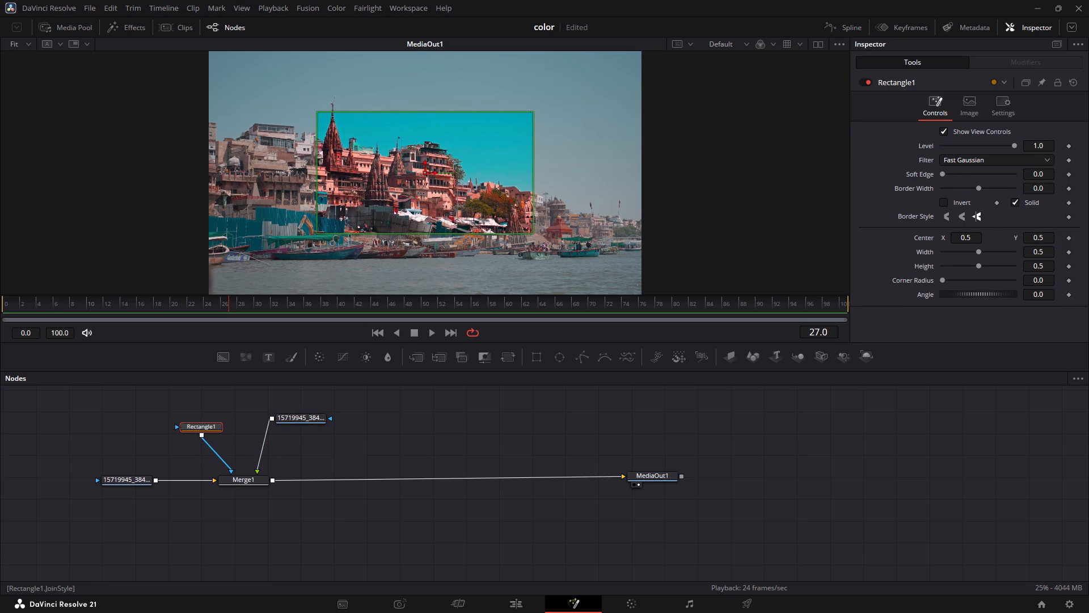
# Play back the composition to check the rectangle-masked grade over the ungraded clip.
pyautogui.click(980, 251)
pyautogui.click(702, 454)
pyautogui.click(702, 454)
pyautogui.click(702, 454)
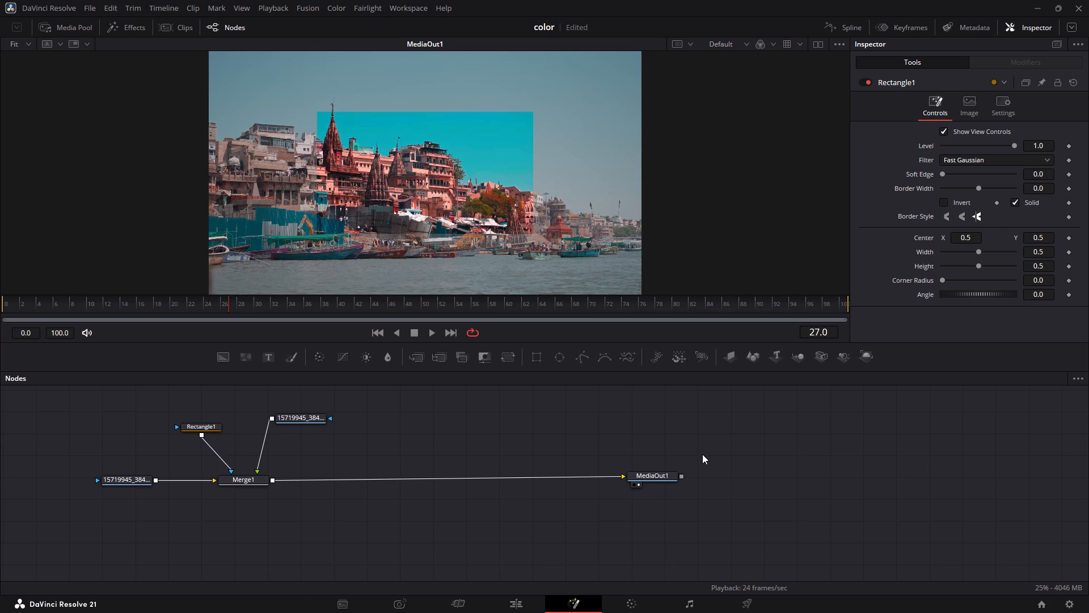
pyautogui.press('space')
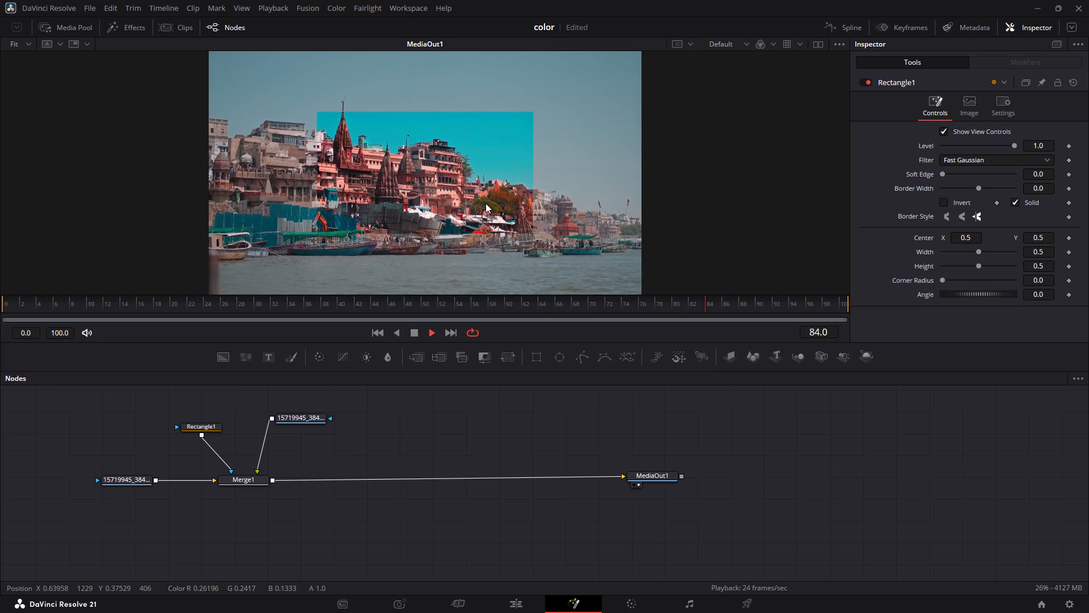
pyautogui.press('space')
pyautogui.press('space')
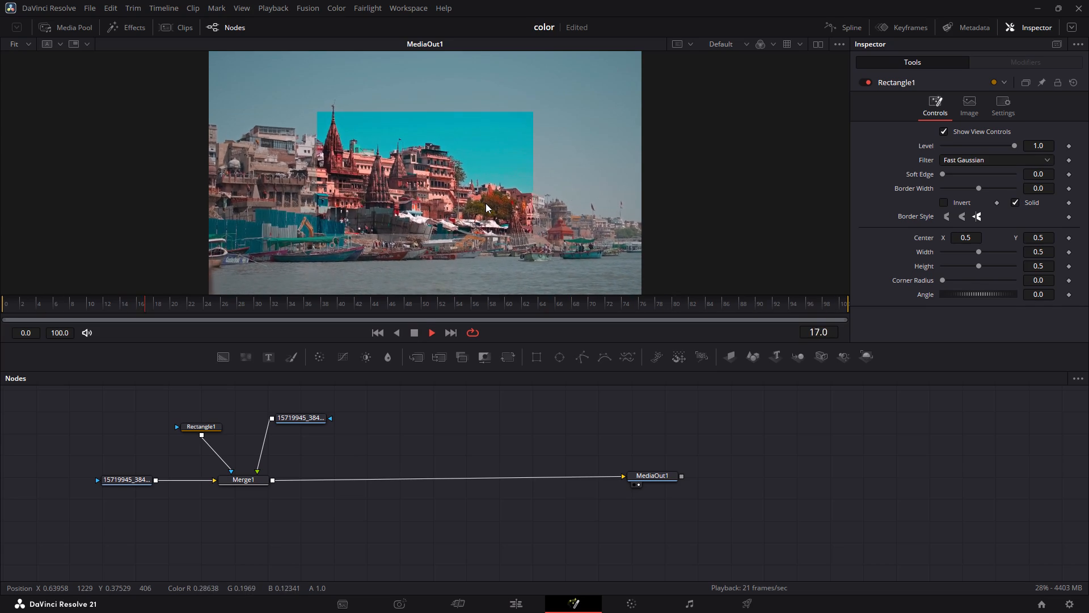
pyautogui.press('space')
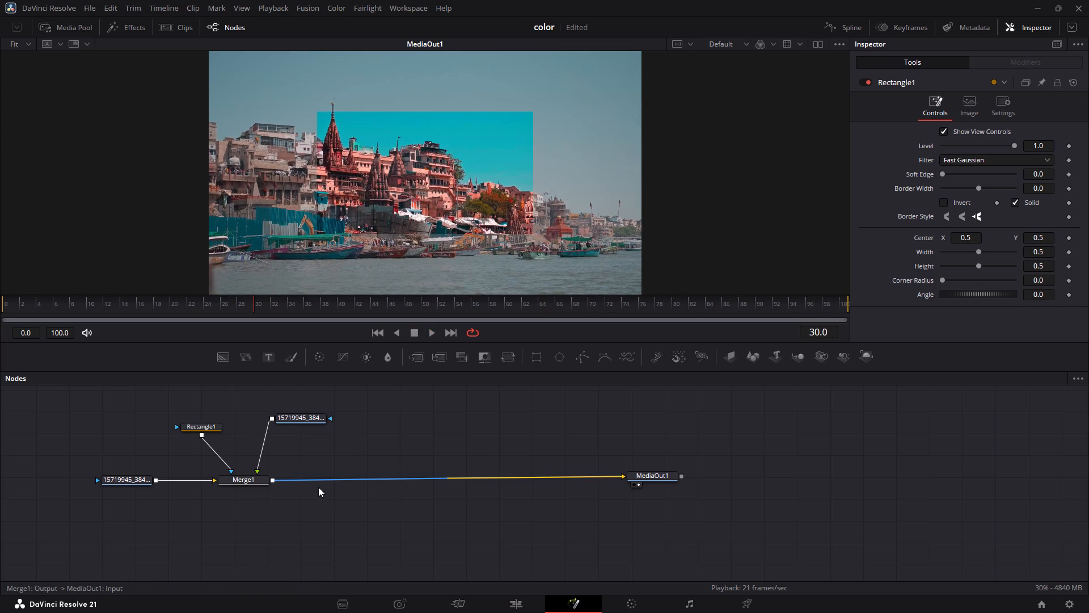
# Resize the Rectangle1 mask to a width of about 0.679 and a height of about 0.717, and play back the comparison.
pyautogui.click(215, 428)
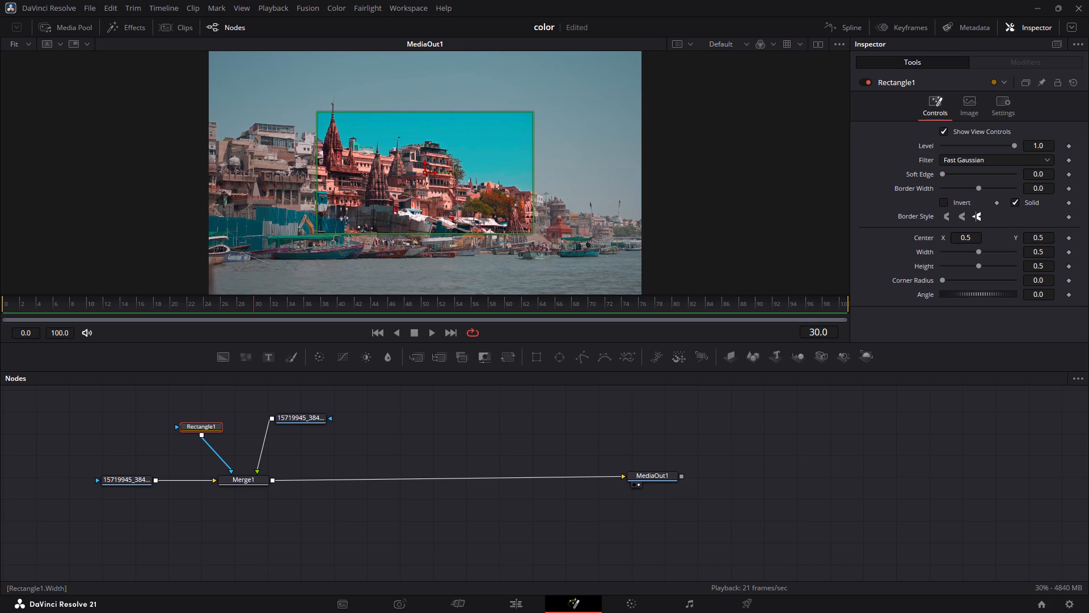
pyautogui.moveTo(1027, 254); pyautogui.dragTo(561, 267)
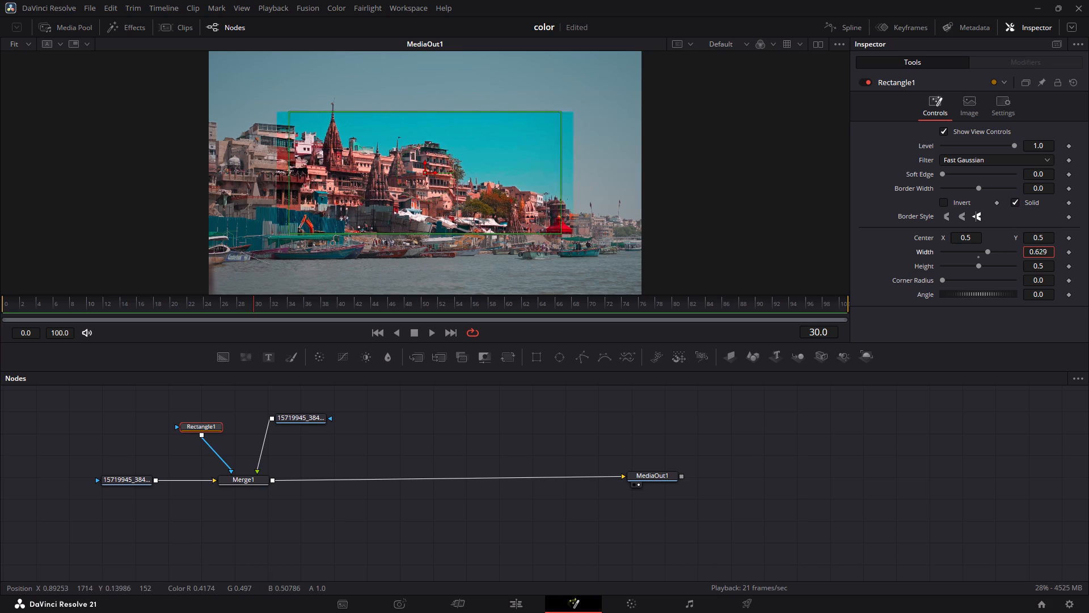
pyautogui.moveTo(561, 267); pyautogui.dragTo(800, 224)
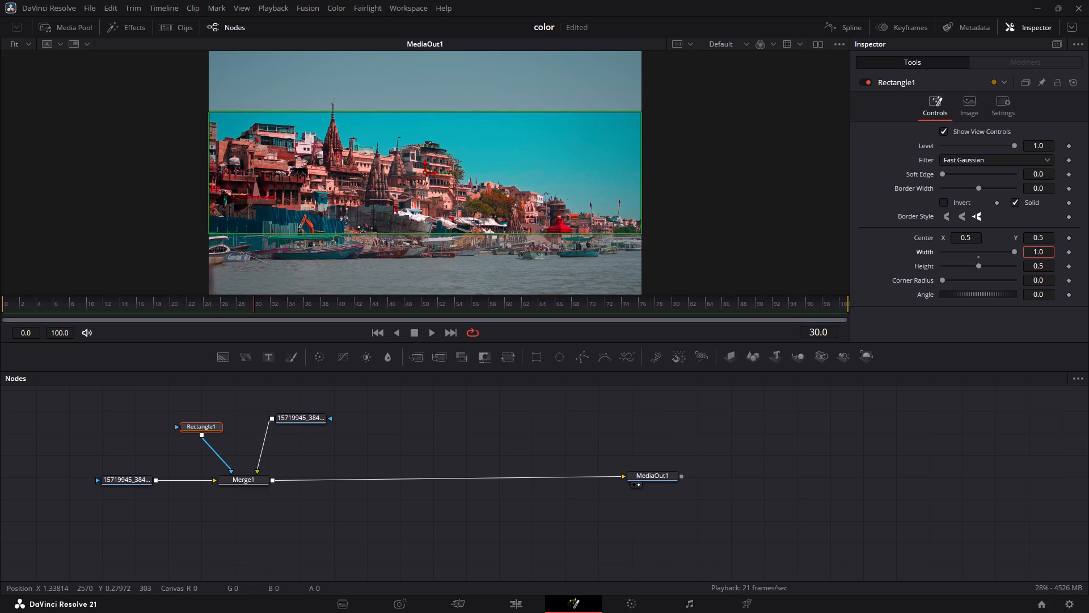
pyautogui.moveTo(800, 224); pyautogui.dragTo(676, 231)
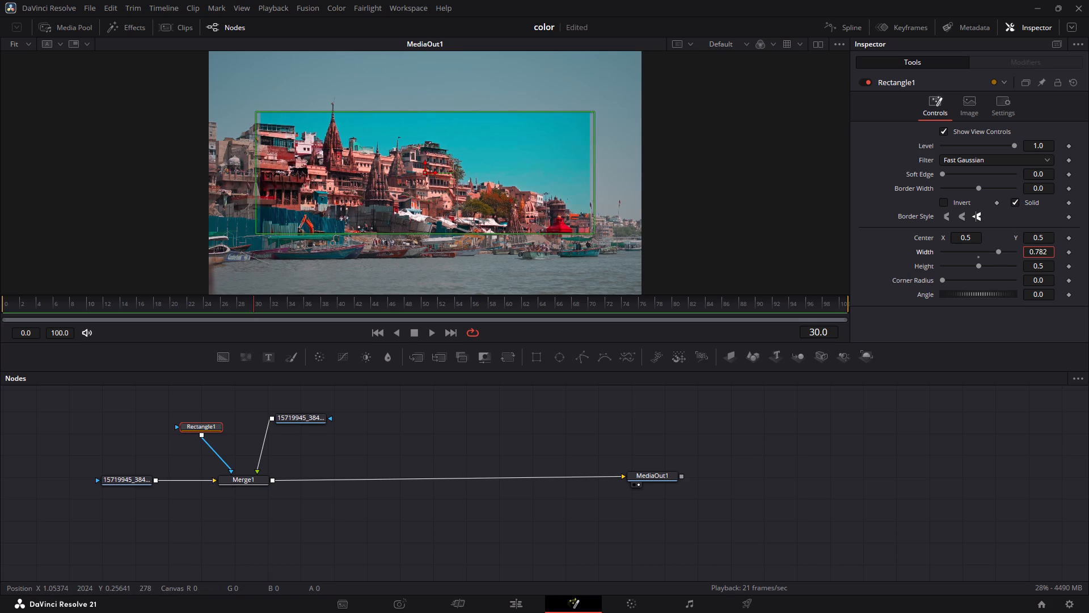
pyautogui.moveTo(676, 231); pyautogui.dragTo(618, 245)
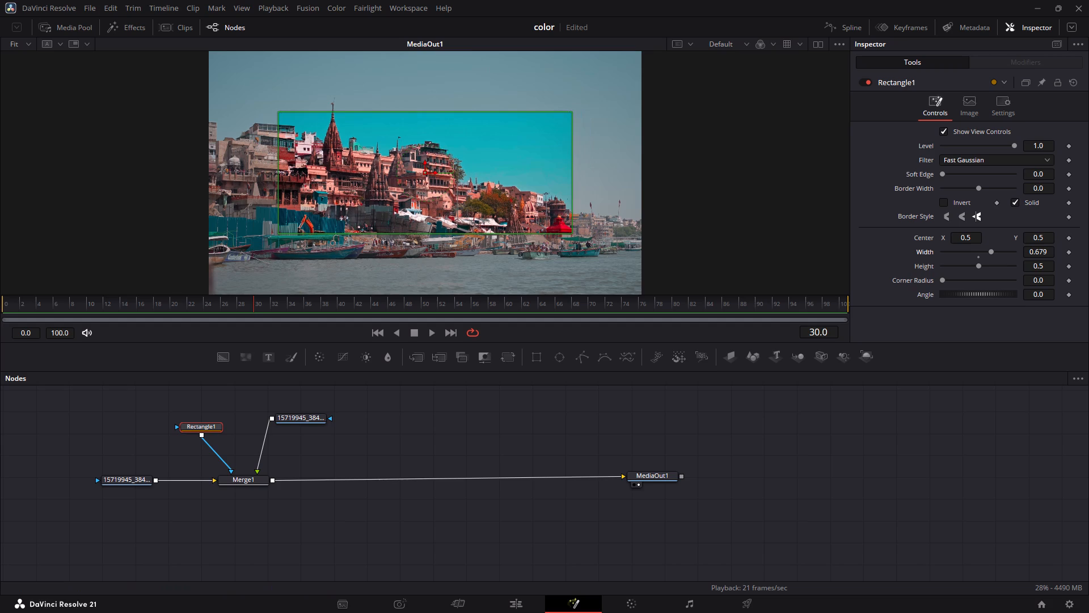
pyautogui.moveTo(1032, 264); pyautogui.dragTo(610, 286)
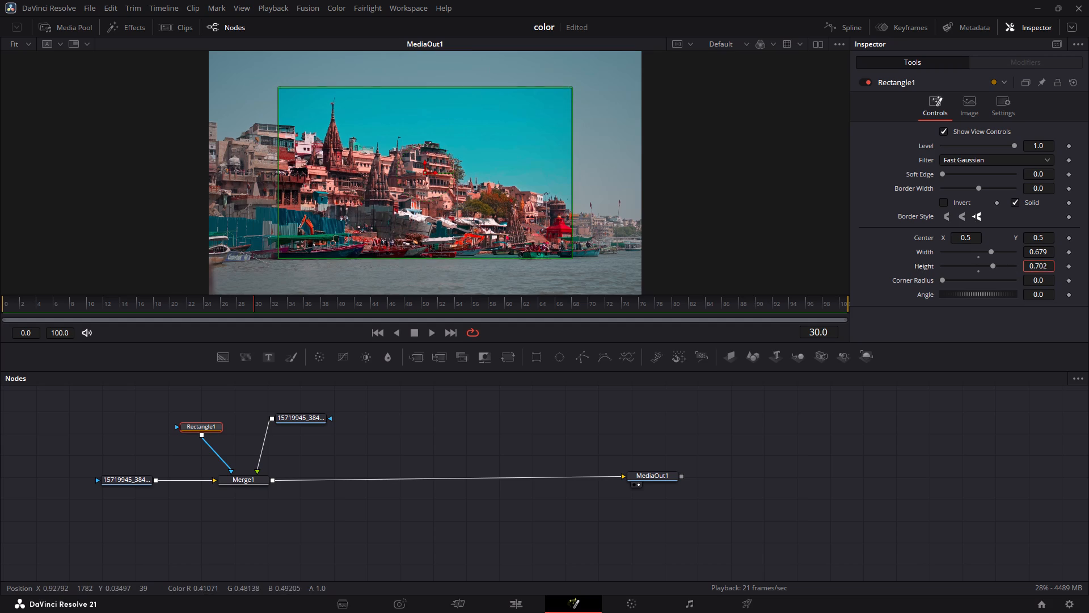
pyautogui.moveTo(610, 286); pyautogui.dragTo(619, 283)
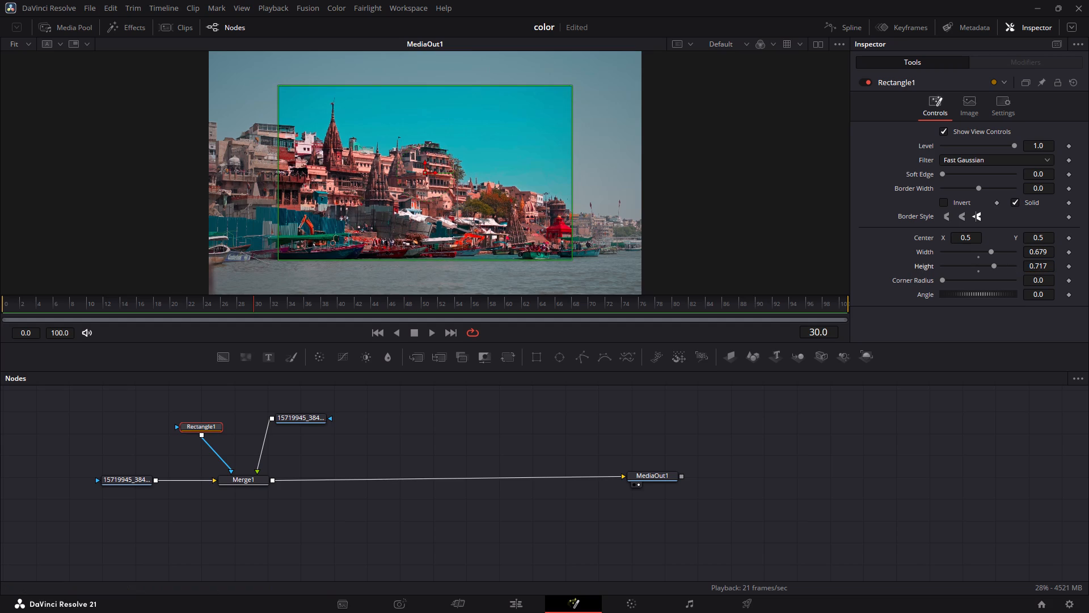
pyautogui.click(724, 468)
pyautogui.click(398, 467)
pyautogui.press('space')
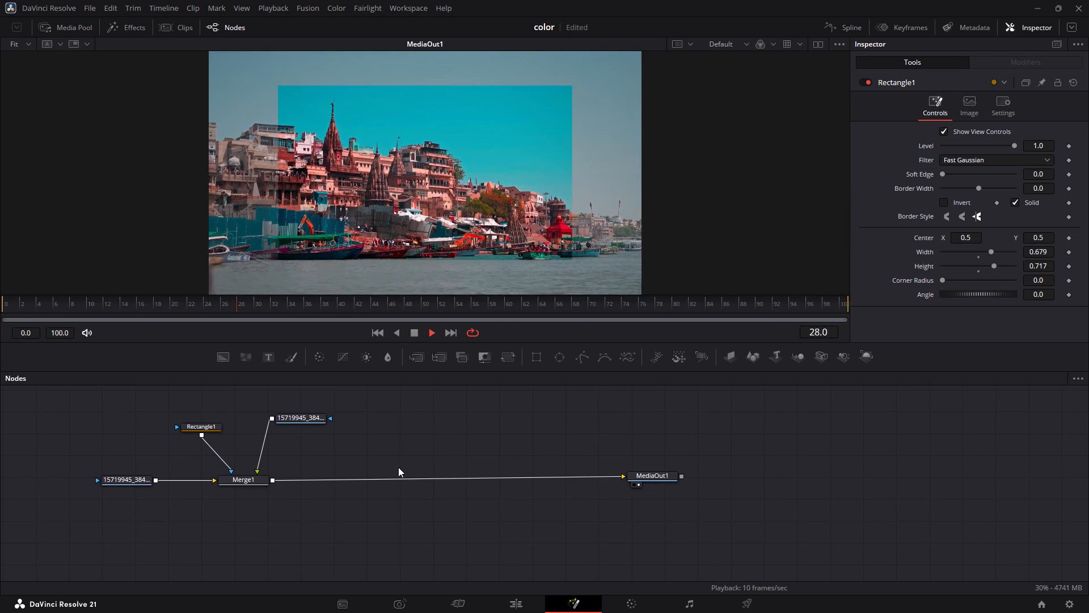
pyautogui.press('space')
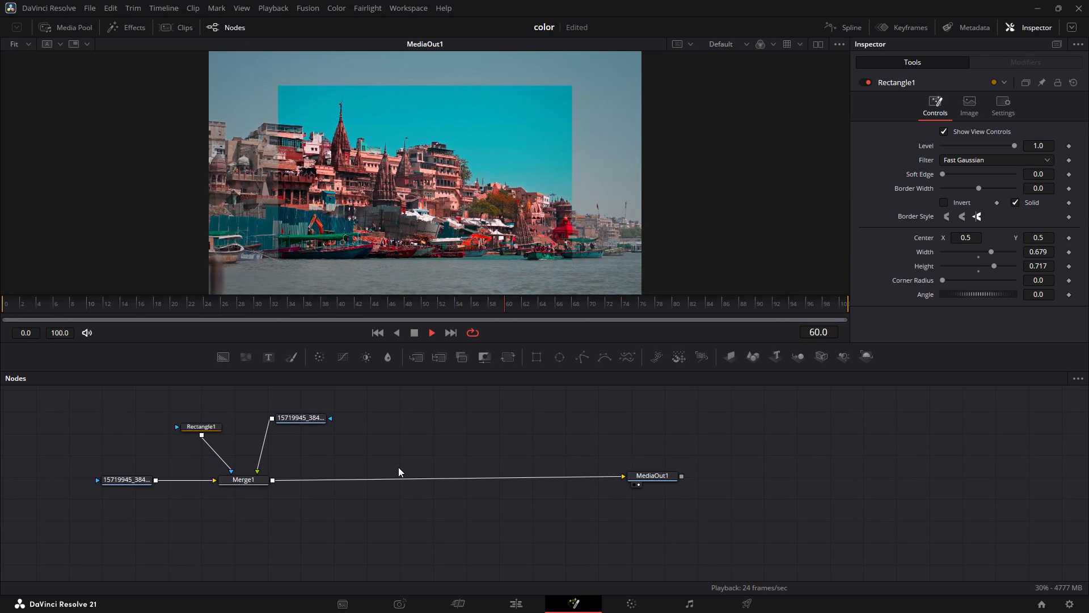
# Add a Text+ node above the node flow and merge it over Merge1's output ahead of MediaOut1.
pyautogui.click(270, 358)
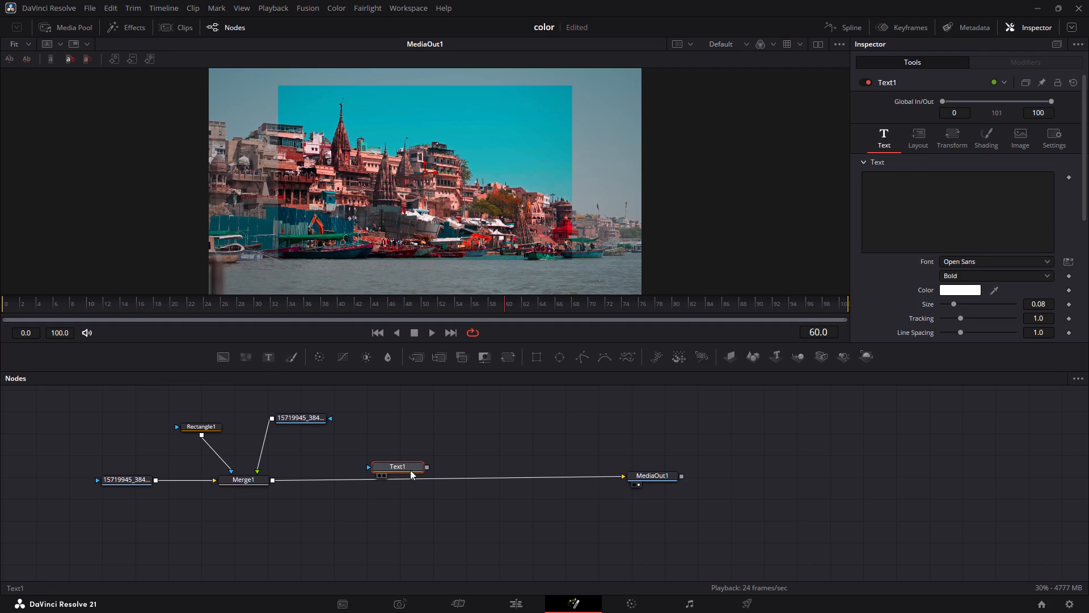
pyautogui.moveTo(411, 469); pyautogui.dragTo(399, 418)
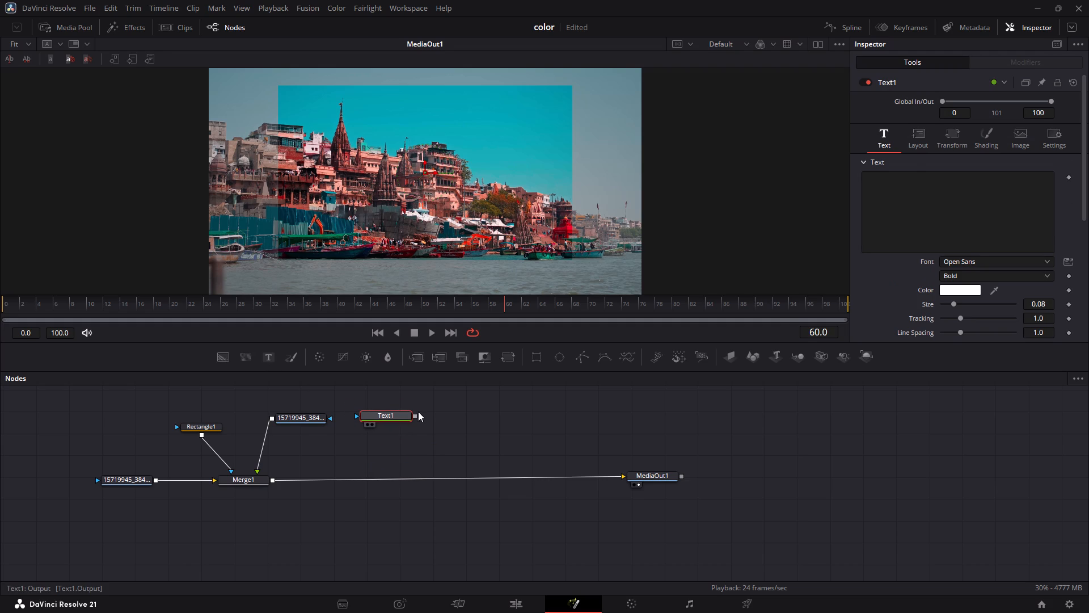
pyautogui.moveTo(416, 415); pyautogui.dragTo(267, 478)
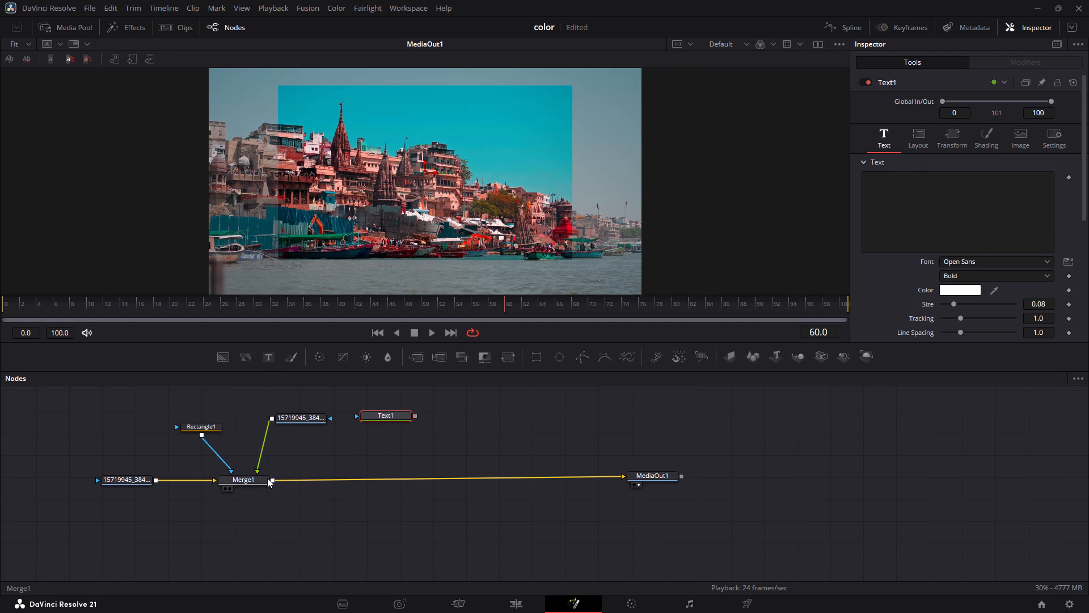
pyautogui.moveTo(416, 415); pyautogui.dragTo(272, 476)
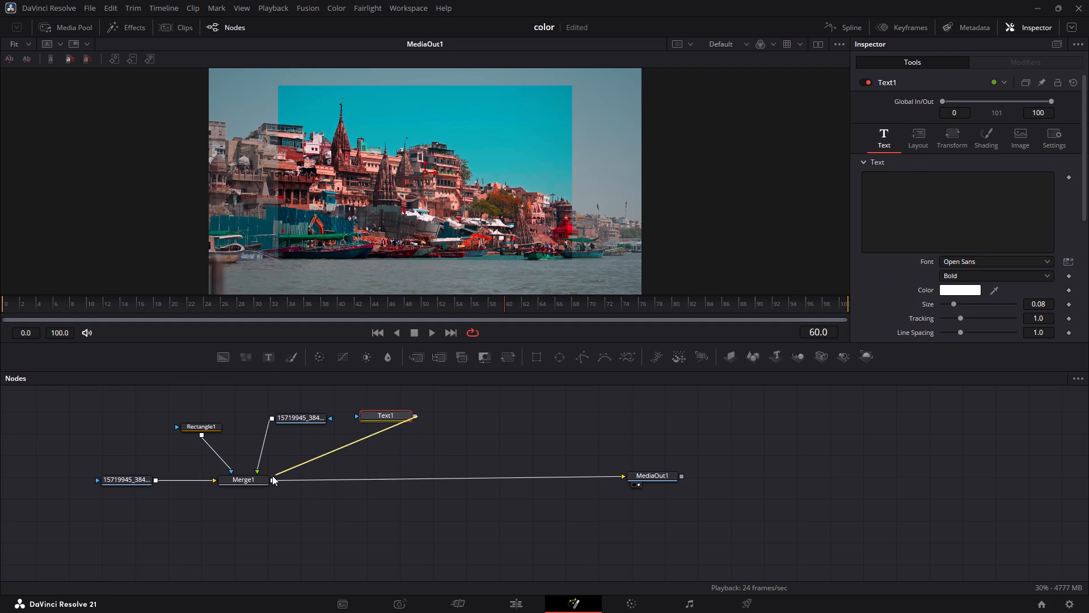
pyautogui.moveTo(272, 476); pyautogui.dragTo(275, 479)
# Enter RAW in capital letters as the text of the Text1 node.
pyautogui.click(387, 417)
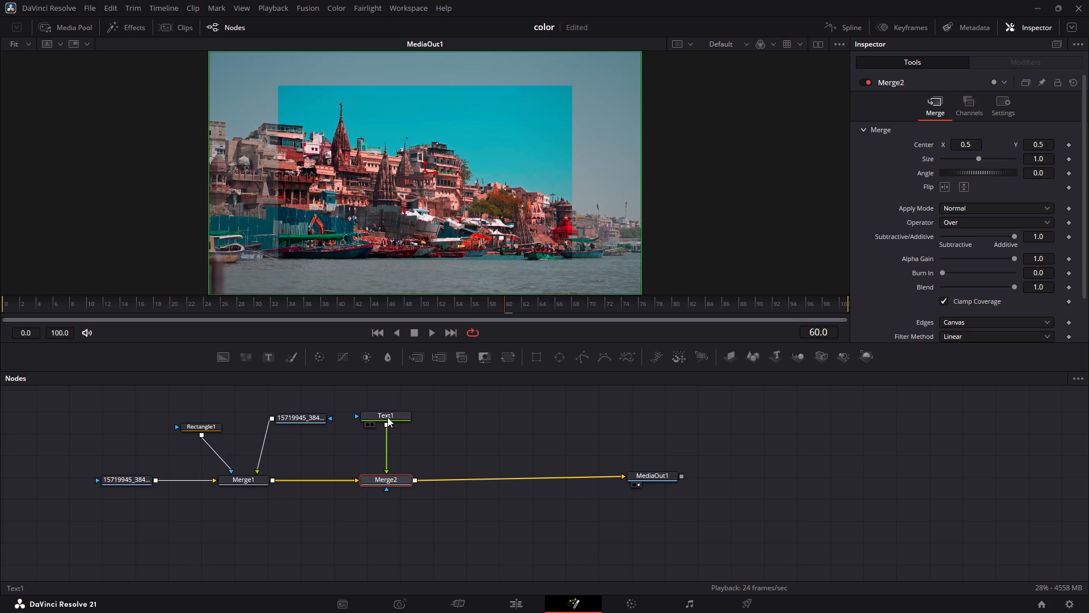
pyautogui.click(914, 216)
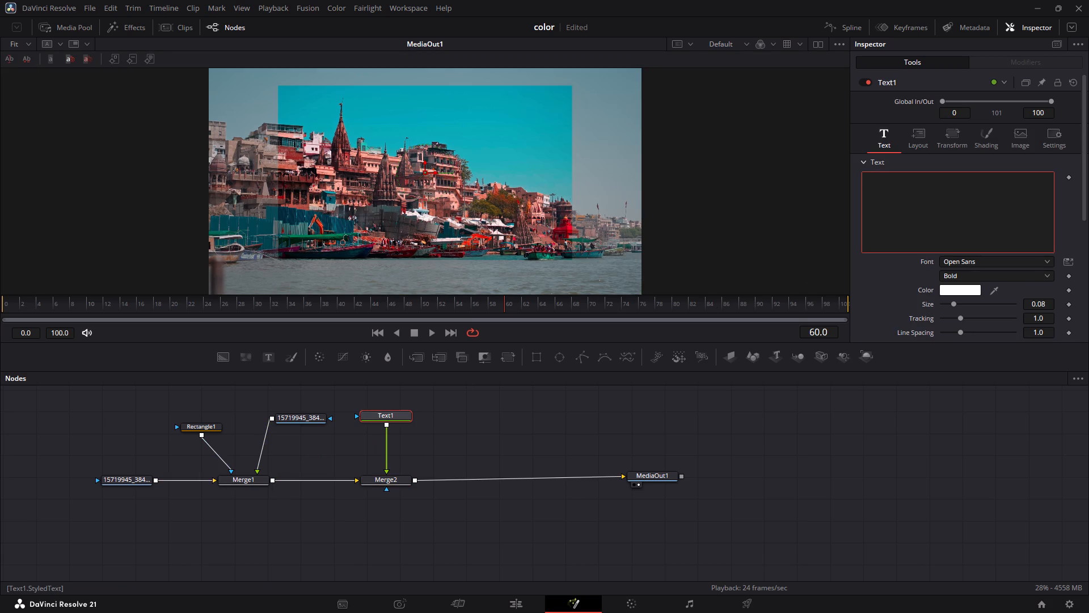
pyautogui.write('raw')
pyautogui.press('BackSpace')
pyautogui.press('BackSpace')
pyautogui.press('BackSpace')
pyautogui.press('BackSpace')
pyautogui.write('RAW')
pyautogui.click(797, 444)
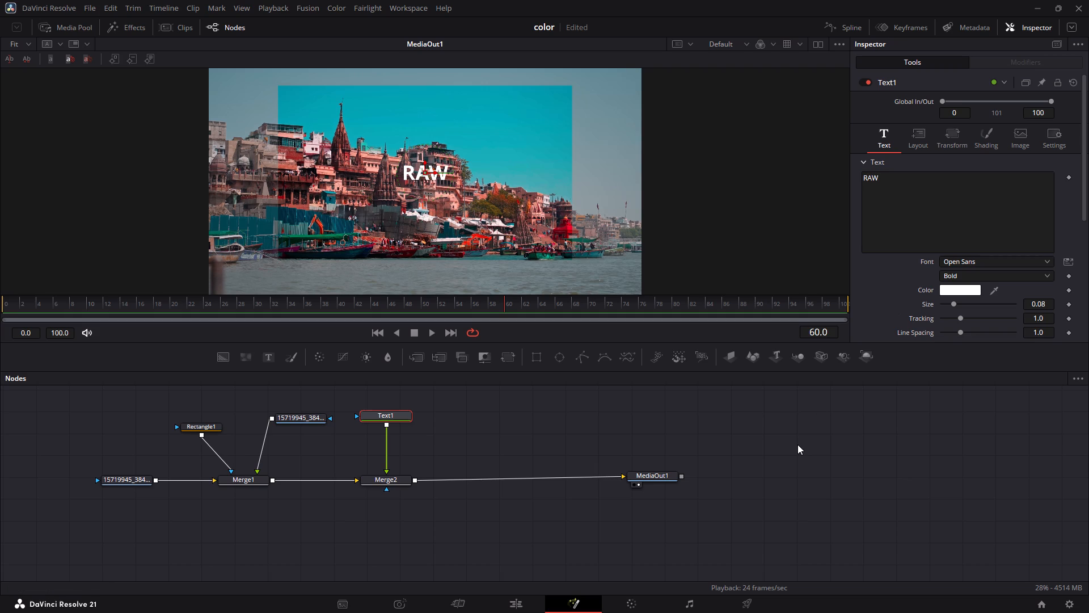
# Set the font of the RAW text to Centaur.
pyautogui.click(400, 417)
pyautogui.click(980, 258)
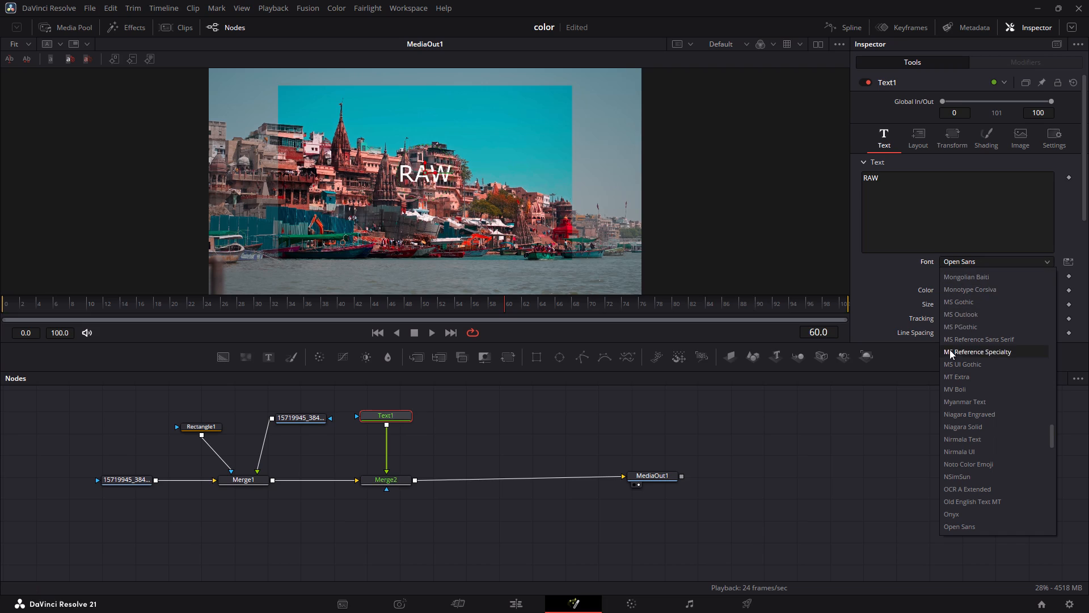
pyautogui.scroll(8, 950, 355)
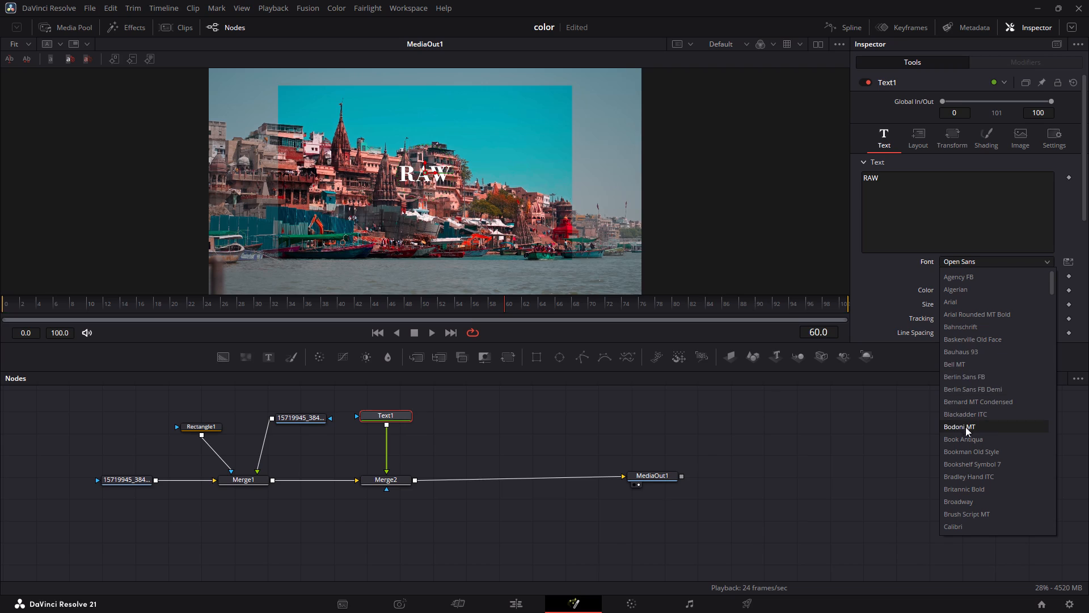
pyautogui.scroll(-1, 974, 463)
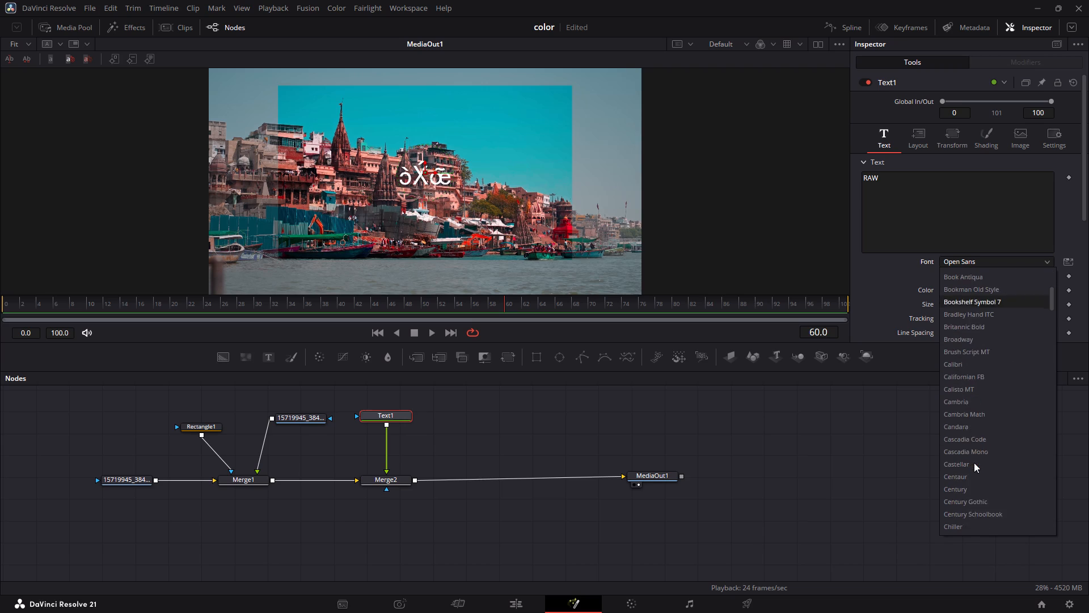
pyautogui.scroll(-1, 974, 463)
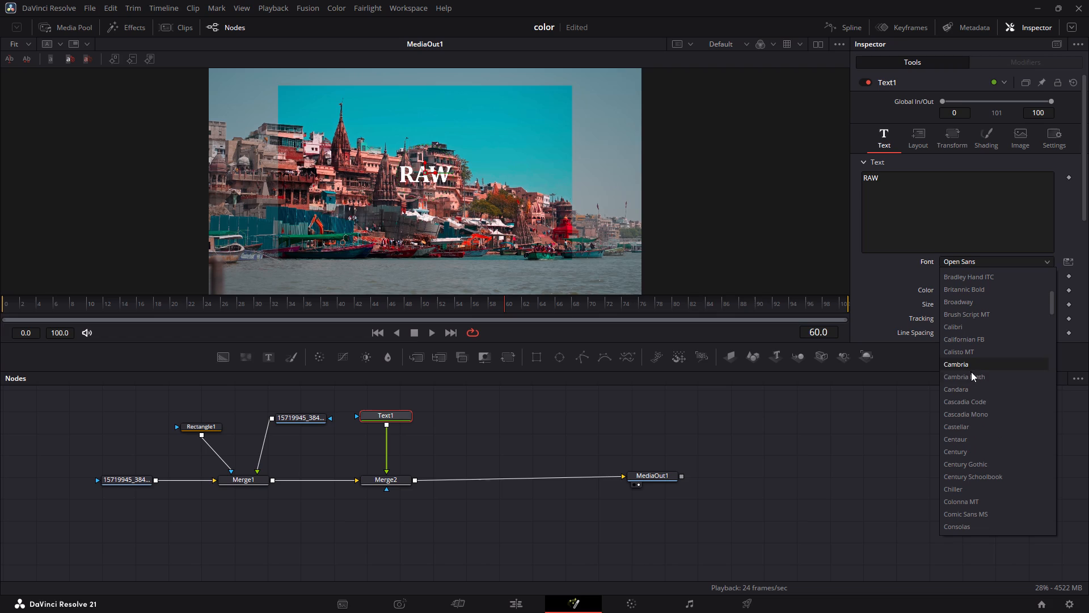
pyautogui.click(978, 437)
pyautogui.scroll(-1, 978, 254)
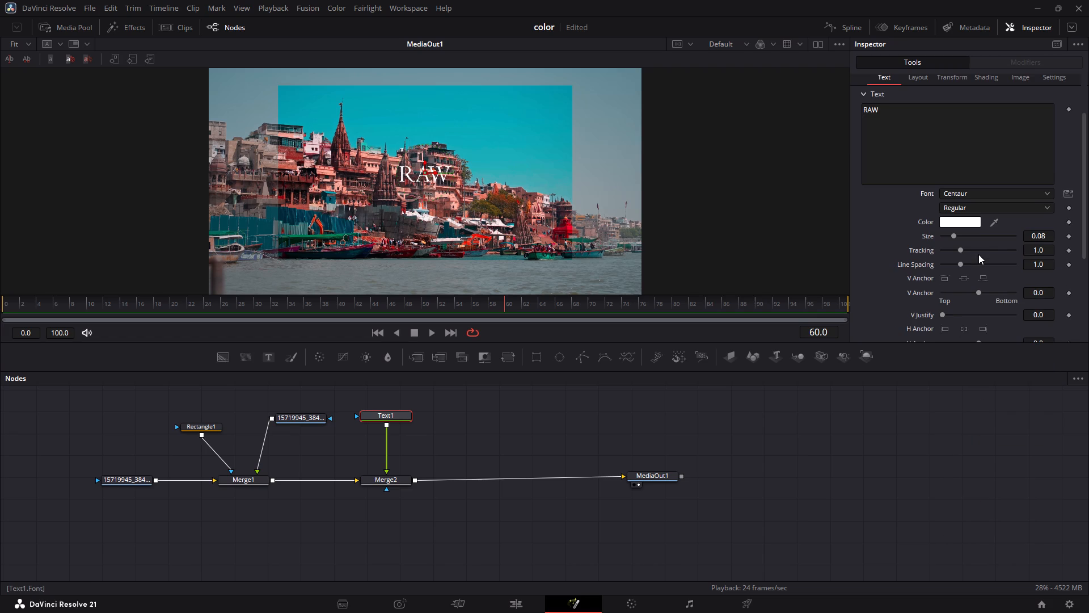
pyautogui.scroll(-1, 978, 254)
pyautogui.scroll(3, 968, 222)
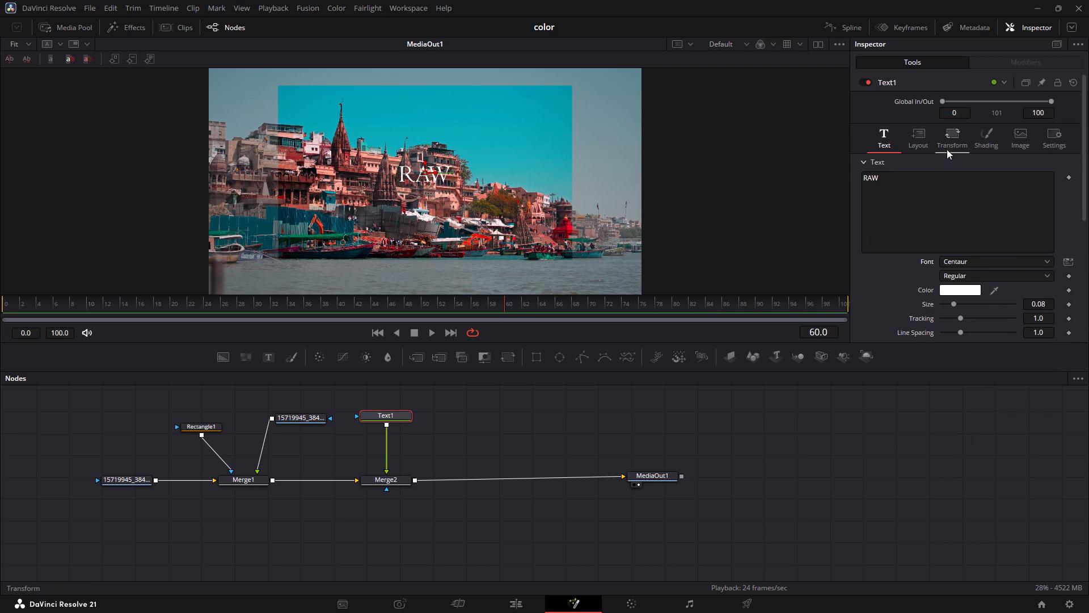
# Offset the RAW text to X -0.436 and Y 0.211, placing it in the frame's upper-left corner.
pyautogui.click(947, 149)
pyautogui.moveTo(977, 203); pyautogui.dragTo(731, 129)
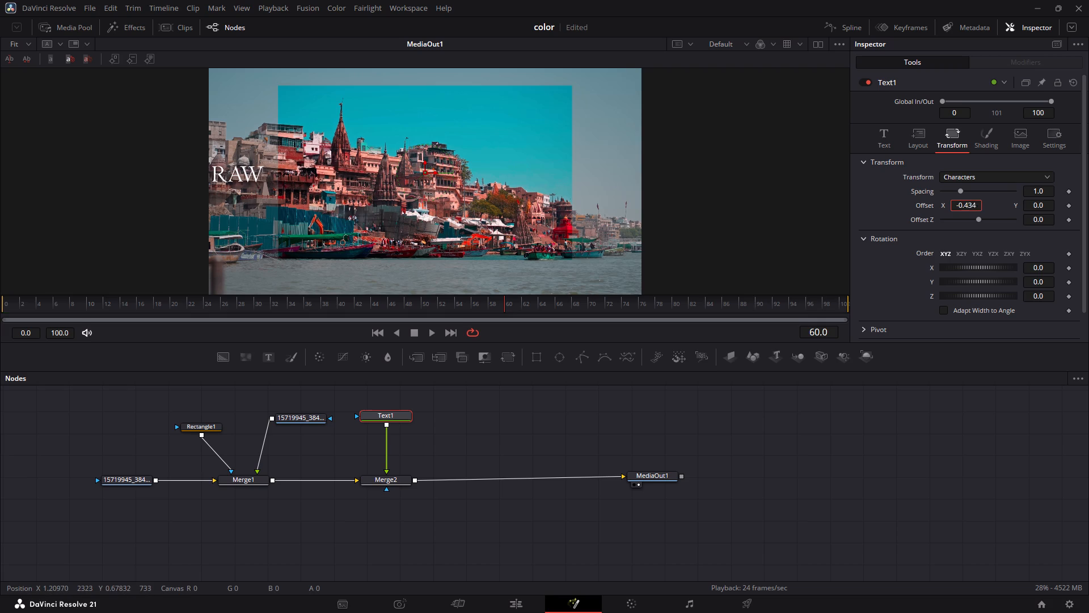
pyautogui.moveTo(731, 129); pyautogui.dragTo(729, 129)
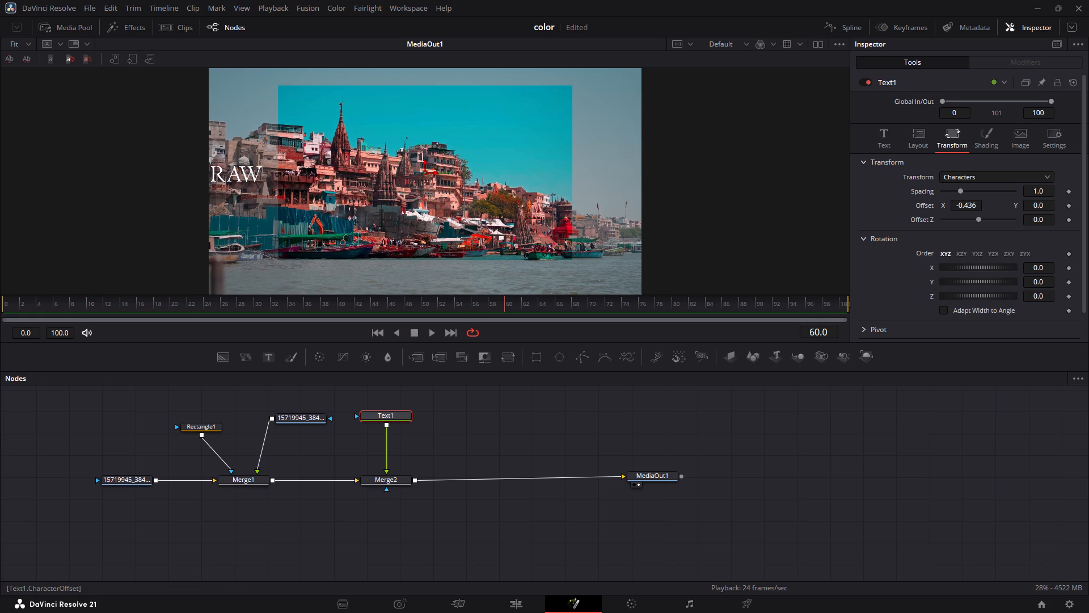
pyautogui.moveTo(1049, 205); pyautogui.dragTo(634, 169)
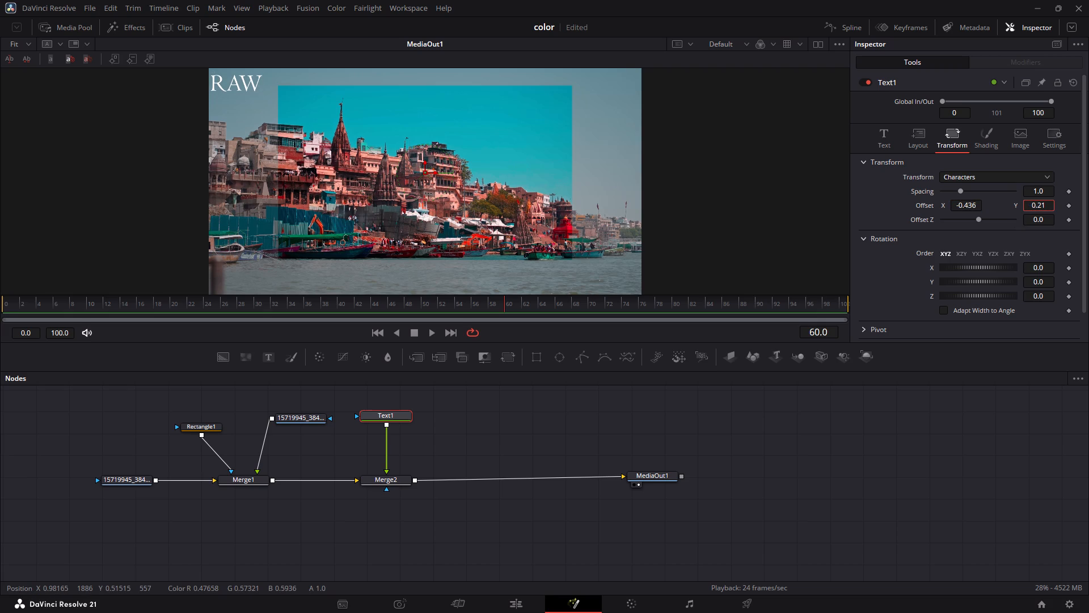
pyautogui.moveTo(634, 169); pyautogui.dragTo(634, 169)
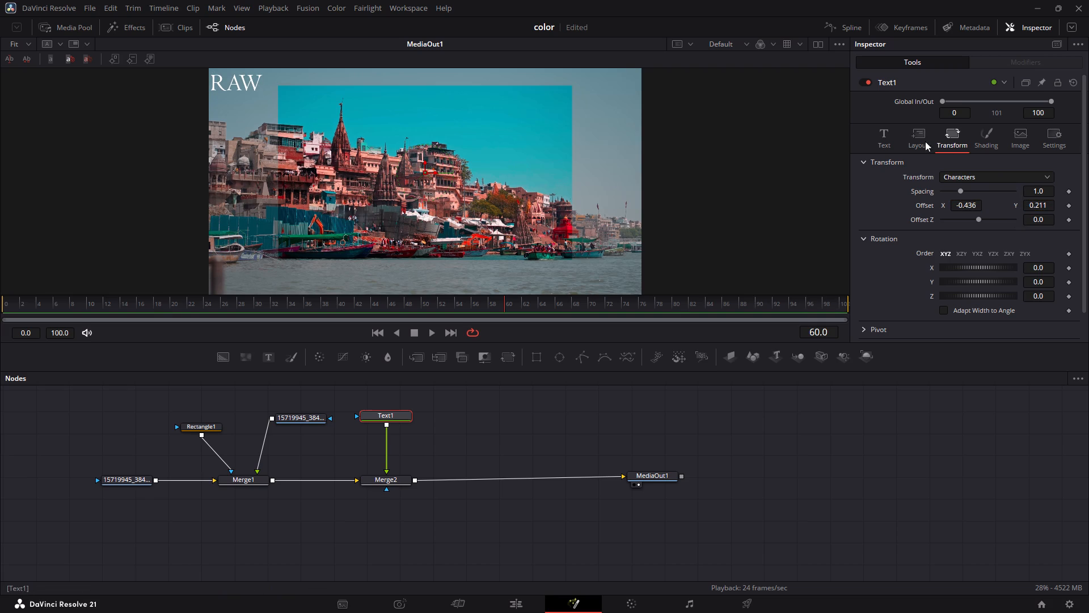
# Reduce the RAW text's size to about 0.0477.
pyautogui.click(881, 134)
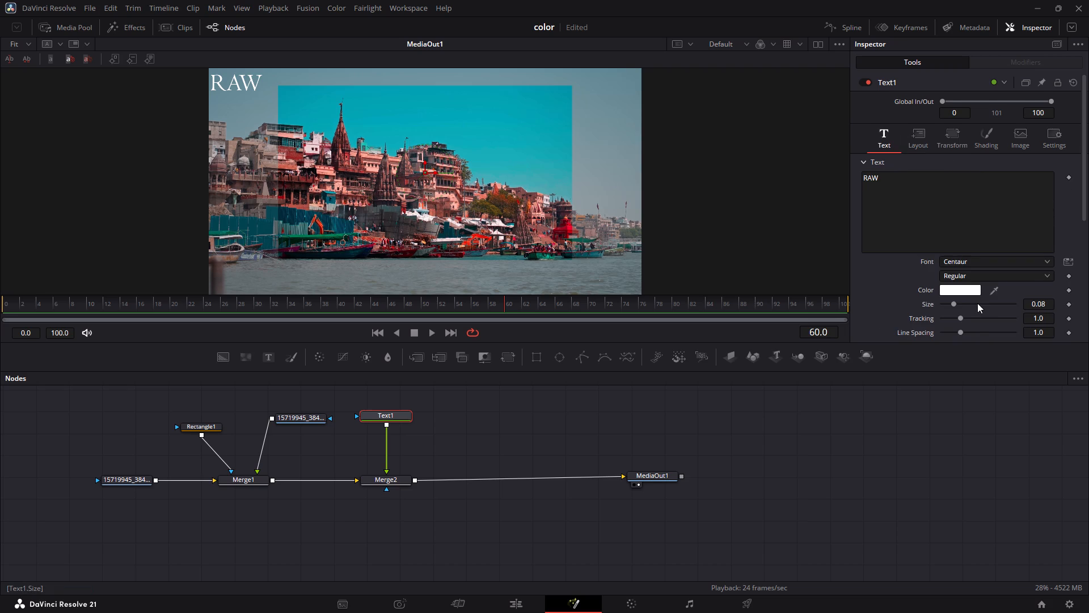
pyautogui.scroll(-1, 977, 303)
pyautogui.moveTo(1046, 282); pyautogui.dragTo(839, 284)
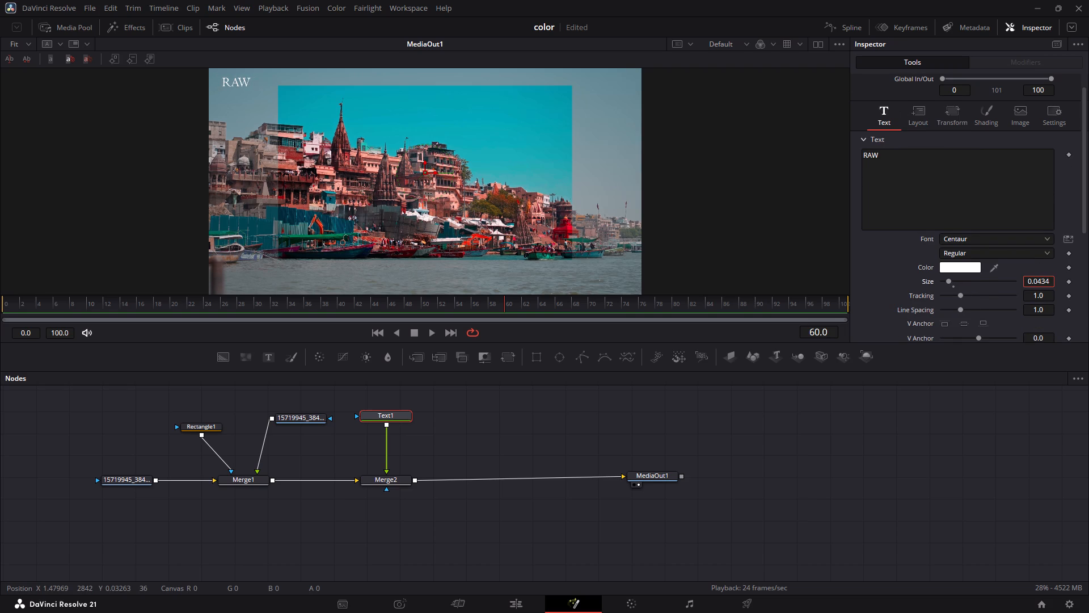
pyautogui.moveTo(839, 284); pyautogui.dragTo(863, 276)
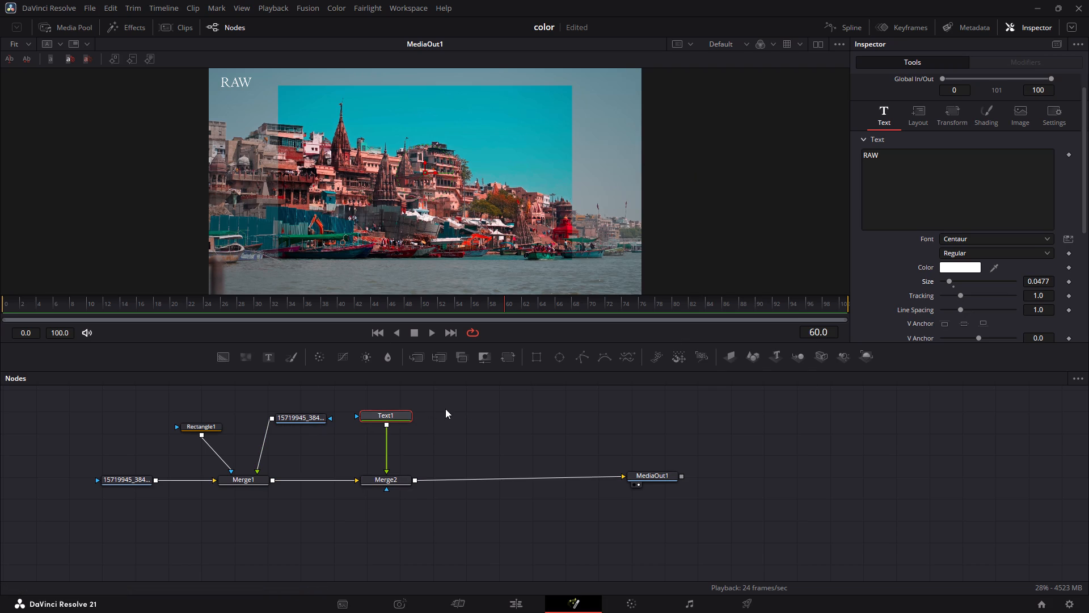
# Duplicate the Text1 node, merged with the original, and arrange the new merge between Text1 and Merge2 with the copy off to its side.
pyautogui.moveTo(445, 409); pyautogui.dragTo(355, 439)
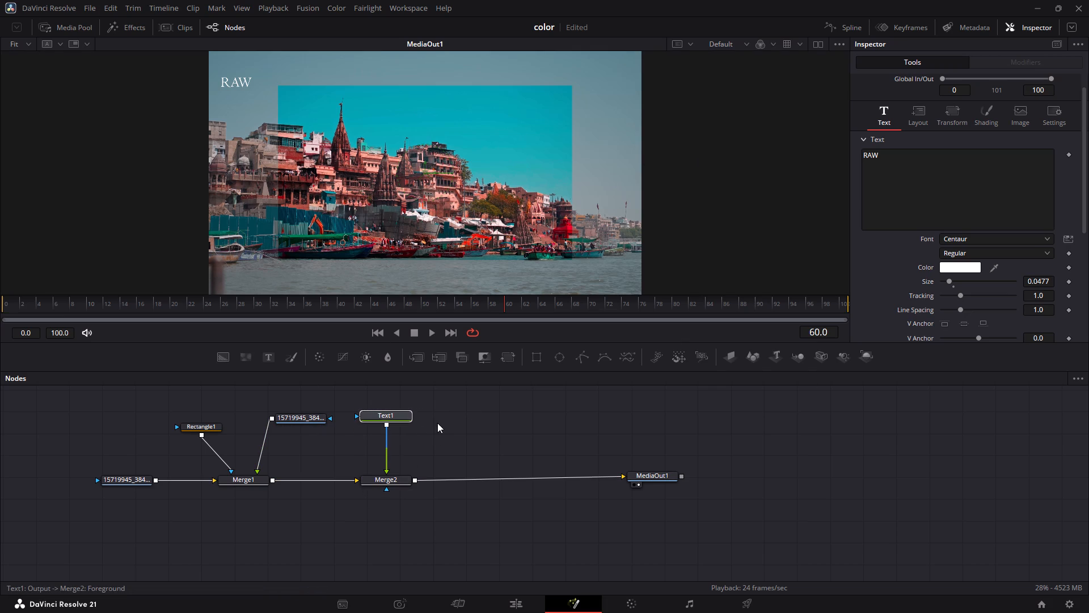
pyautogui.click(437, 423)
pyautogui.click(402, 415)
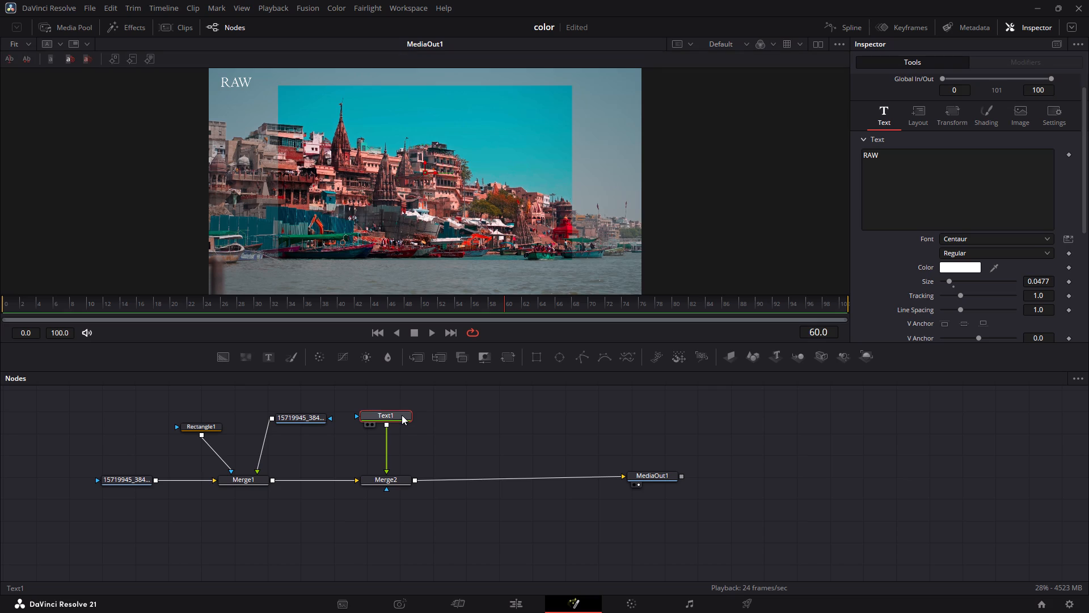
pyautogui.hotkey('ctrl', 'c')
pyautogui.hotkey('ctrl', 'v')
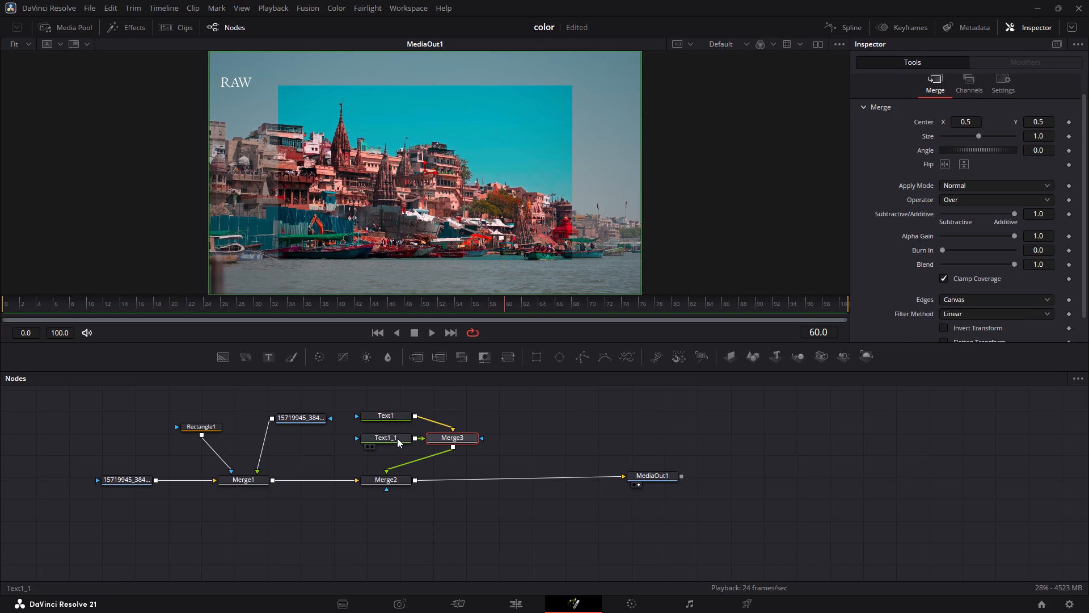
pyautogui.moveTo(397, 438); pyautogui.dragTo(530, 412)
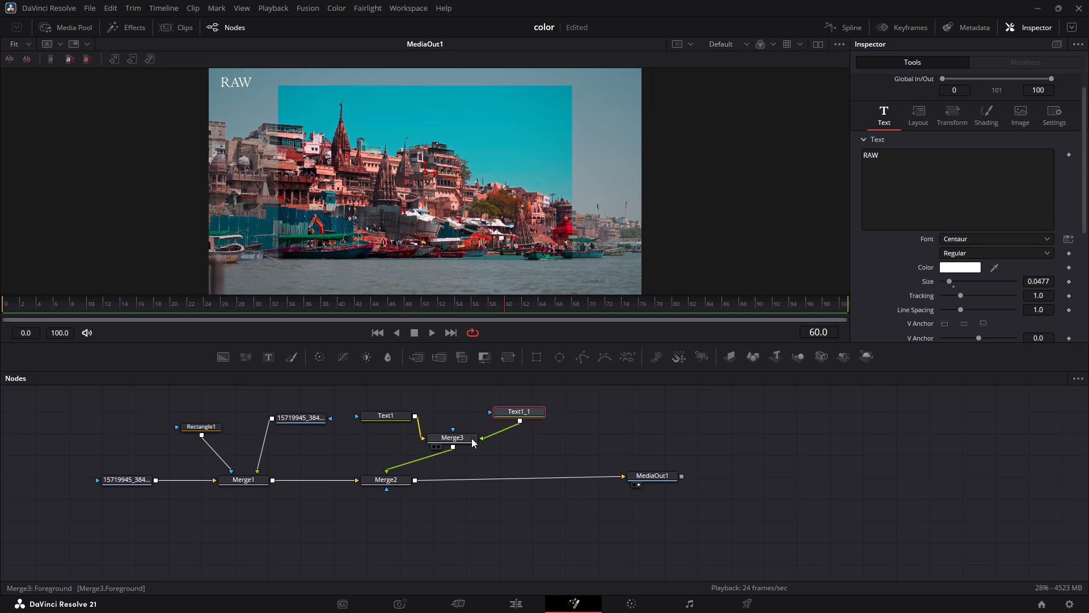
pyautogui.moveTo(471, 438); pyautogui.dragTo(408, 445)
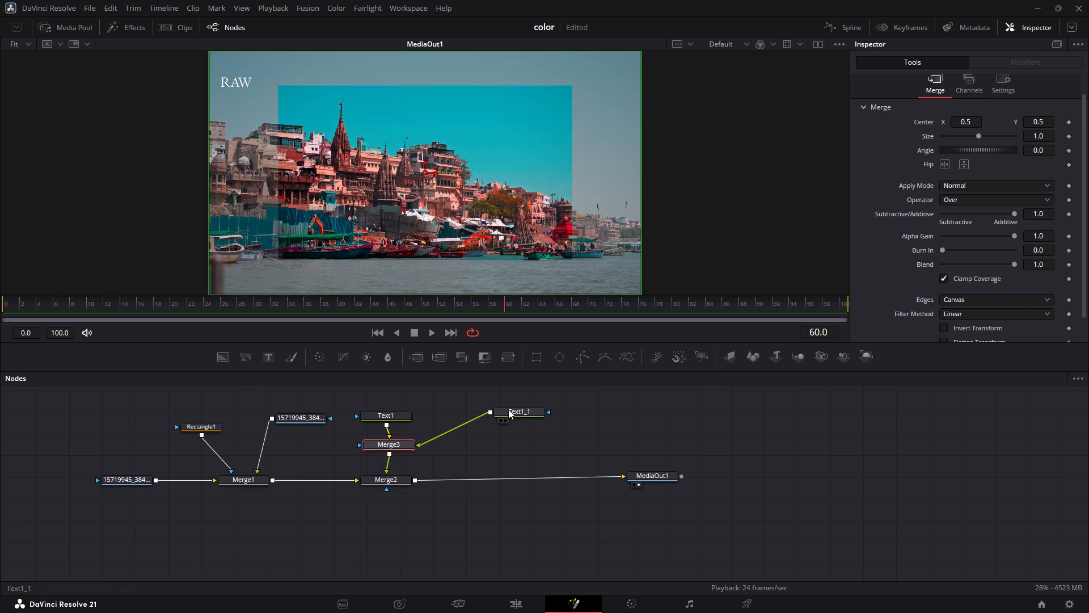
# Offset the duplicated text to X -0.286 and Y 0.181, inside the graded rectangle's upper-left corner.
pyautogui.click(508, 409)
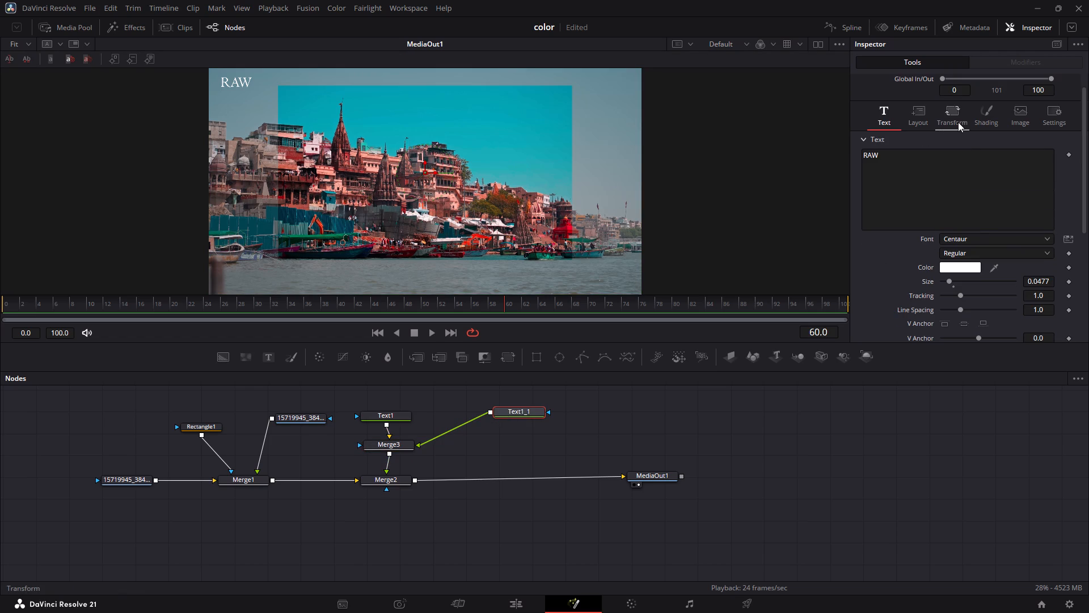
pyautogui.click(958, 122)
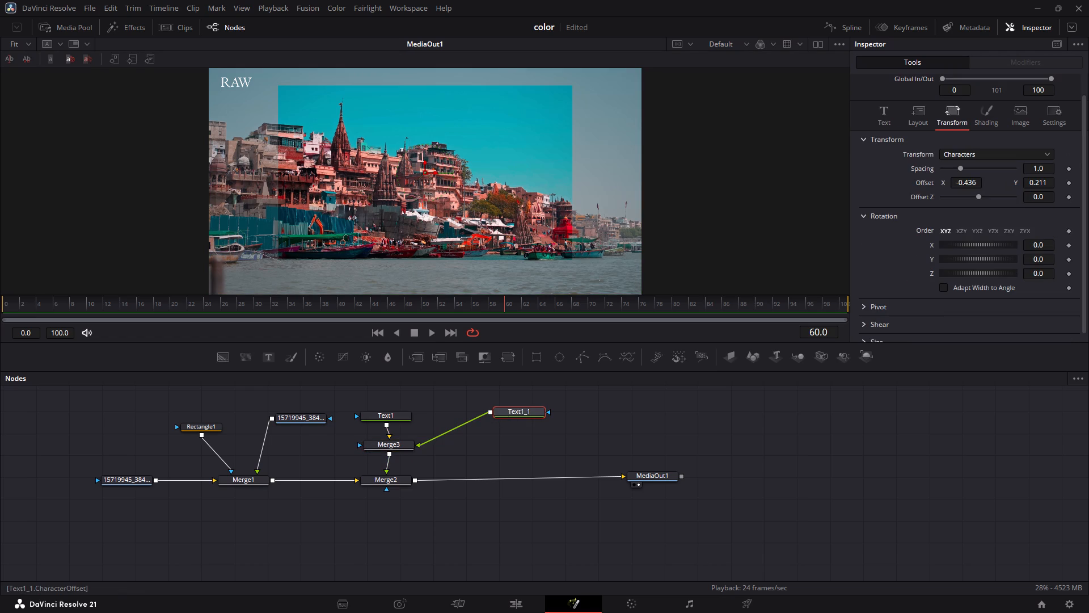
pyautogui.moveTo(956, 184); pyautogui.dragTo(510, 226)
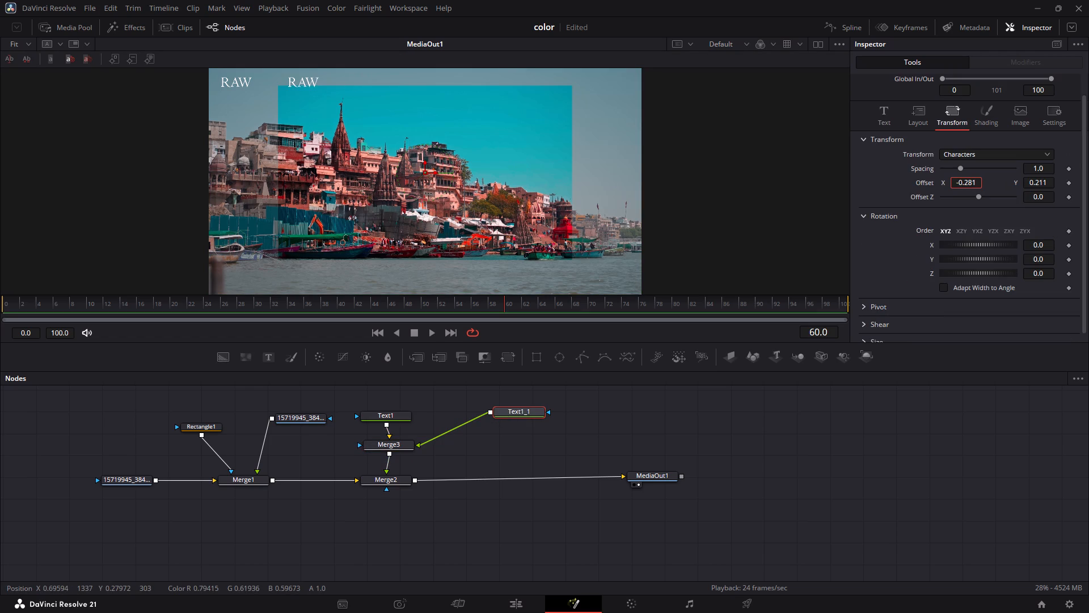
pyautogui.moveTo(510, 226); pyautogui.dragTo(507, 228)
pyautogui.moveTo(1035, 179); pyautogui.dragTo(1017, 169)
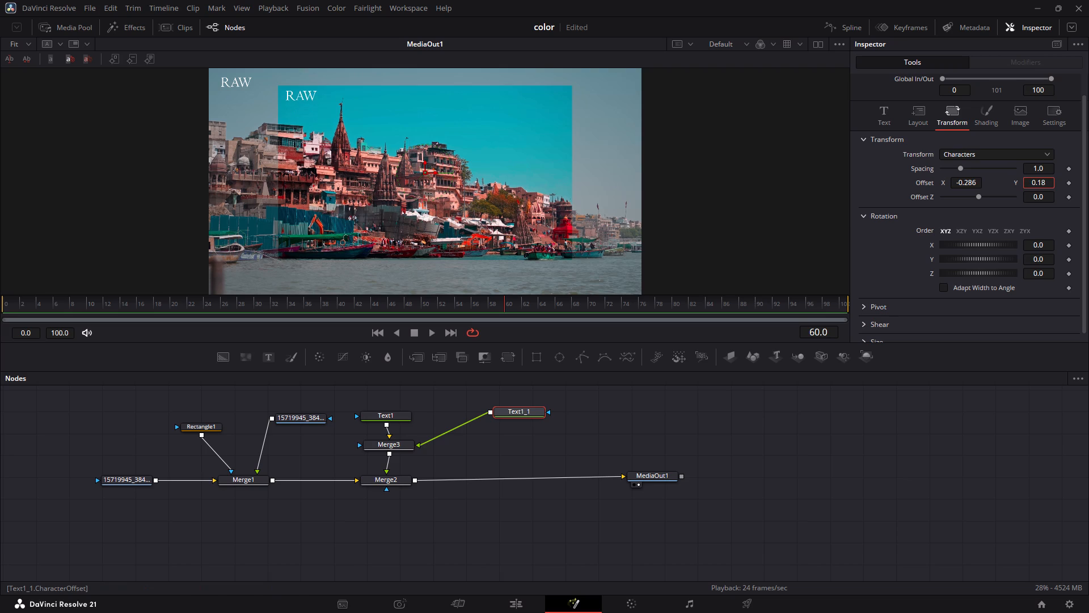
pyautogui.moveTo(1017, 169); pyautogui.dragTo(482, 145)
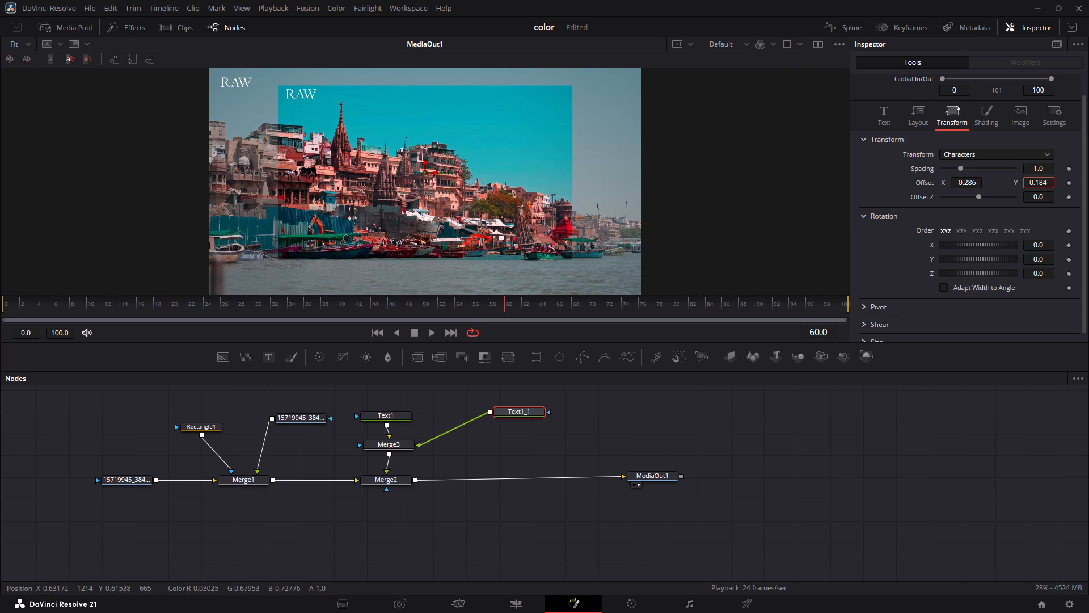
pyautogui.moveTo(482, 145); pyautogui.dragTo(480, 144)
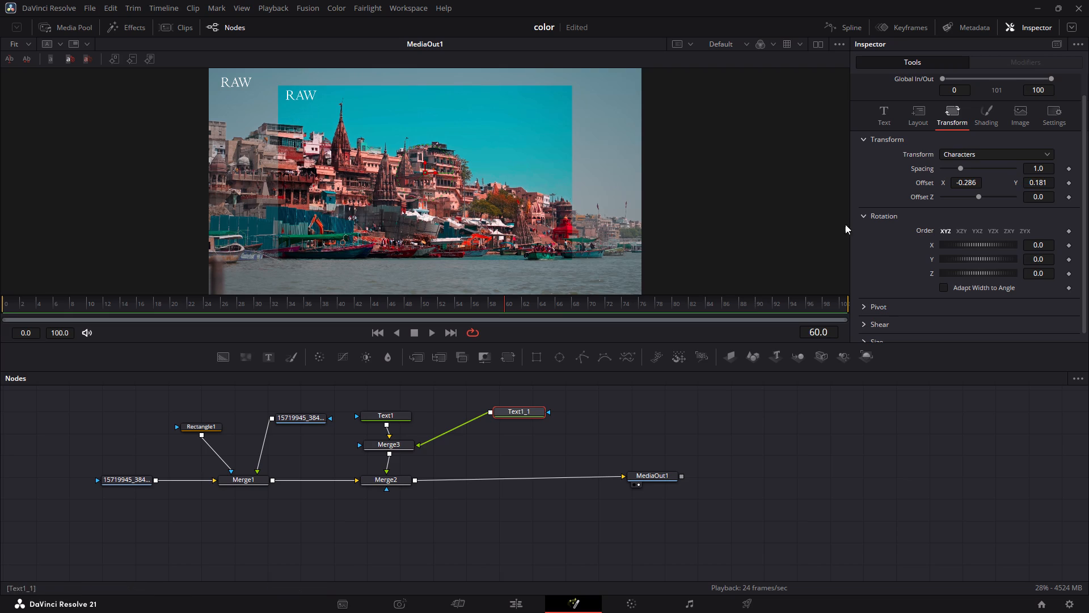
# Replace the duplicated node's text with Color grade.
pyautogui.scroll(1, 559, 446)
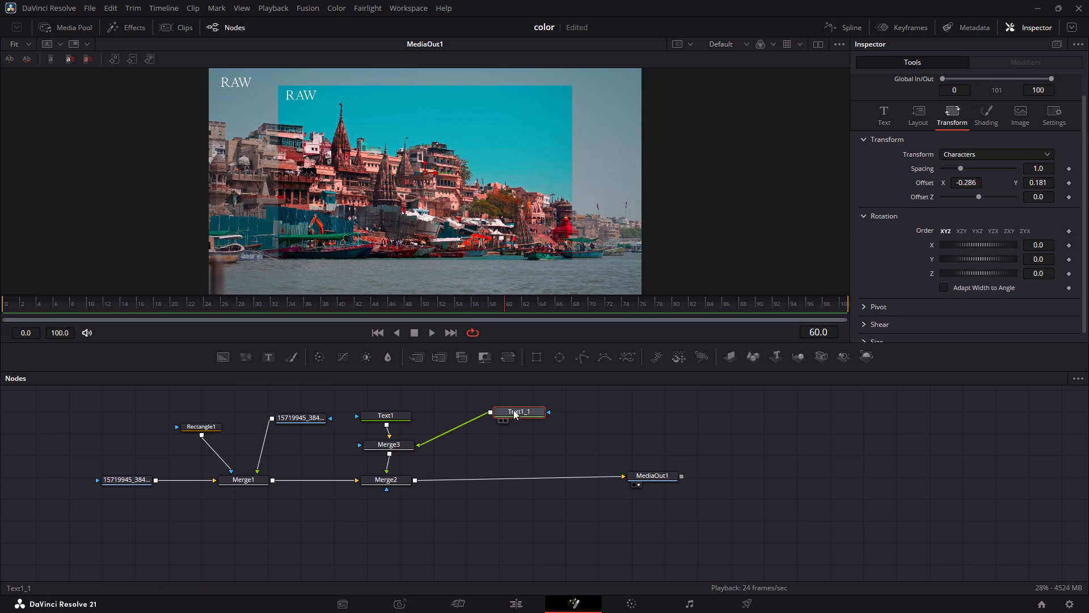
pyautogui.click(513, 410)
pyautogui.click(883, 118)
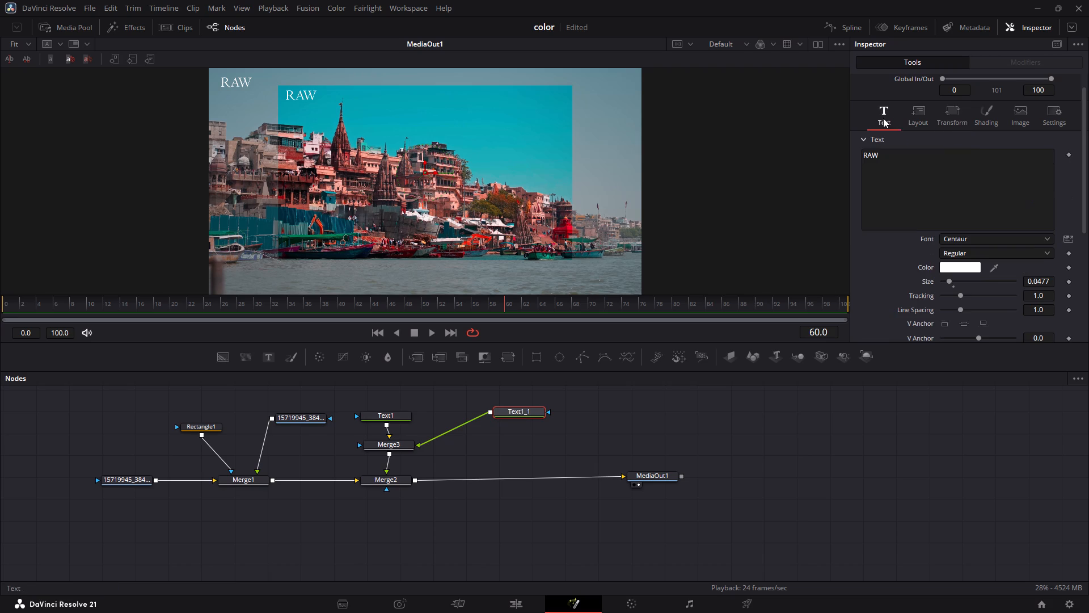
pyautogui.click(969, 160)
pyautogui.hotkey('ctrl', 'BackSpace')
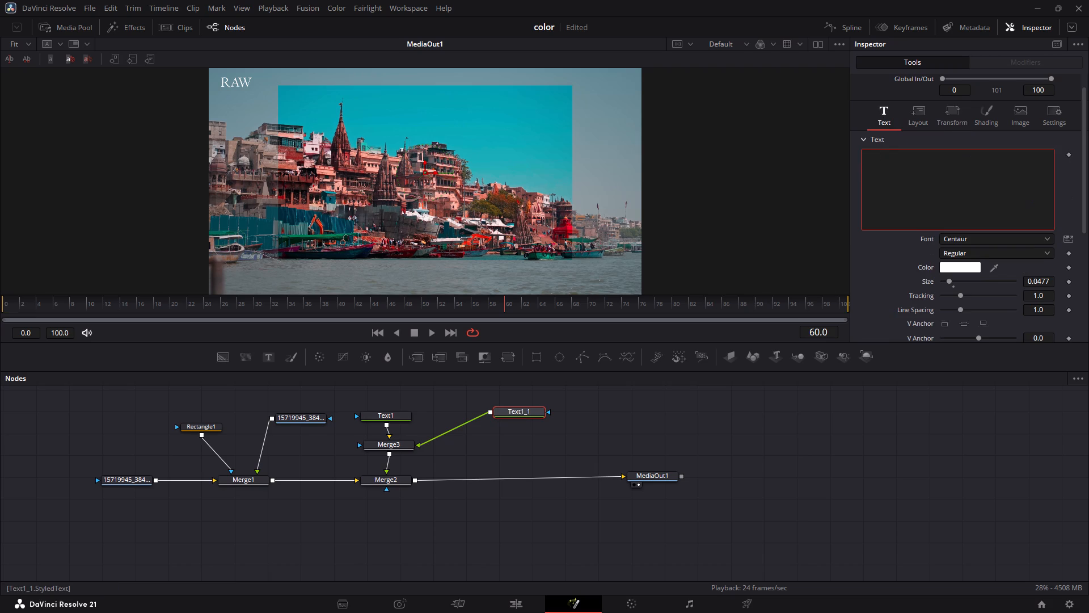
pyautogui.write('Color geader')
pyautogui.press('BackSpace')
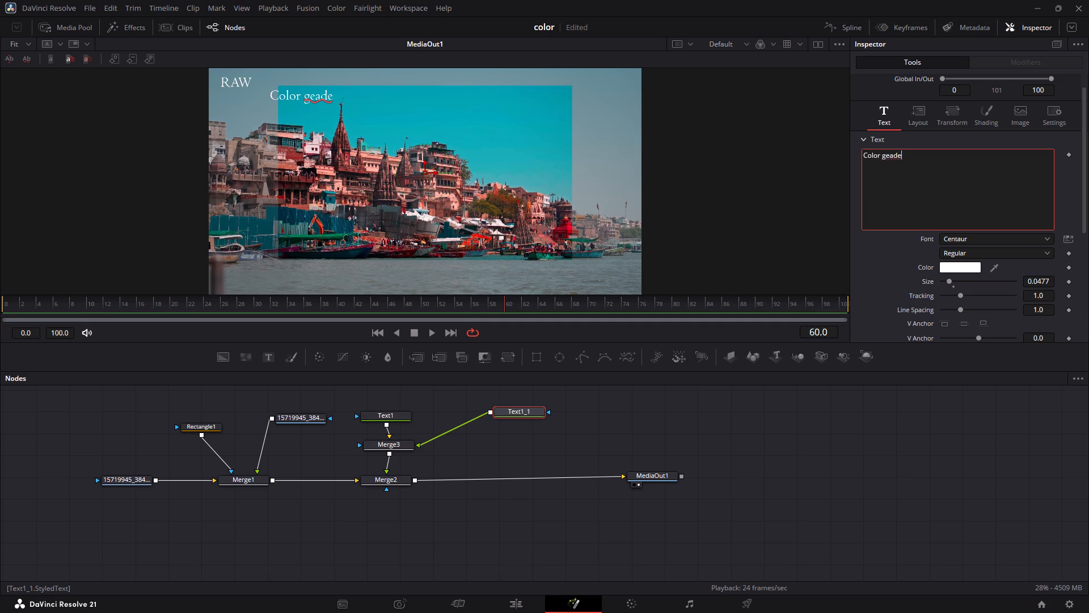
pyautogui.press('BackSpace')
pyautogui.press('BackSpace')
pyautogui.press('BackSpace')
pyautogui.press('BackSpace')
pyautogui.write('rade')
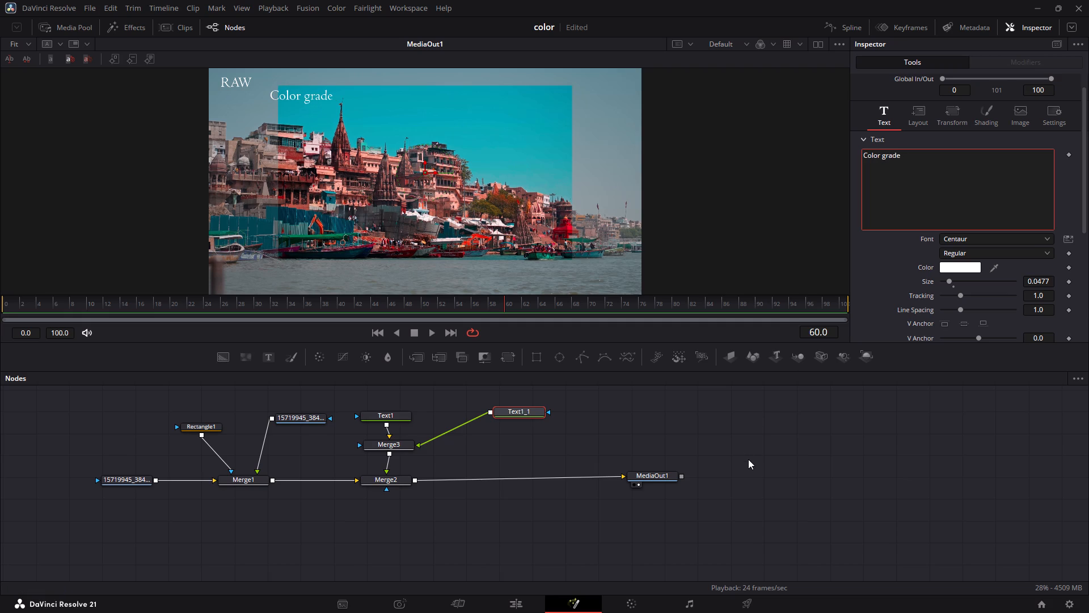
# Set the Color grade text's X offset to -0.258 so it fits inside the graded rectangle.
pyautogui.click(948, 115)
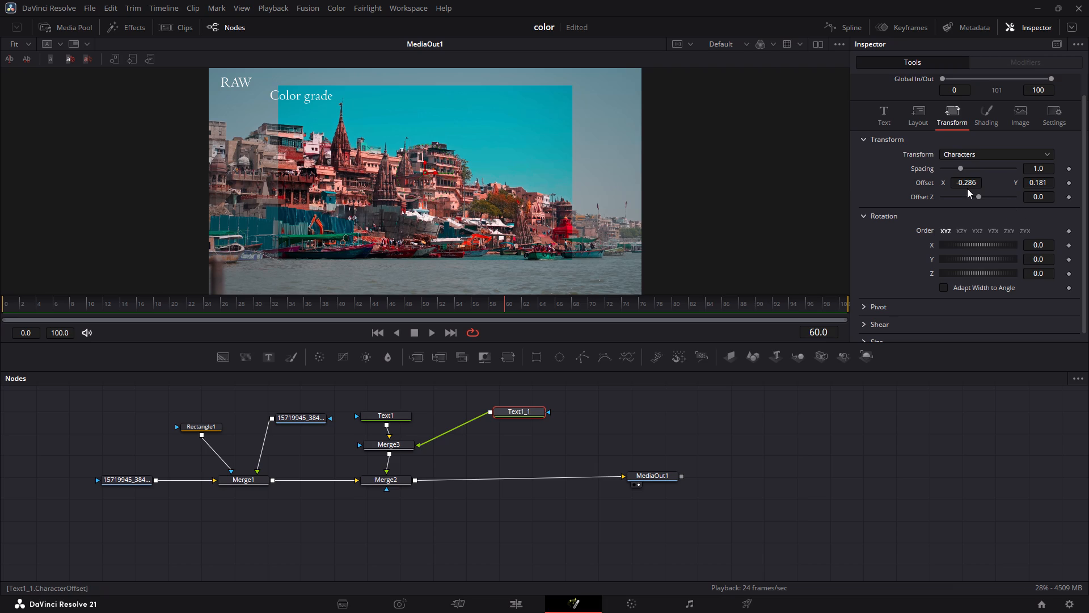
pyautogui.moveTo(954, 185); pyautogui.dragTo(969, 184)
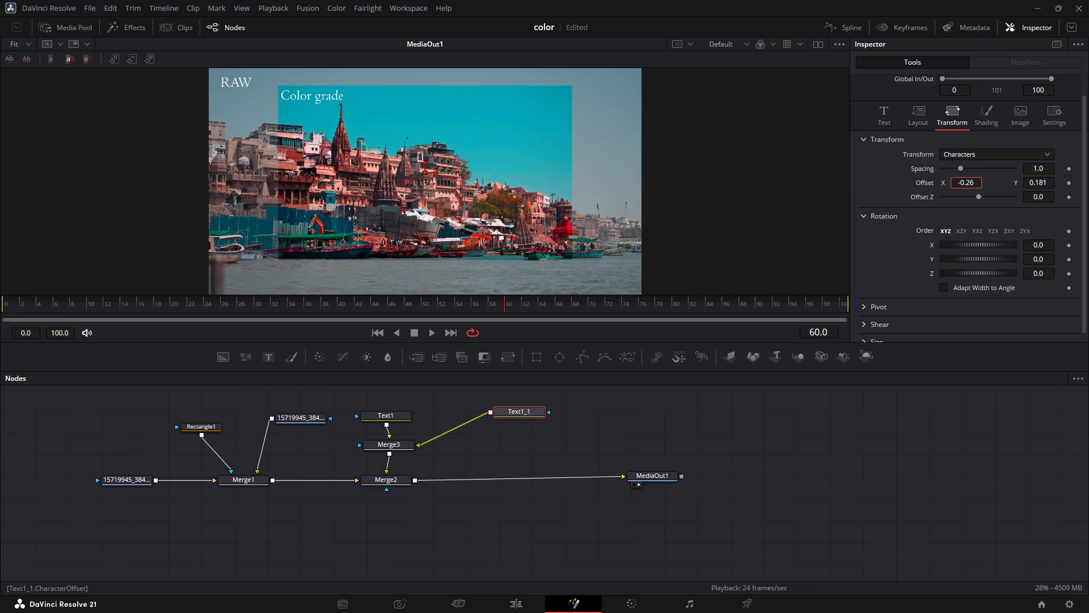
pyautogui.moveTo(969, 184); pyautogui.dragTo(970, 184)
pyautogui.click(880, 503)
pyautogui.click(880, 503)
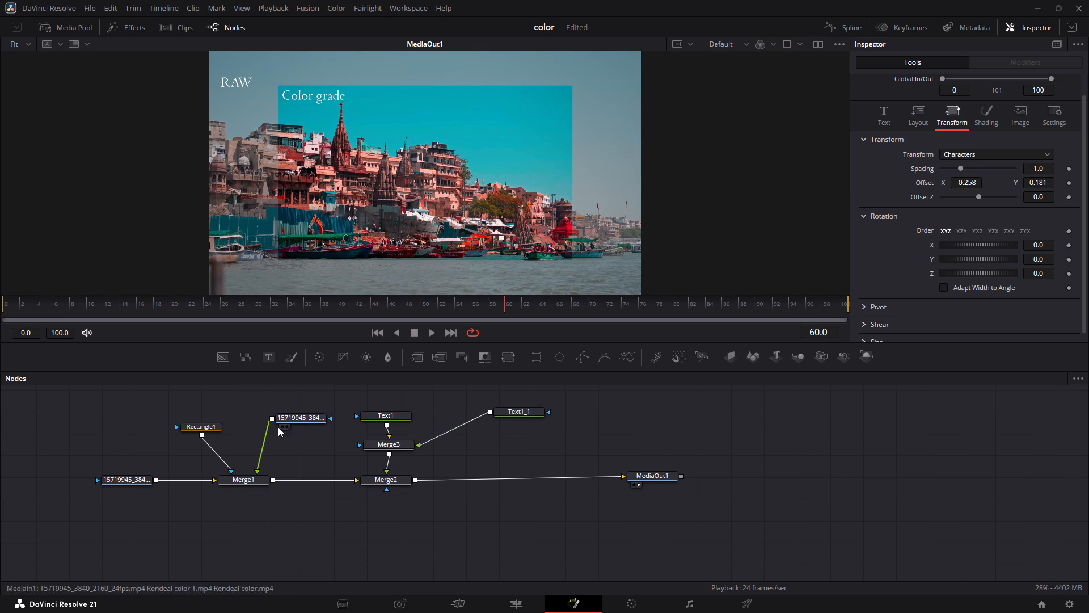
# Raise the RAW text to a Y offset of about 0.223.
pyautogui.click(209, 425)
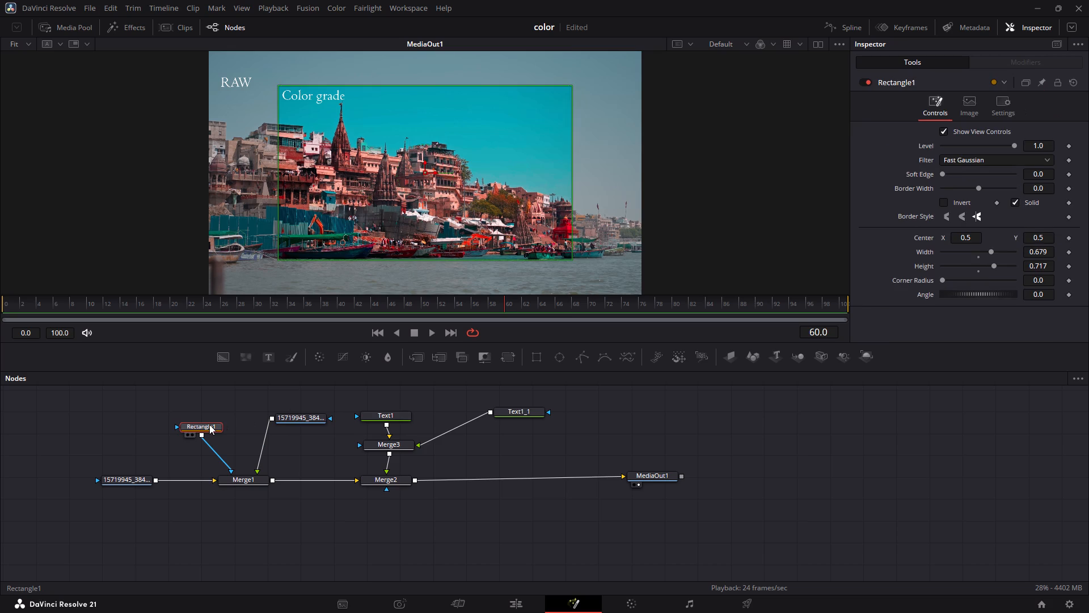
pyautogui.click(373, 415)
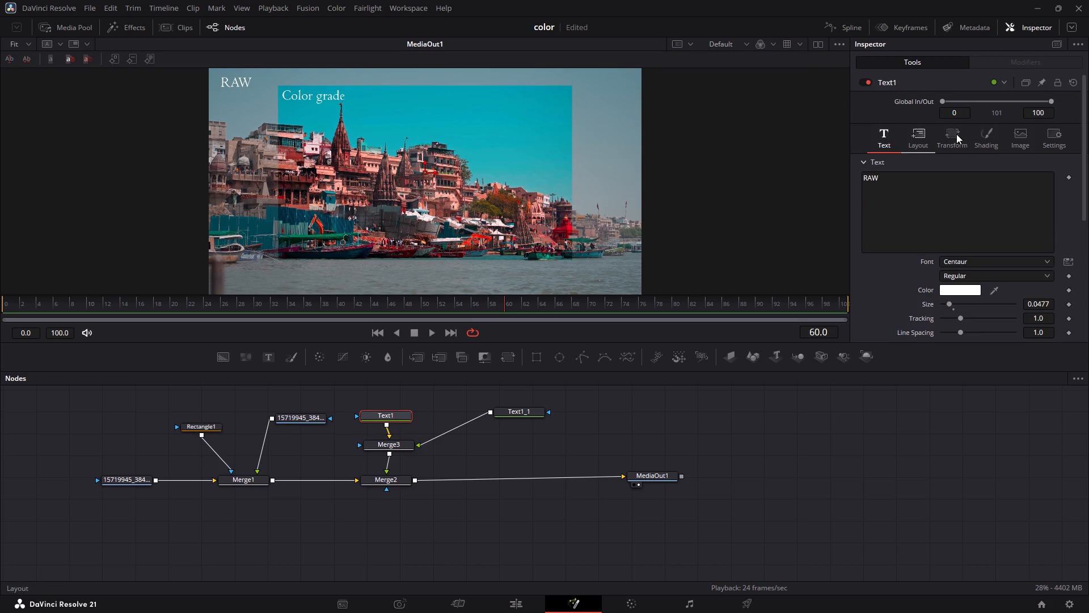
pyautogui.click(956, 135)
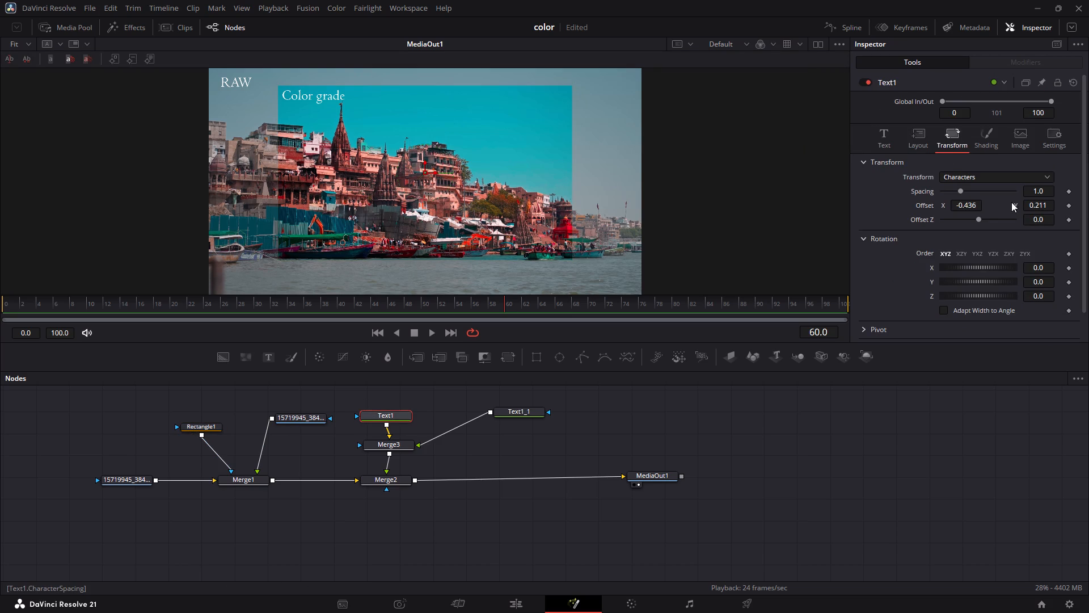
pyautogui.moveTo(1027, 201); pyautogui.dragTo(1024, 200)
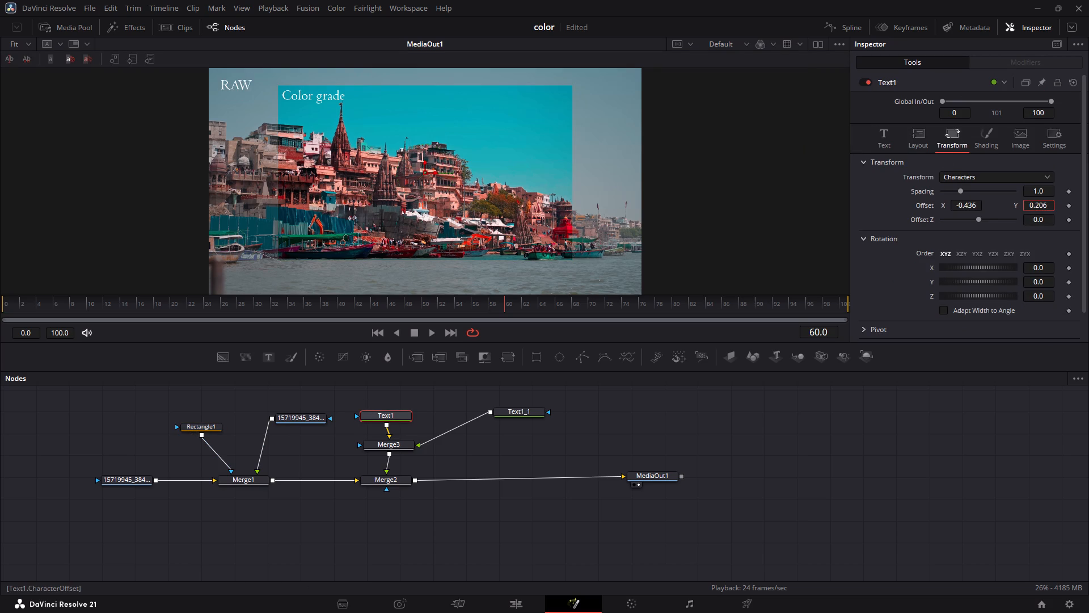
pyautogui.moveTo(1024, 200); pyautogui.dragTo(1033, 200)
pyautogui.click(865, 476)
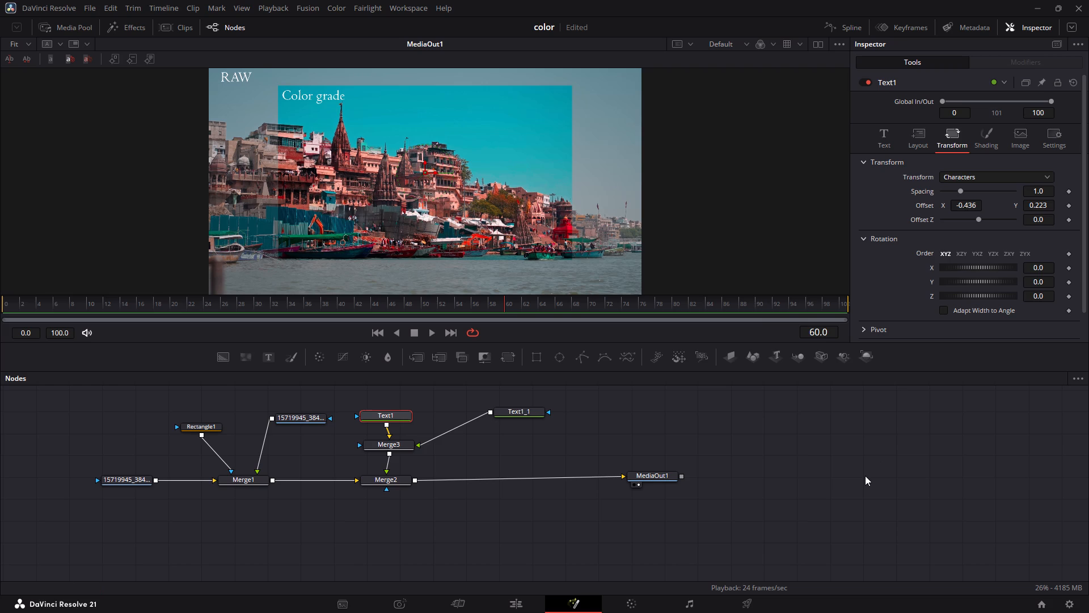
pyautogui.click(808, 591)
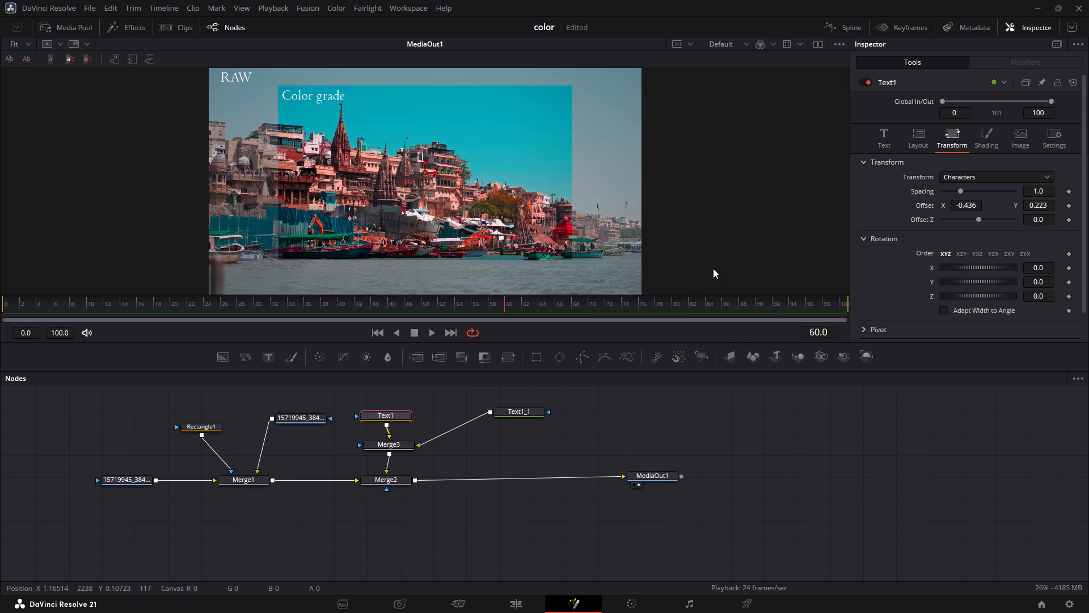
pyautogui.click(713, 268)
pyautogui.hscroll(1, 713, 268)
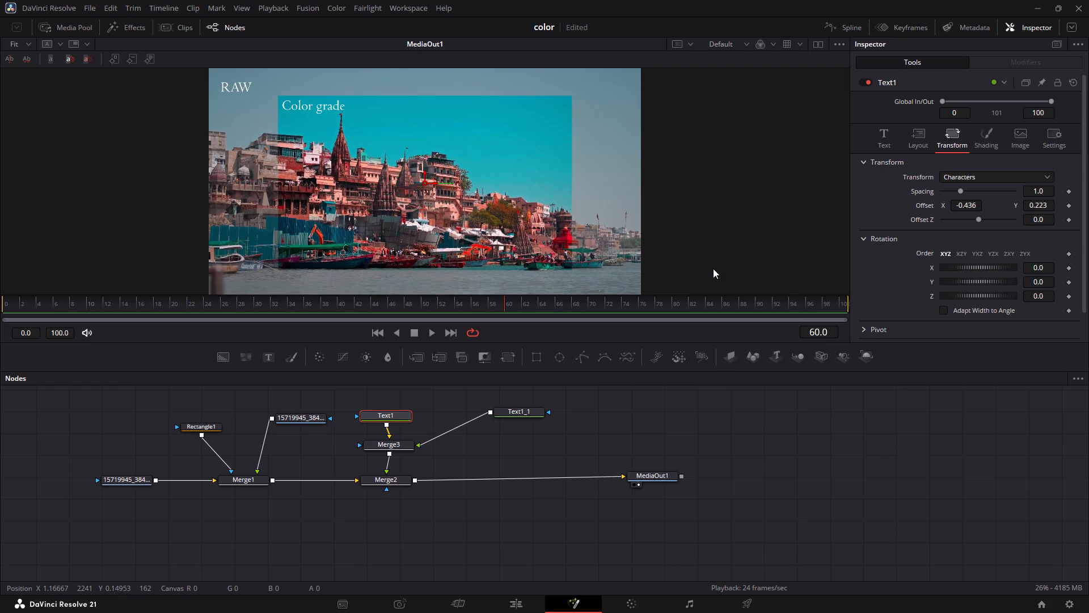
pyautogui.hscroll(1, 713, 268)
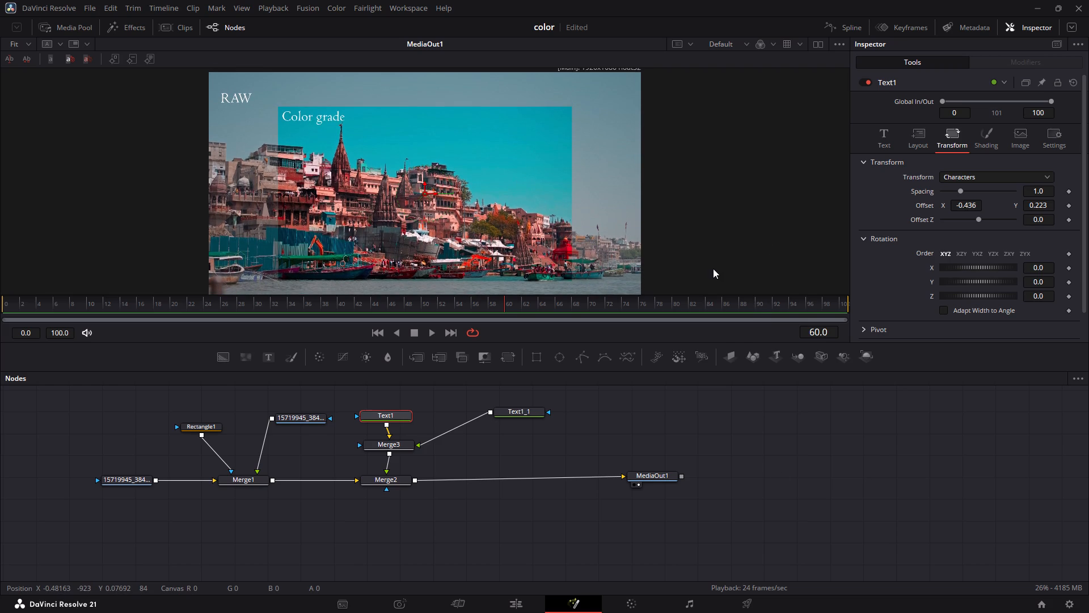
# Play the riverside city clip on the edit timeline to review its RAW and Color grade comparison.
pyautogui.scroll(-1, 713, 268)
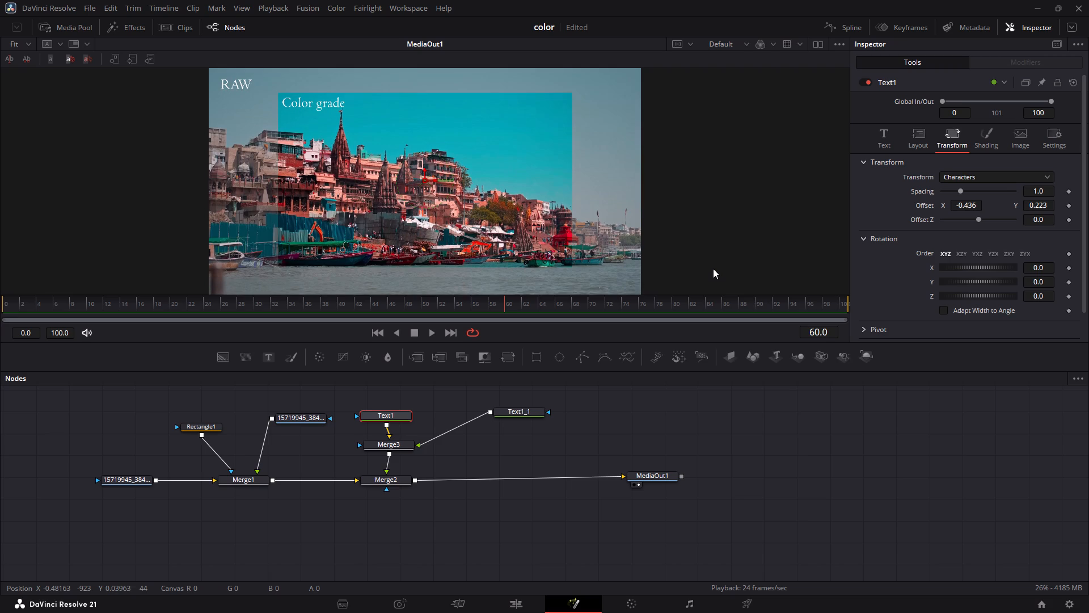
pyautogui.scroll(-3, 713, 268)
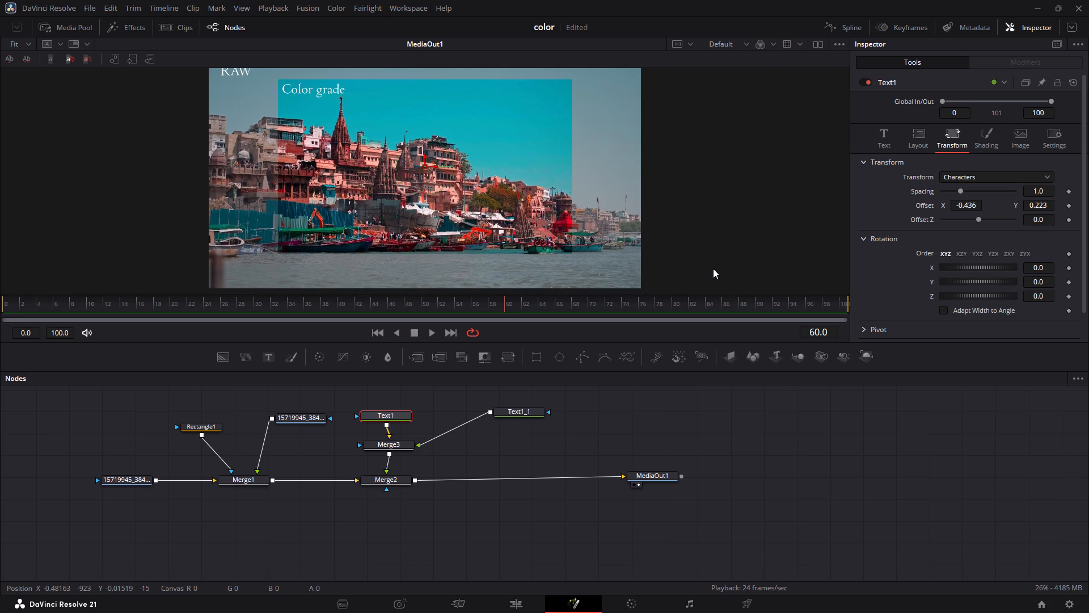
pyautogui.scroll(-1, 713, 268)
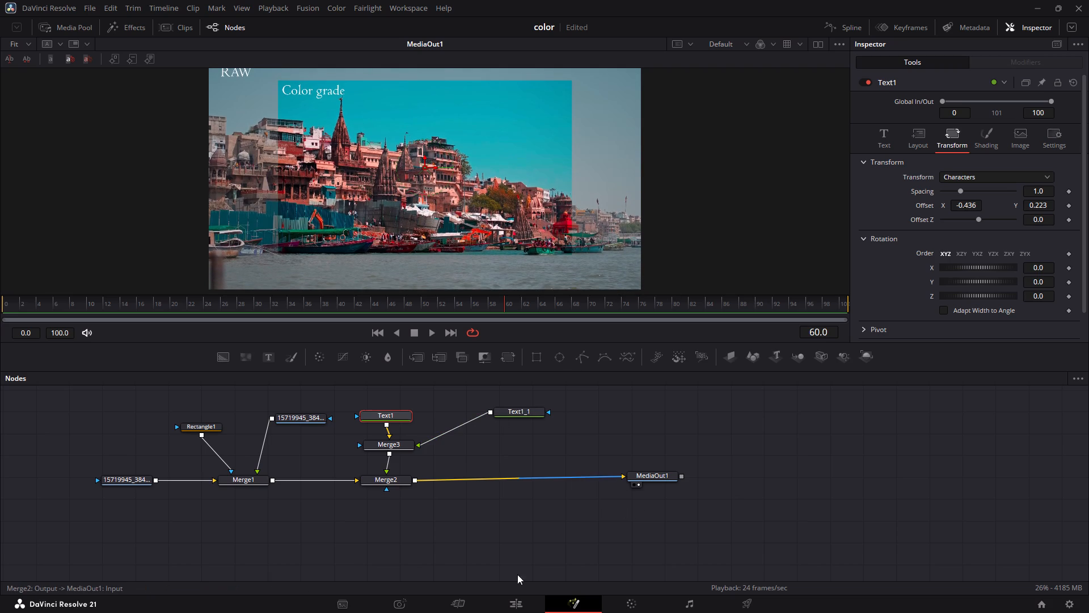
pyautogui.click(521, 597)
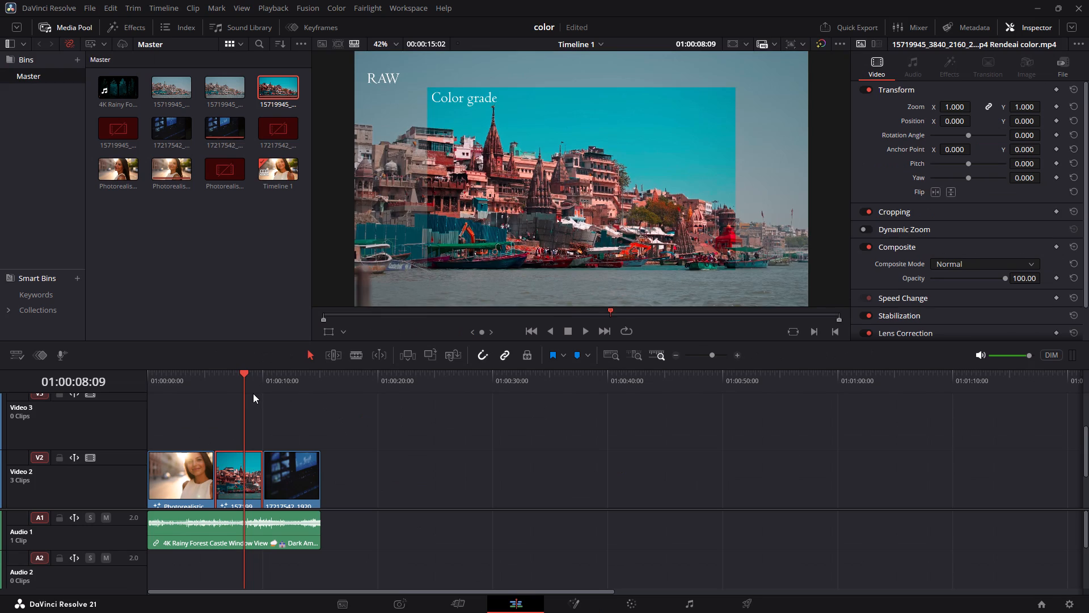
pyautogui.press('Up')
pyautogui.press('Up')
pyautogui.press('space')
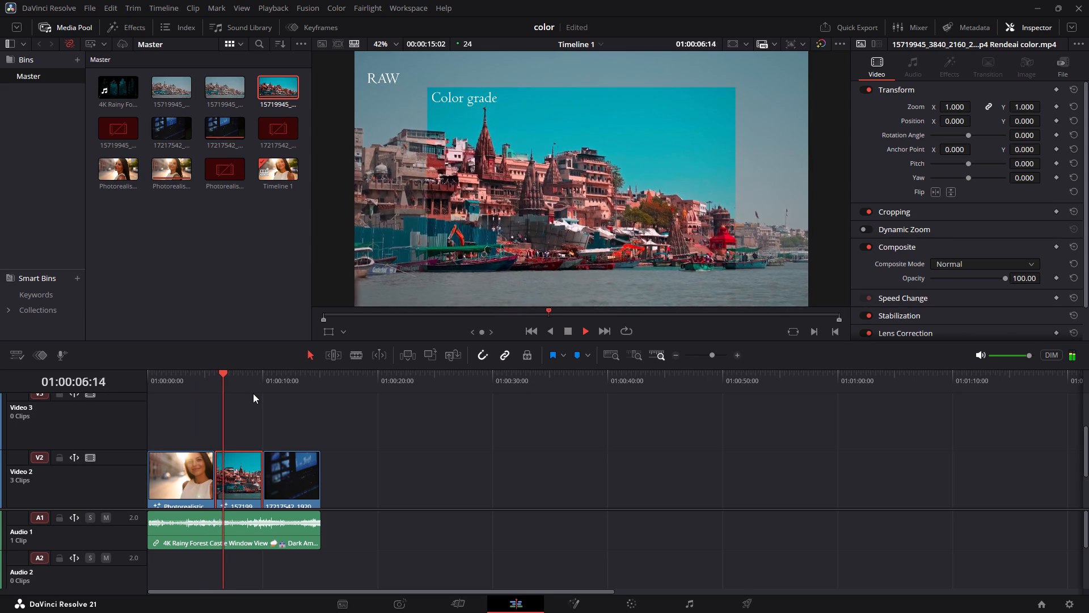
pyautogui.press('space')
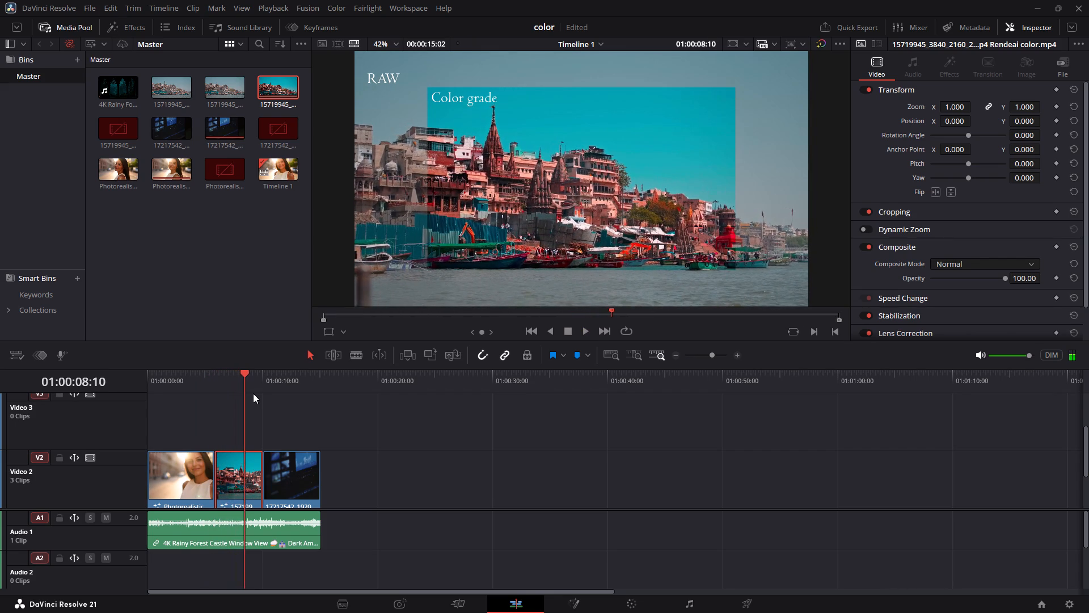
# Soften the city clip's Rectangle1 mask in Fusion with a soft edge of about 0.039 and a border width of -0.016.
pyautogui.click(237, 502)
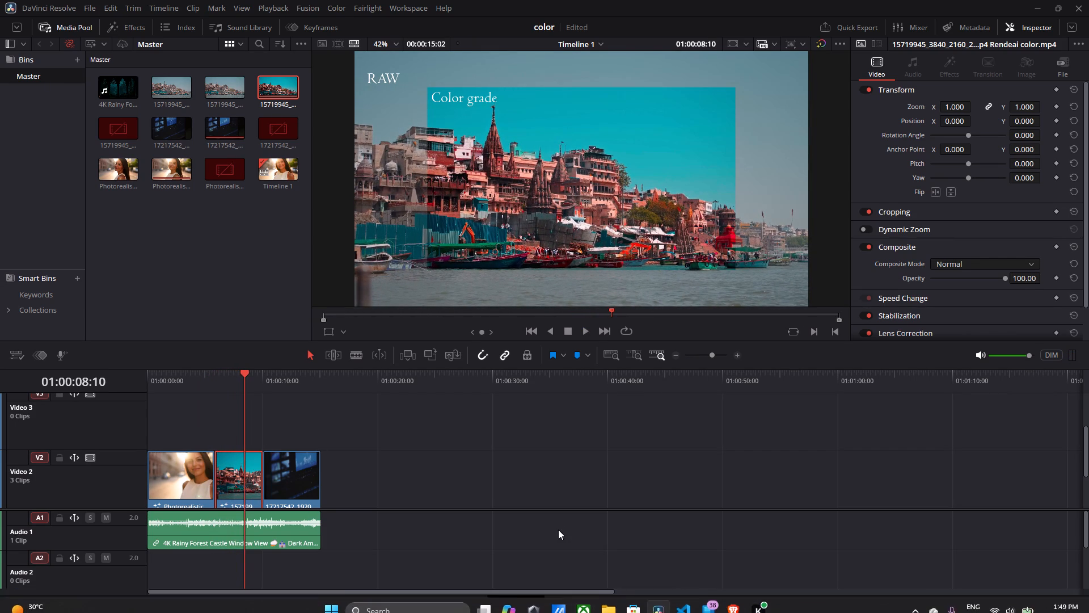
pyautogui.click(572, 600)
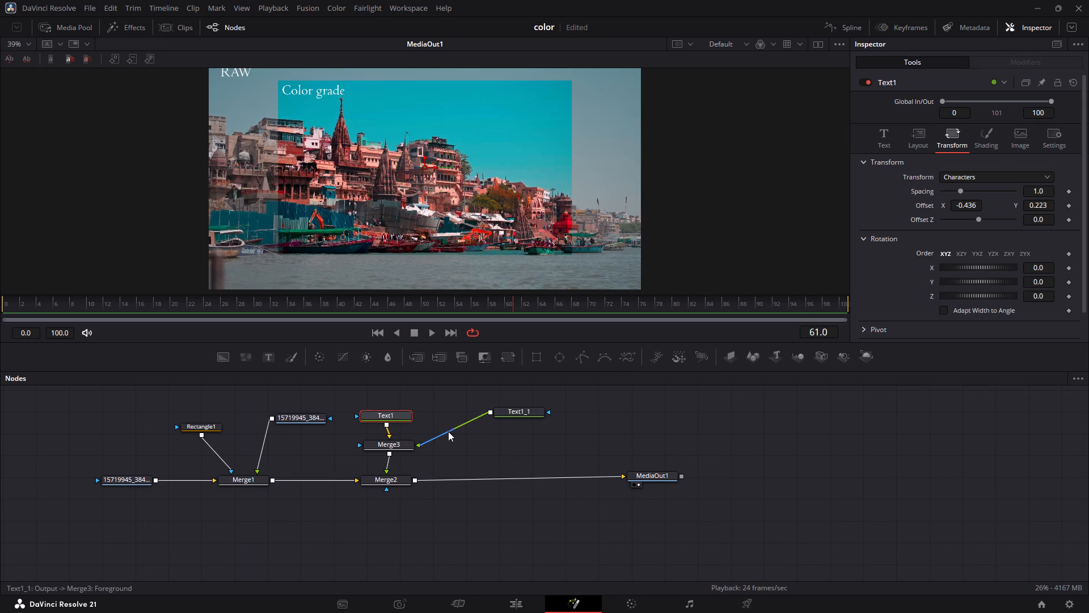
pyautogui.click(200, 424)
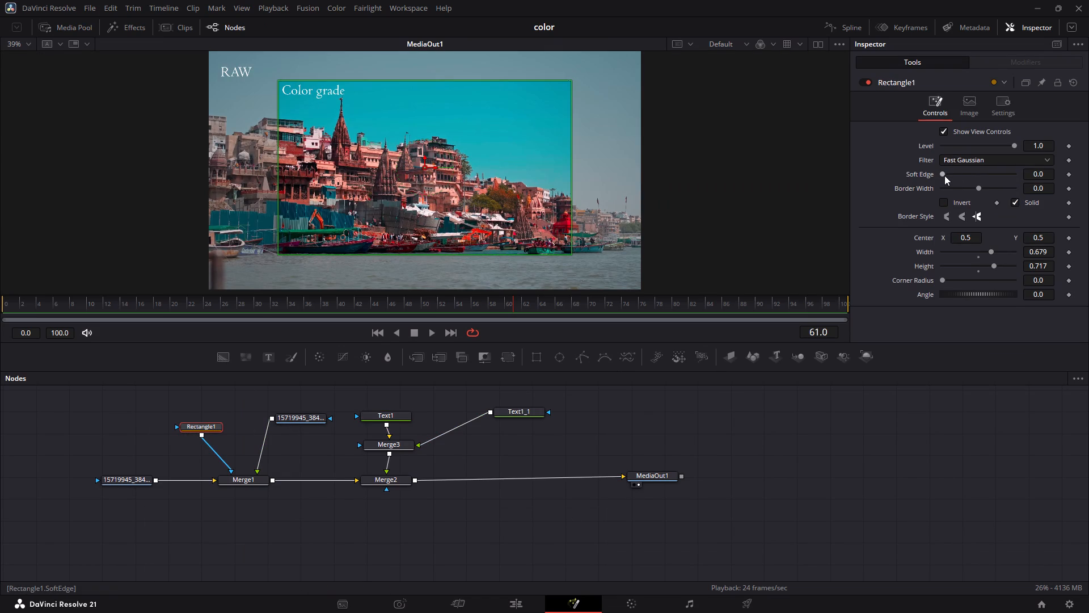
pyautogui.moveTo(942, 174); pyautogui.dragTo(960, 171)
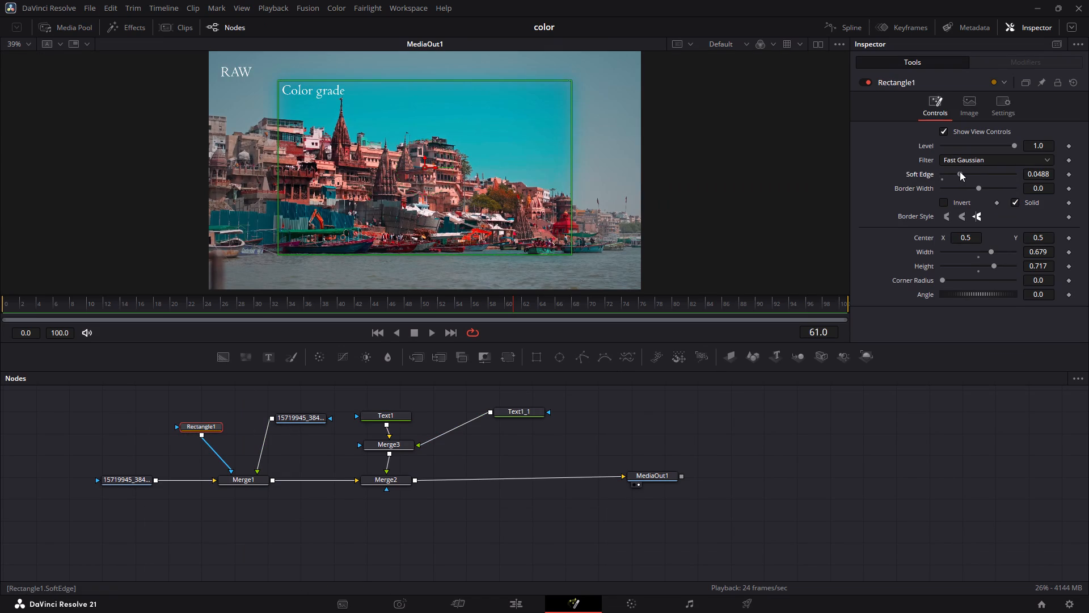
pyautogui.moveTo(960, 171); pyautogui.dragTo(955, 173)
pyautogui.moveTo(955, 173); pyautogui.dragTo(976, 171)
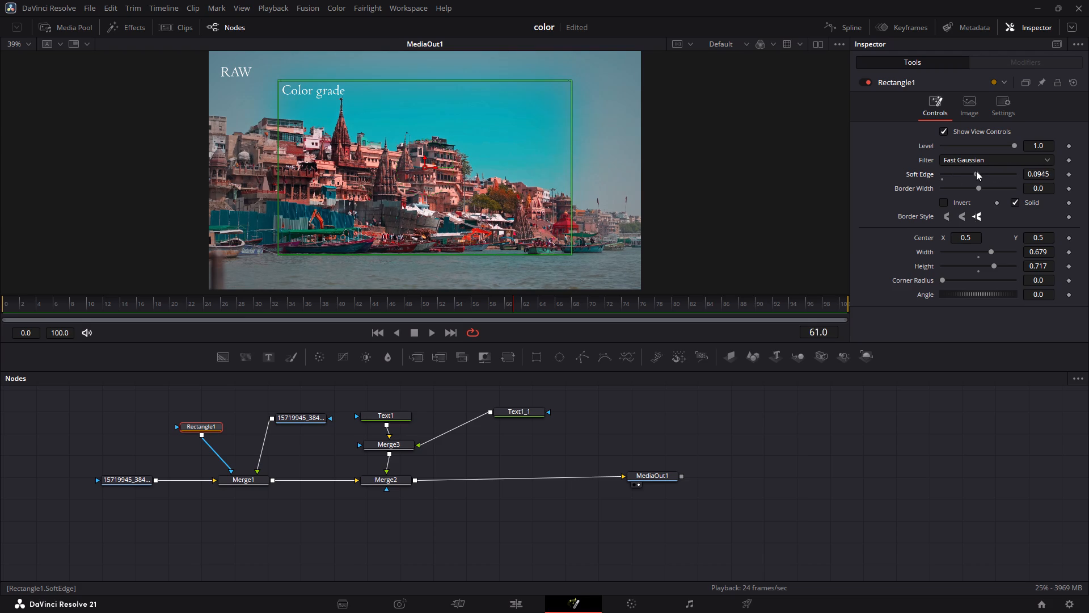
pyautogui.moveTo(976, 171); pyautogui.dragTo(951, 174)
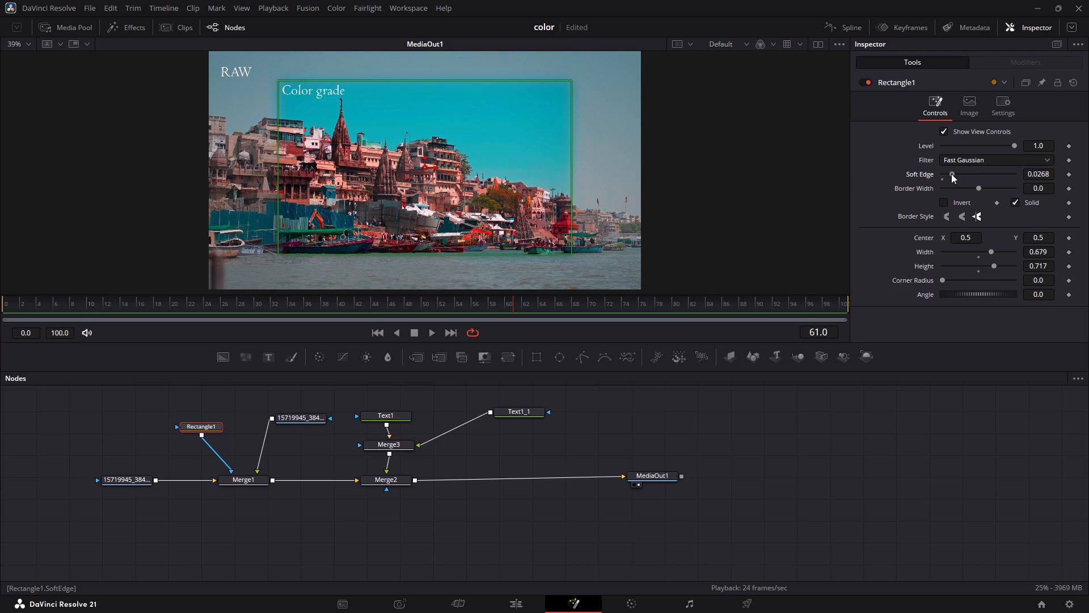
pyautogui.moveTo(951, 174); pyautogui.dragTo(951, 173)
pyautogui.click(978, 190)
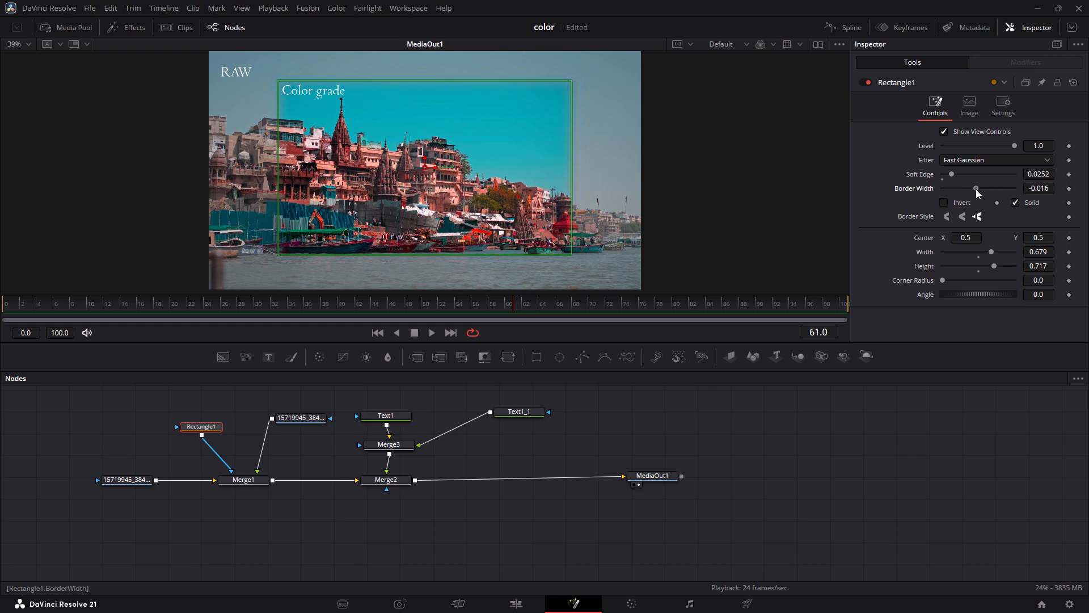
pyautogui.moveTo(951, 175); pyautogui.dragTo(956, 175)
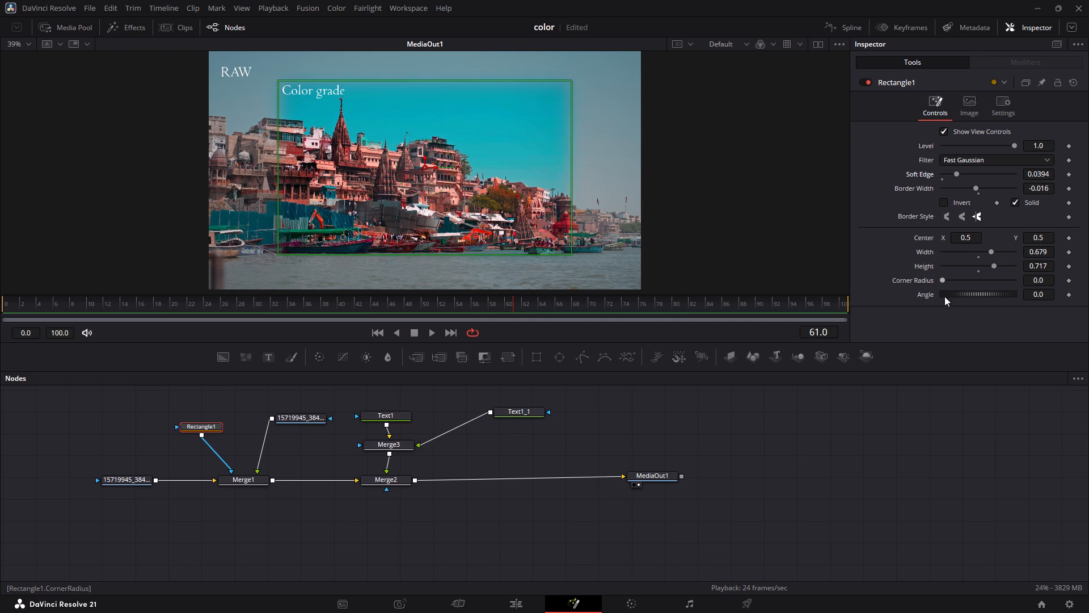
pyautogui.click(981, 393)
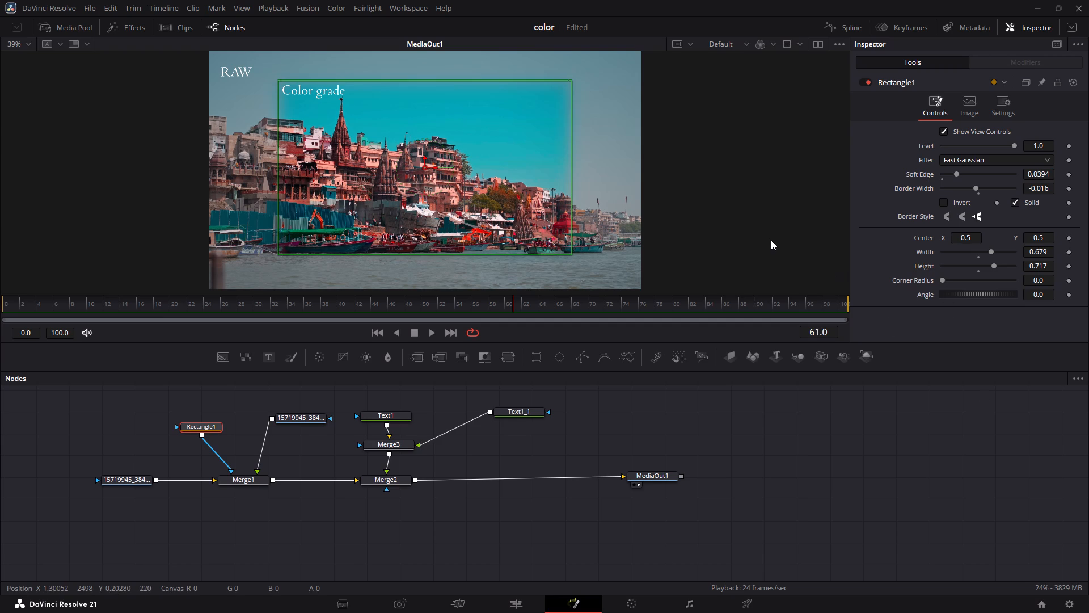
pyautogui.click(771, 240)
pyautogui.doubleClick(771, 240)
pyautogui.click(666, 530)
pyautogui.click(666, 530)
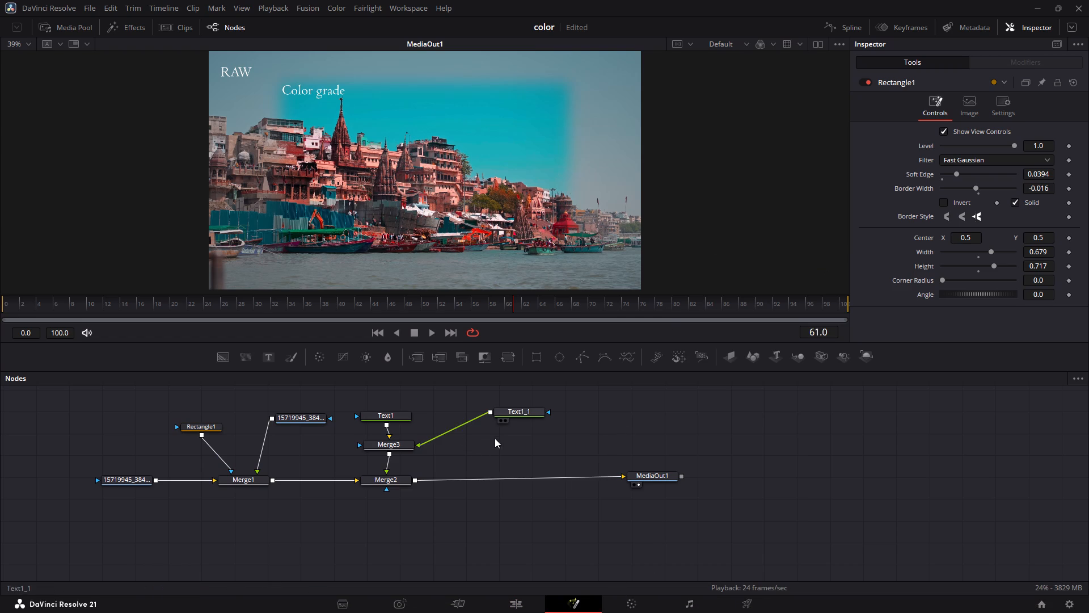
# Move Merge2 down and insert a Glow node between Merge3 and Merge2 so both text labels glow.
pyautogui.moveTo(401, 482); pyautogui.dragTo(403, 511)
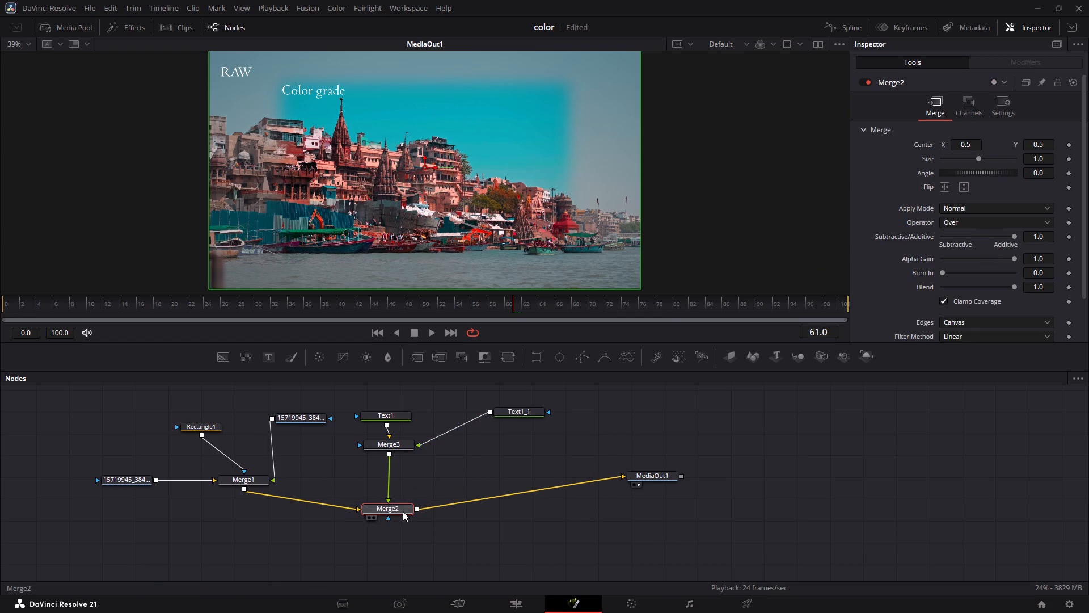
pyautogui.click(445, 463)
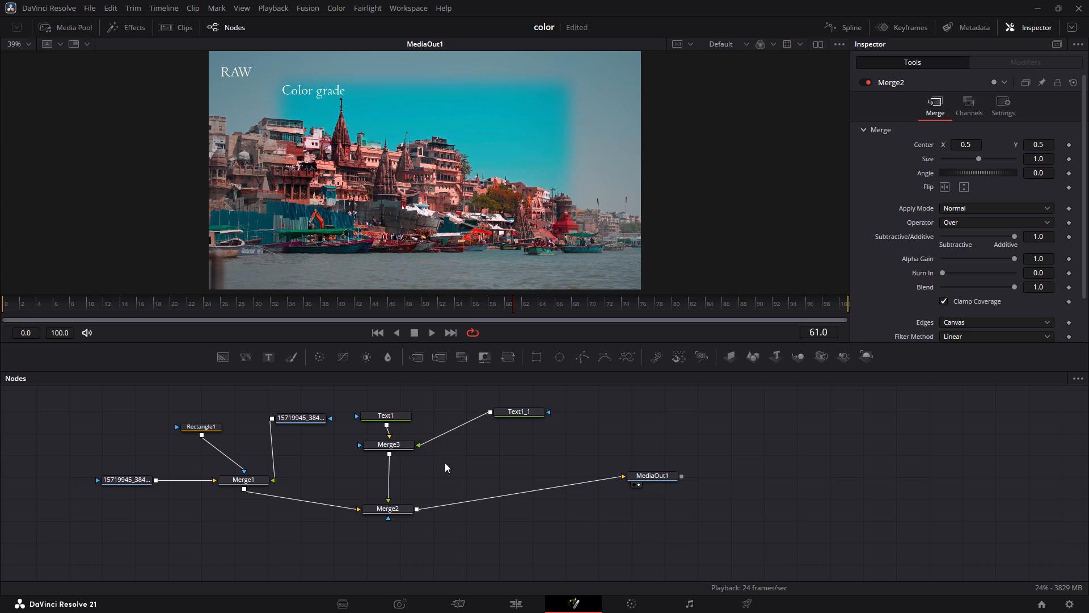
pyautogui.press('space')
pyautogui.write('glow')
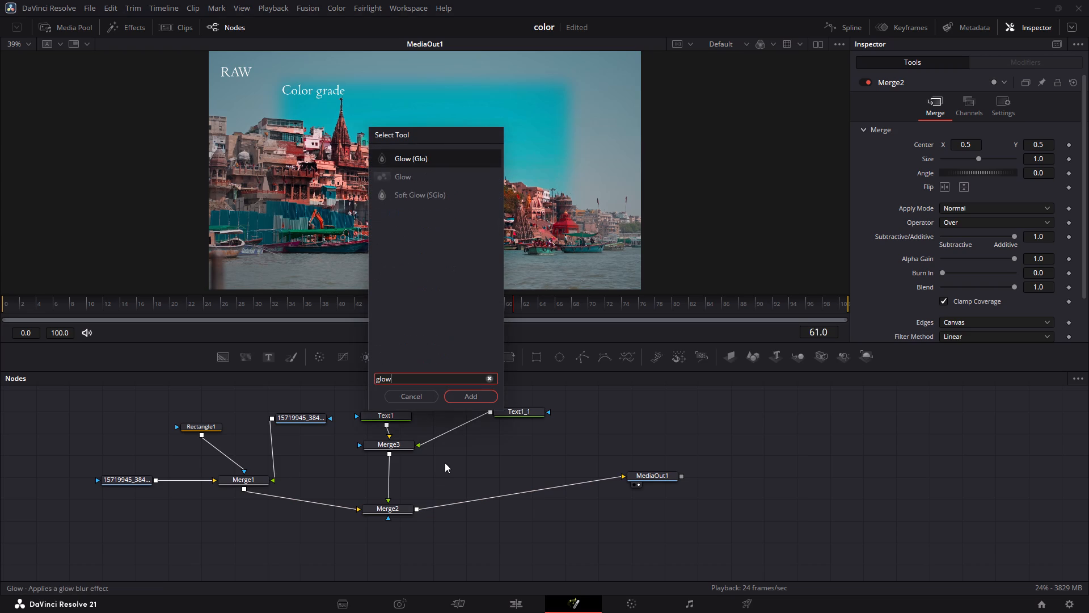
pyautogui.press('Return')
pyautogui.moveTo(446, 463); pyautogui.dragTo(382, 475)
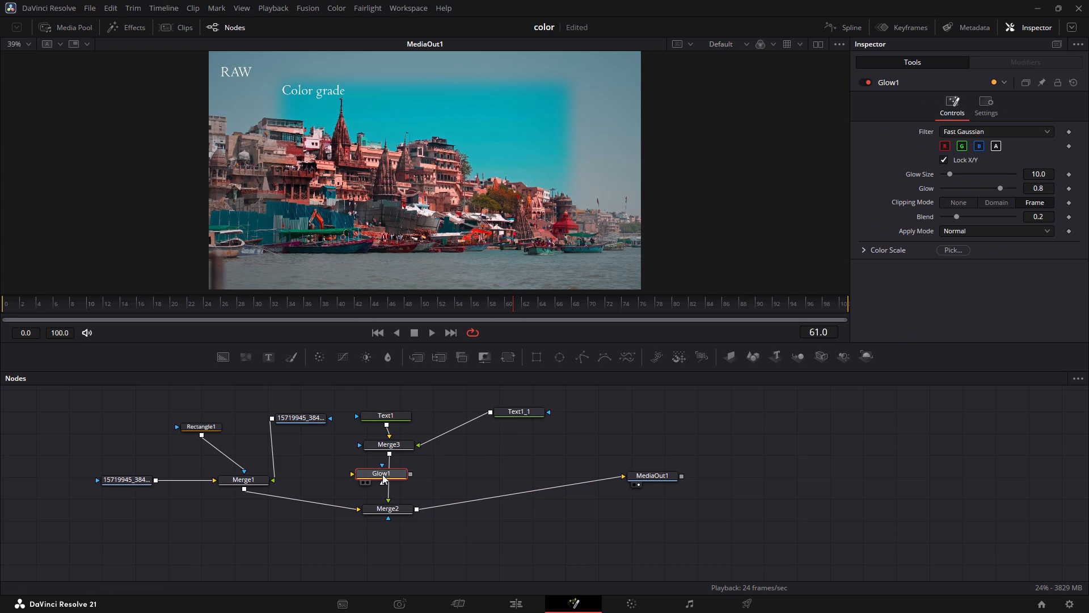
pyautogui.moveTo(382, 475); pyautogui.dragTo(397, 482)
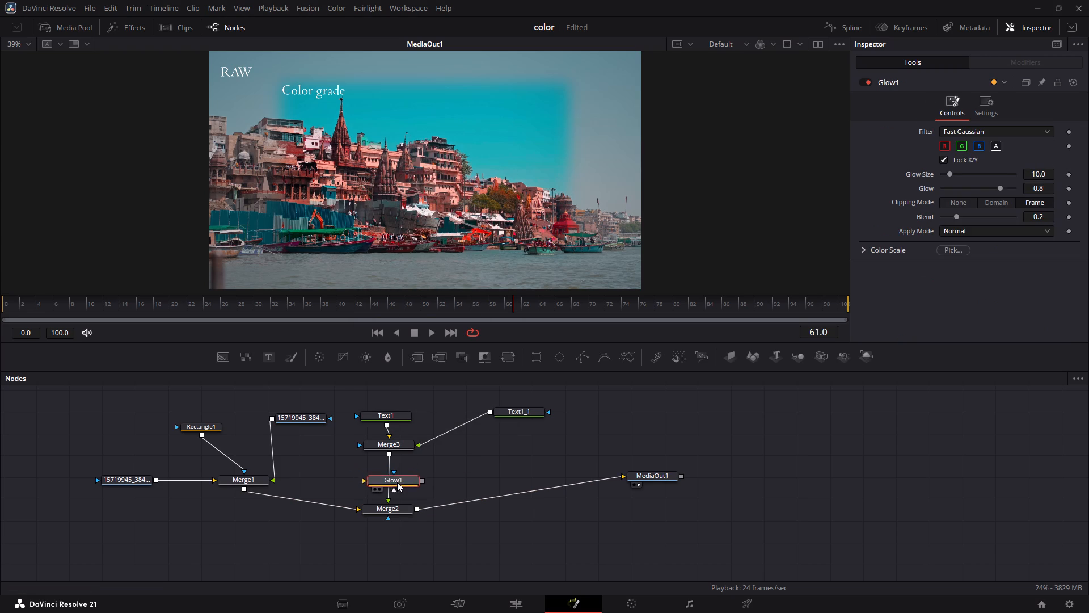
pyautogui.moveTo(397, 482); pyautogui.dragTo(390, 480)
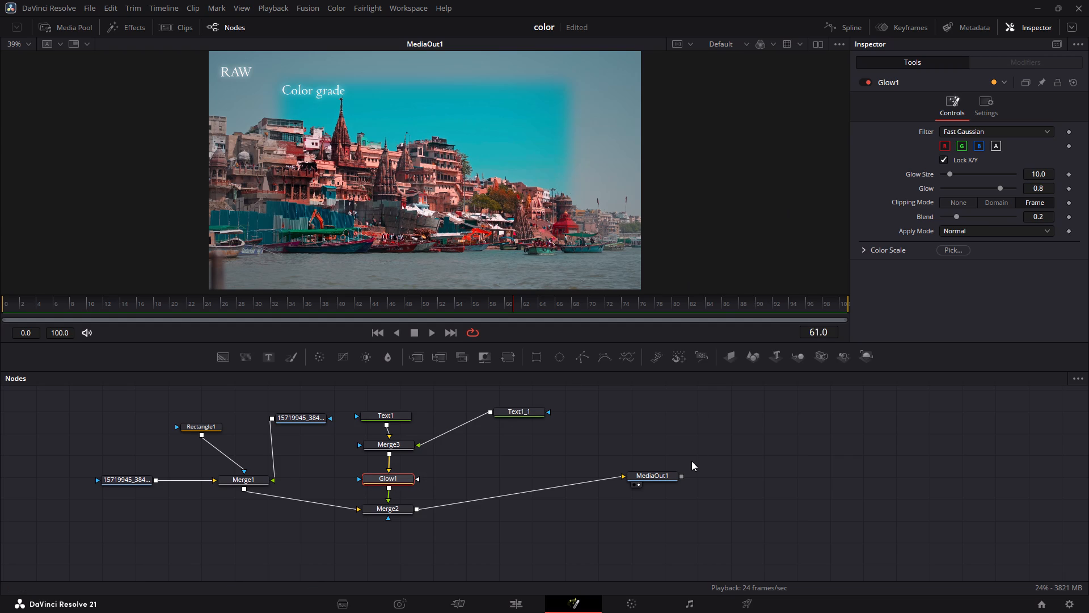
# In the portrait clip's Fusion composition, move MediaOut1 farther from Merge1 and delete Rectangle1 with the clip node it masks.
pyautogui.click(525, 601)
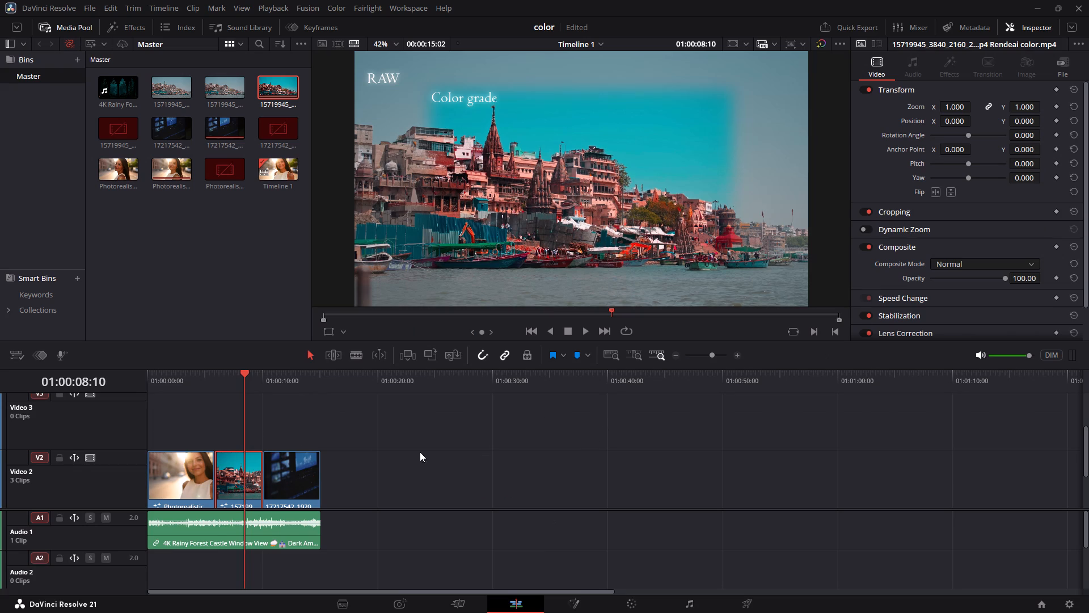
pyautogui.press('Up')
pyautogui.press('Up')
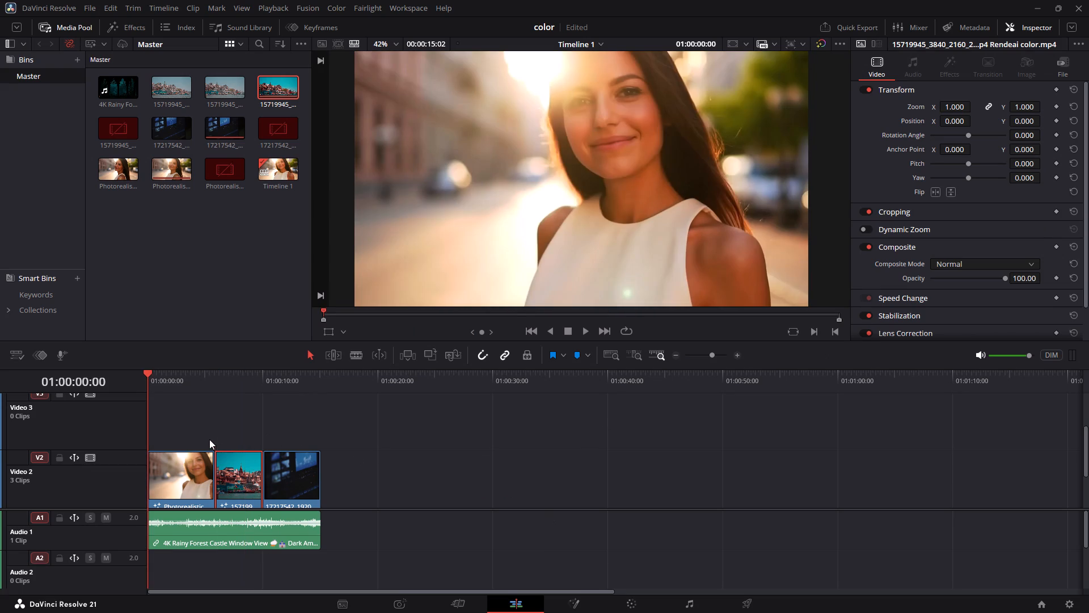
pyautogui.click(188, 482)
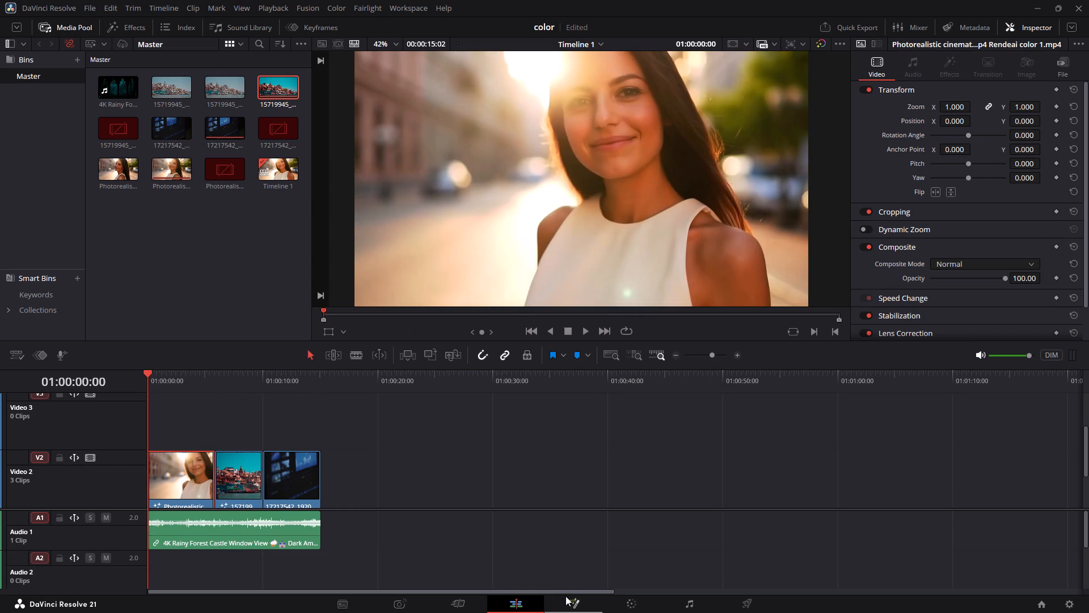
pyautogui.click(565, 596)
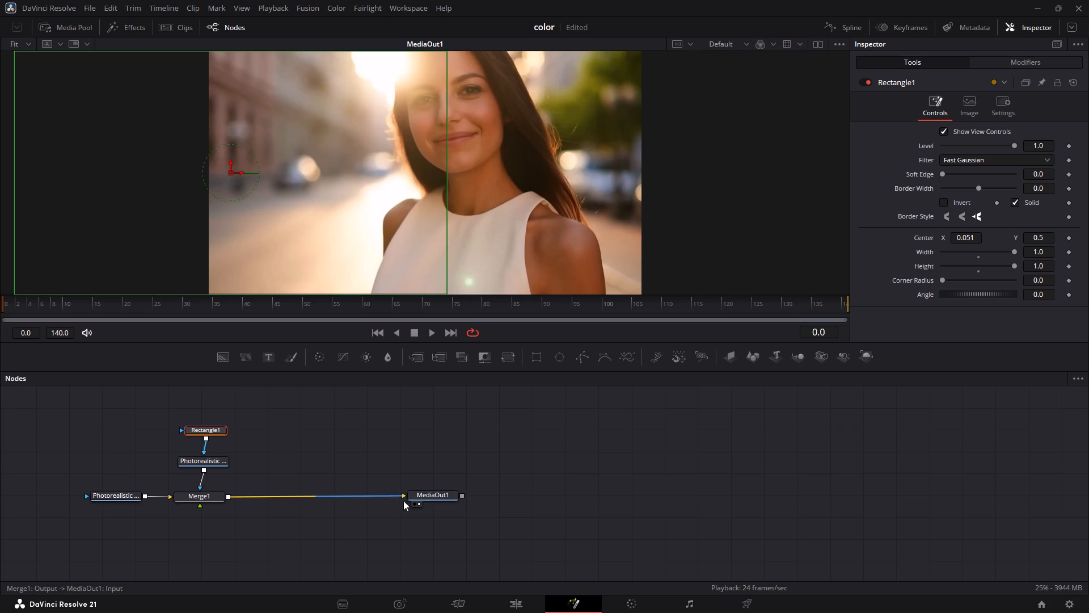
pyautogui.moveTo(439, 495); pyautogui.dragTo(570, 496)
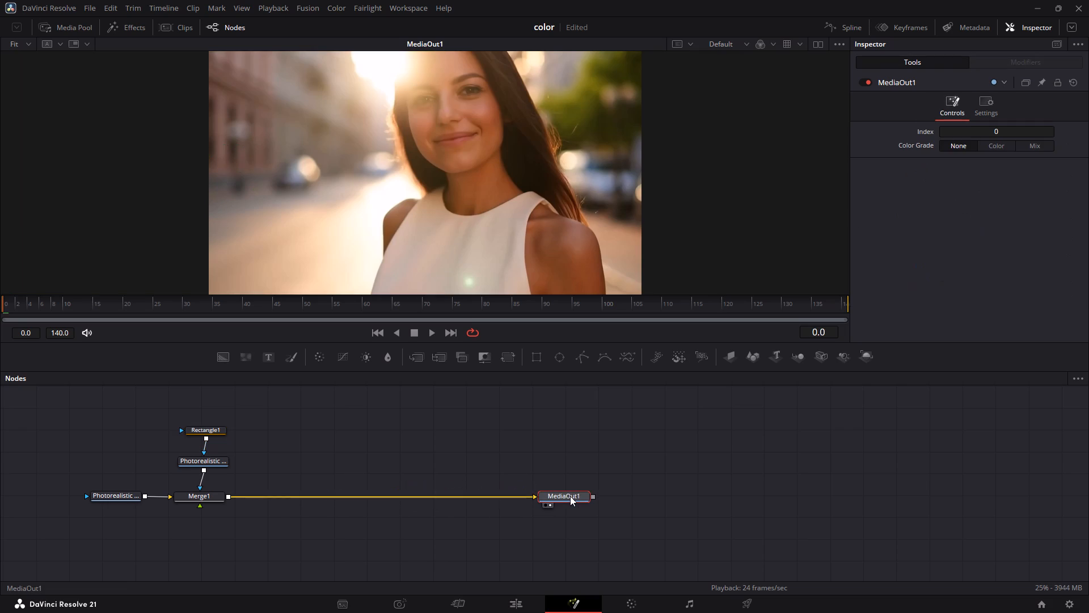
pyautogui.moveTo(238, 426); pyautogui.dragTo(174, 465)
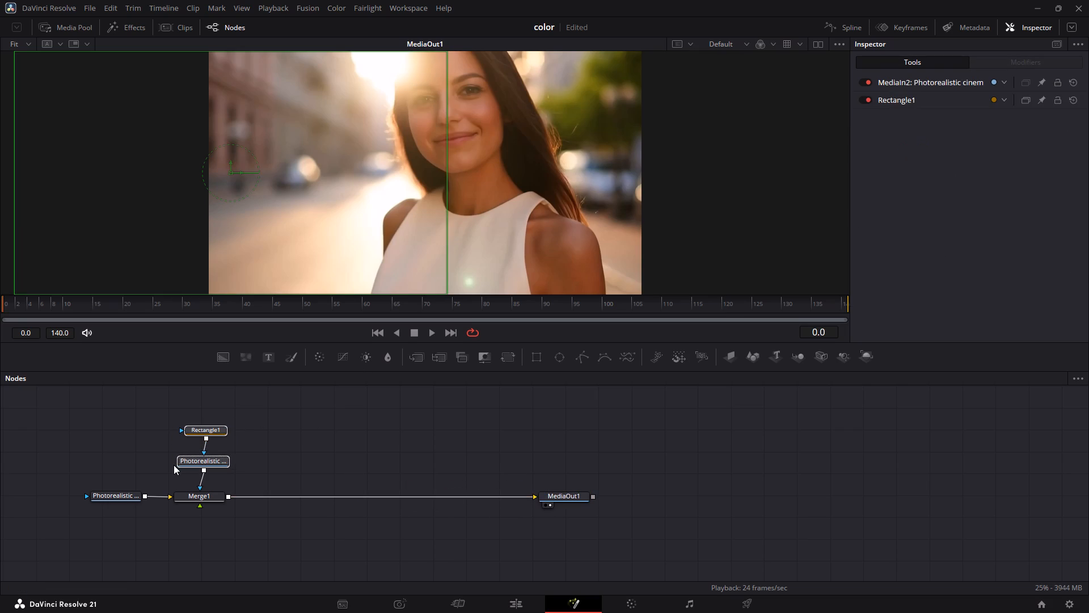
pyautogui.press('BackSpace')
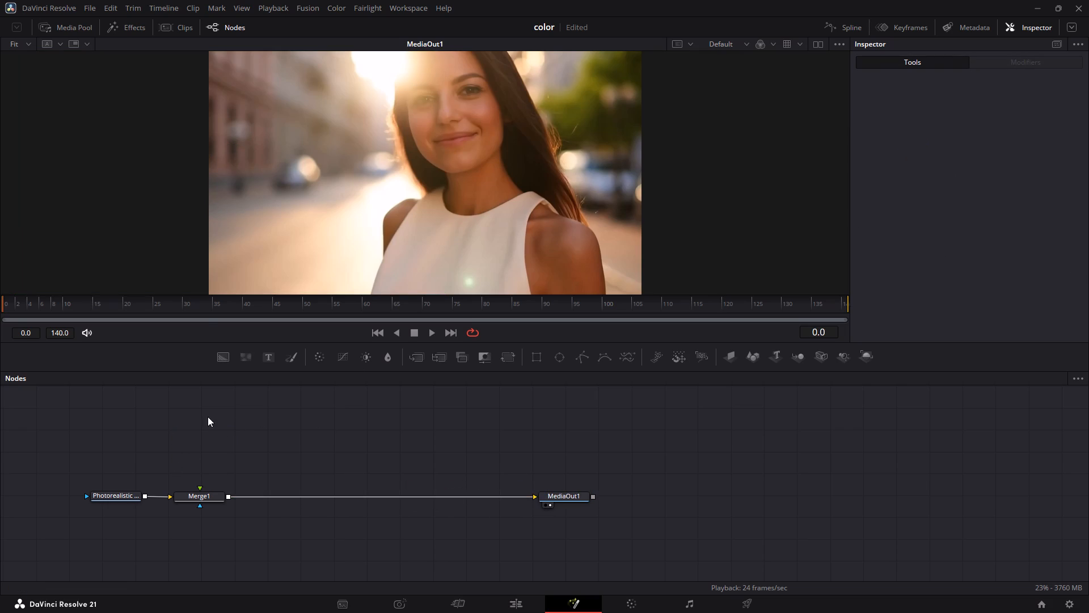
# Add a Text+ node above Merge1 and connect it to Merge1's foreground input.
pyautogui.click(265, 358)
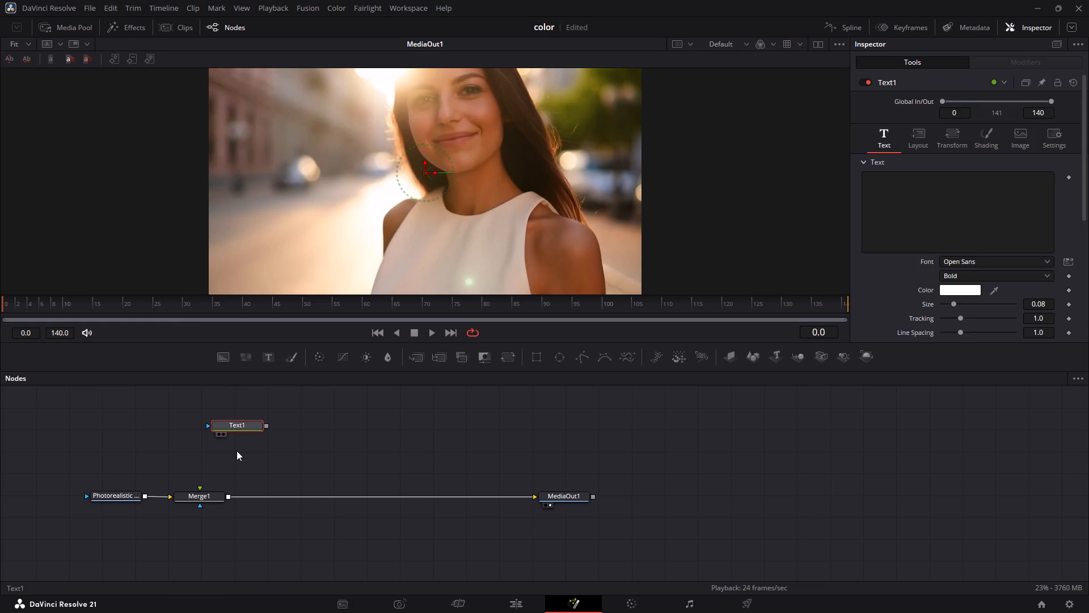
pyautogui.moveTo(263, 428); pyautogui.dragTo(205, 489)
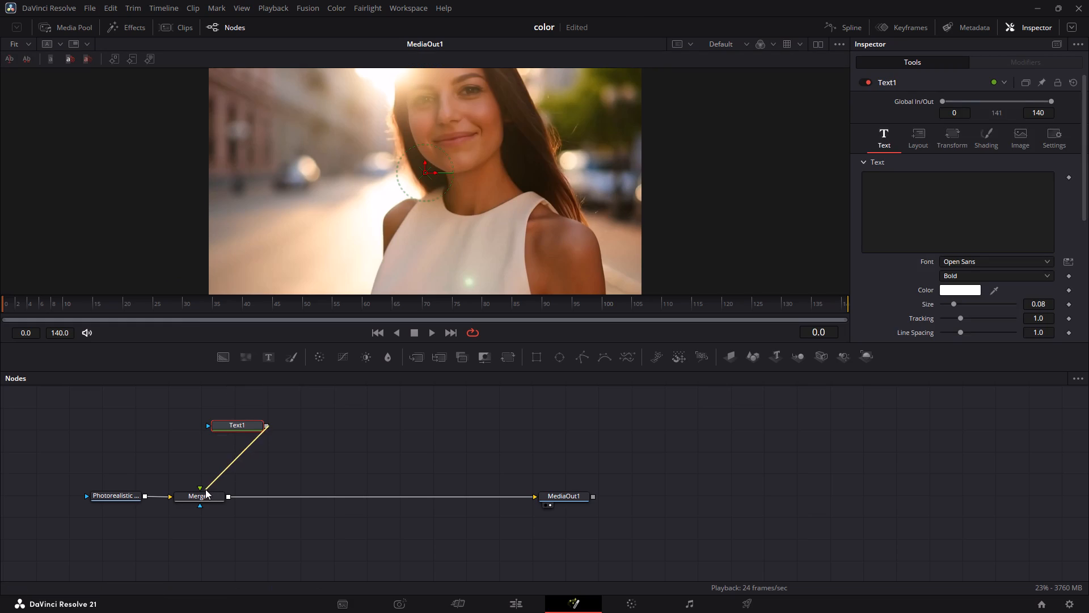
pyautogui.click(205, 489)
pyautogui.moveTo(265, 427); pyautogui.dragTo(247, 450)
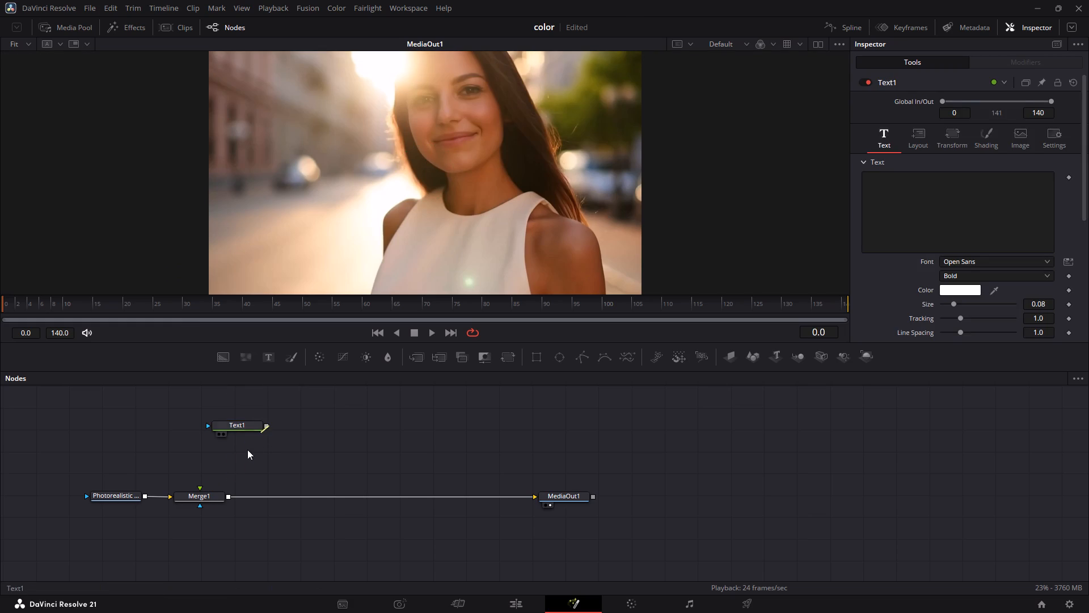
pyautogui.moveTo(247, 450); pyautogui.dragTo(196, 493)
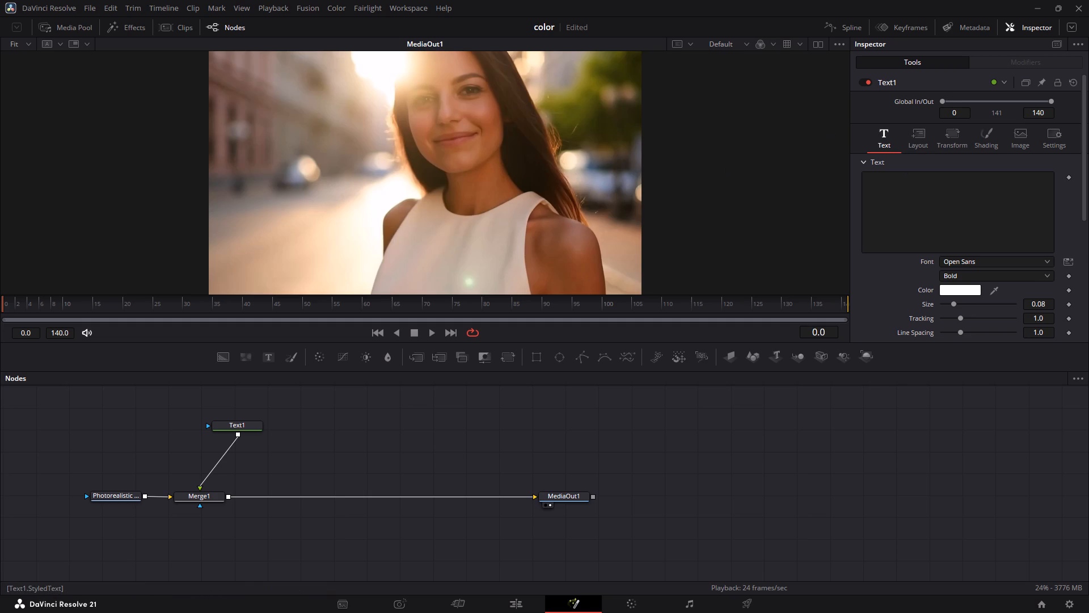
# Make the Text1 title read COLOR GRADING and enlarge it to a size of about 0.1031.
pyautogui.click(883, 204)
pyautogui.write('CO')
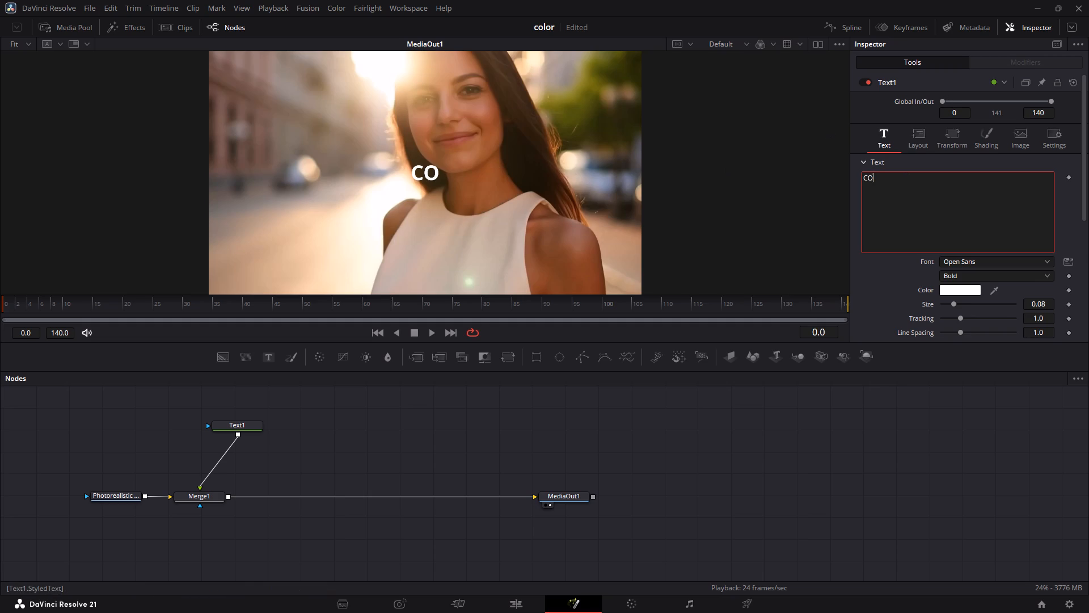
pyautogui.write('LR')
pyautogui.press('space')
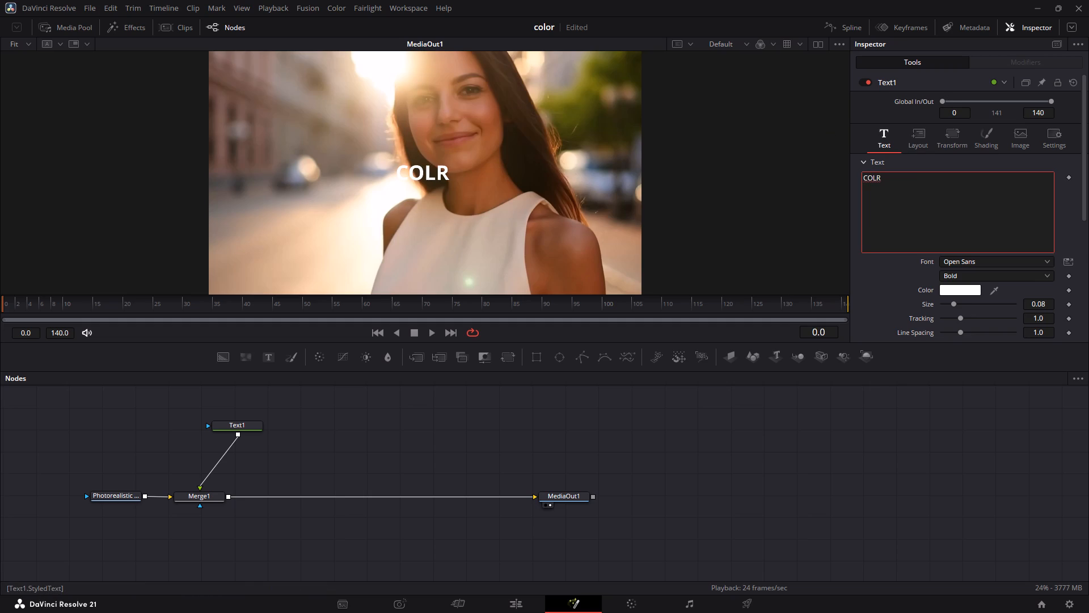
pyautogui.press('BackSpace')
pyautogui.press('BackSpace')
pyautogui.press('BackSpace')
pyautogui.write('LOR GRADING')
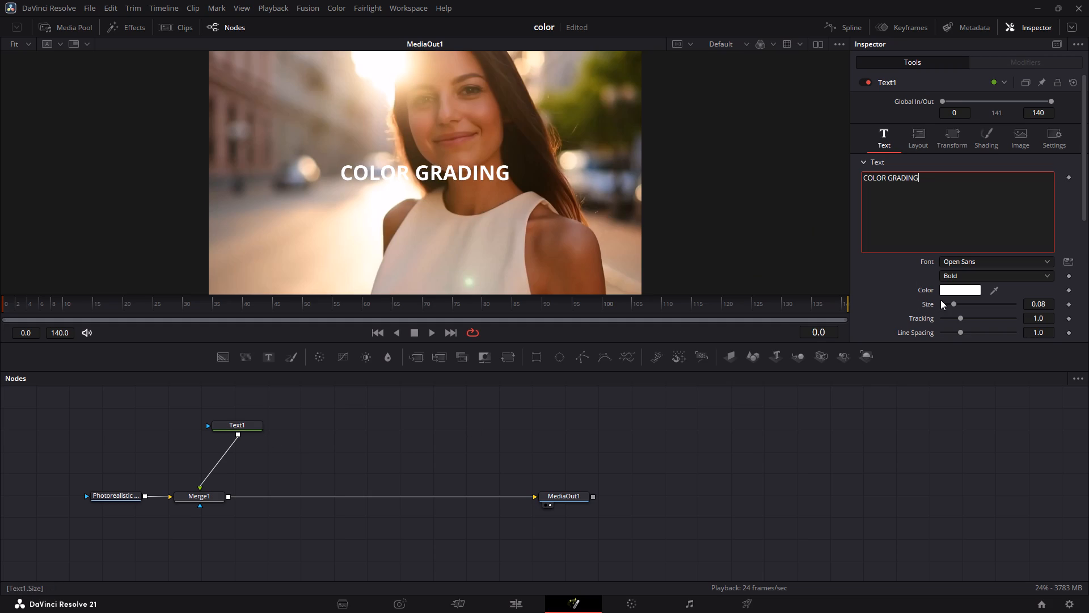
pyautogui.moveTo(1027, 302); pyautogui.dragTo(1066, 304)
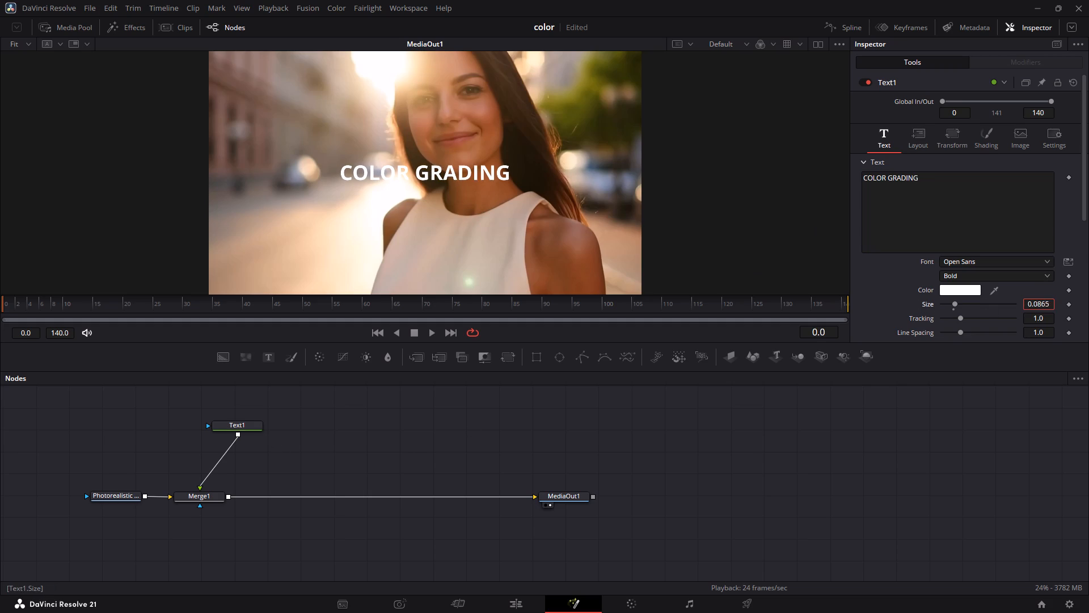
pyautogui.moveTo(1066, 304); pyautogui.dragTo(623, 312)
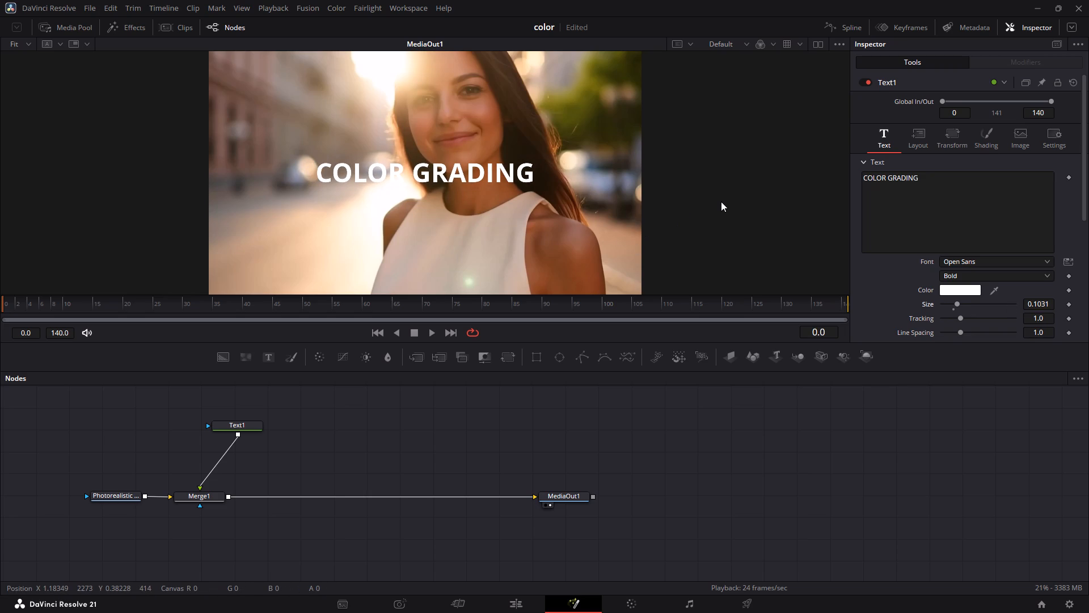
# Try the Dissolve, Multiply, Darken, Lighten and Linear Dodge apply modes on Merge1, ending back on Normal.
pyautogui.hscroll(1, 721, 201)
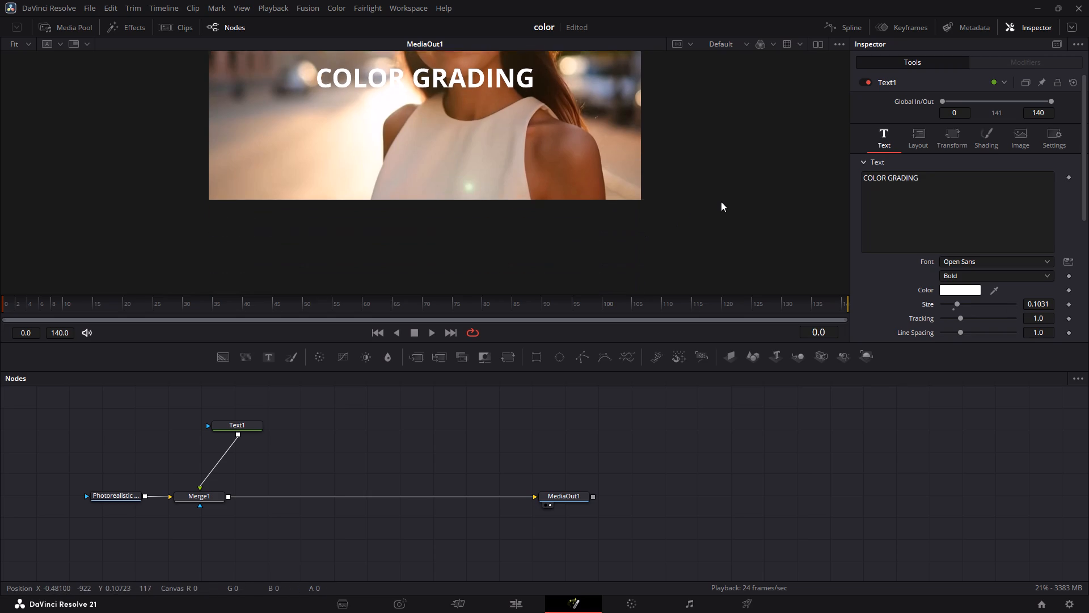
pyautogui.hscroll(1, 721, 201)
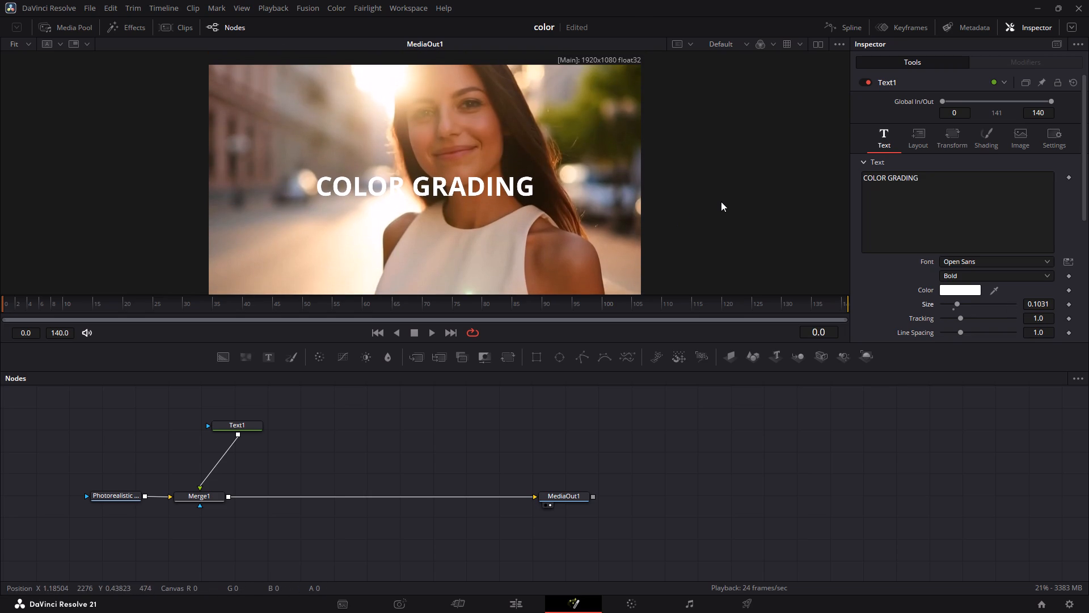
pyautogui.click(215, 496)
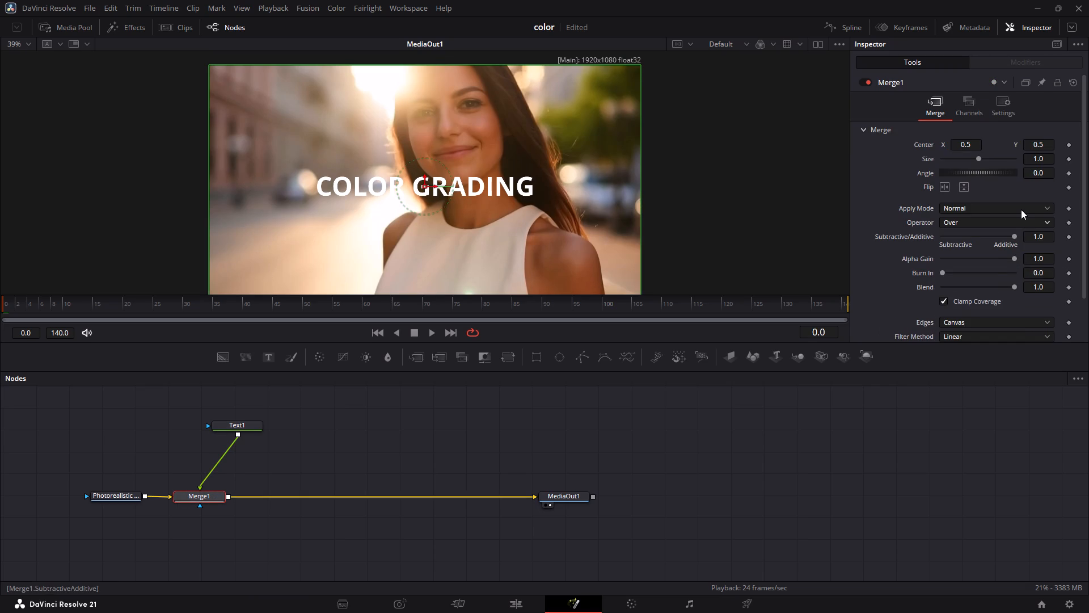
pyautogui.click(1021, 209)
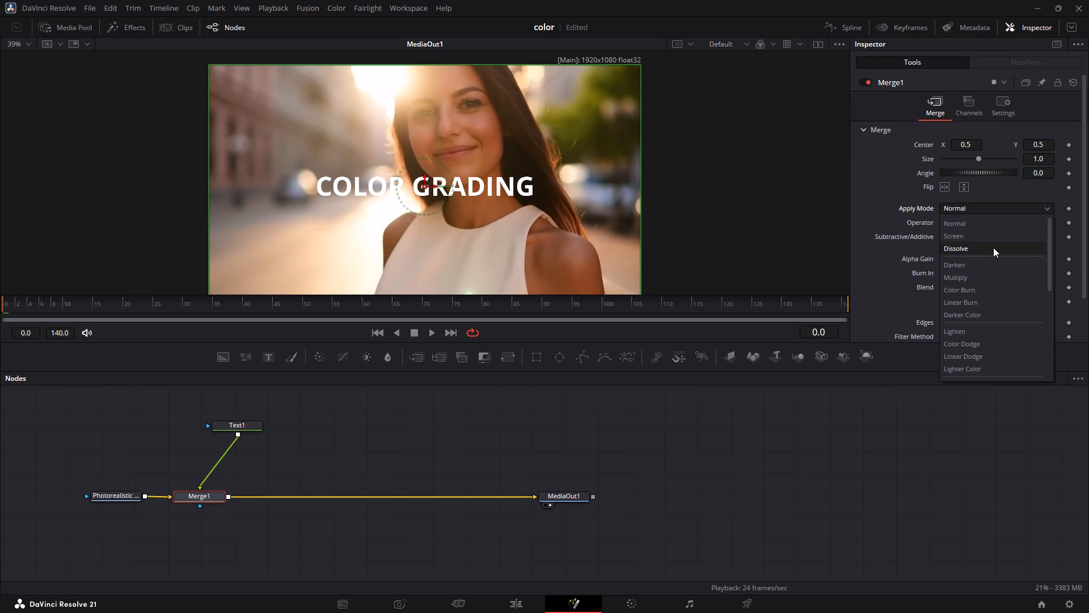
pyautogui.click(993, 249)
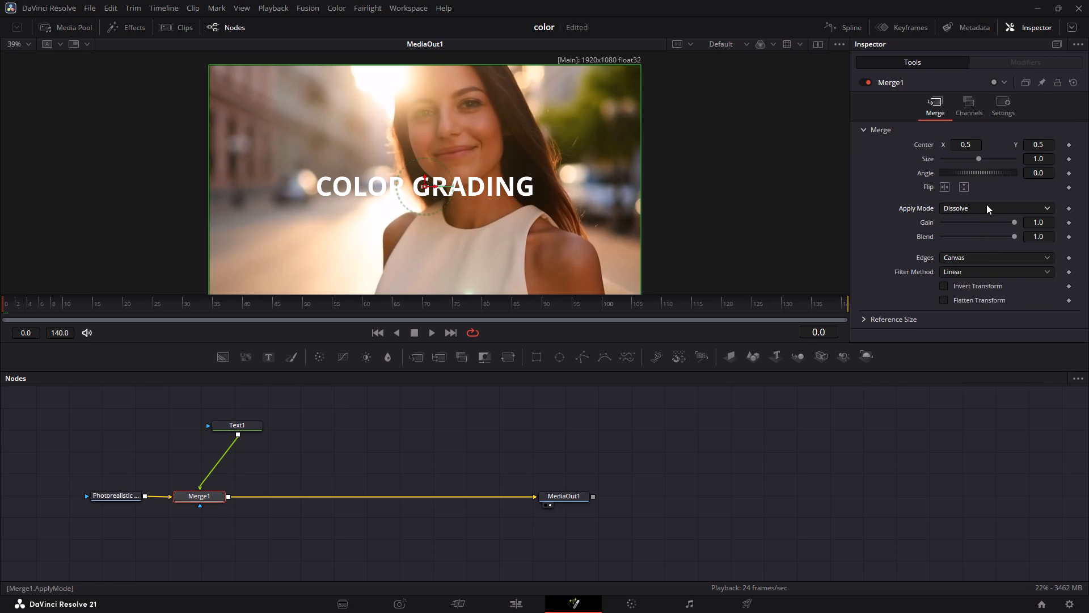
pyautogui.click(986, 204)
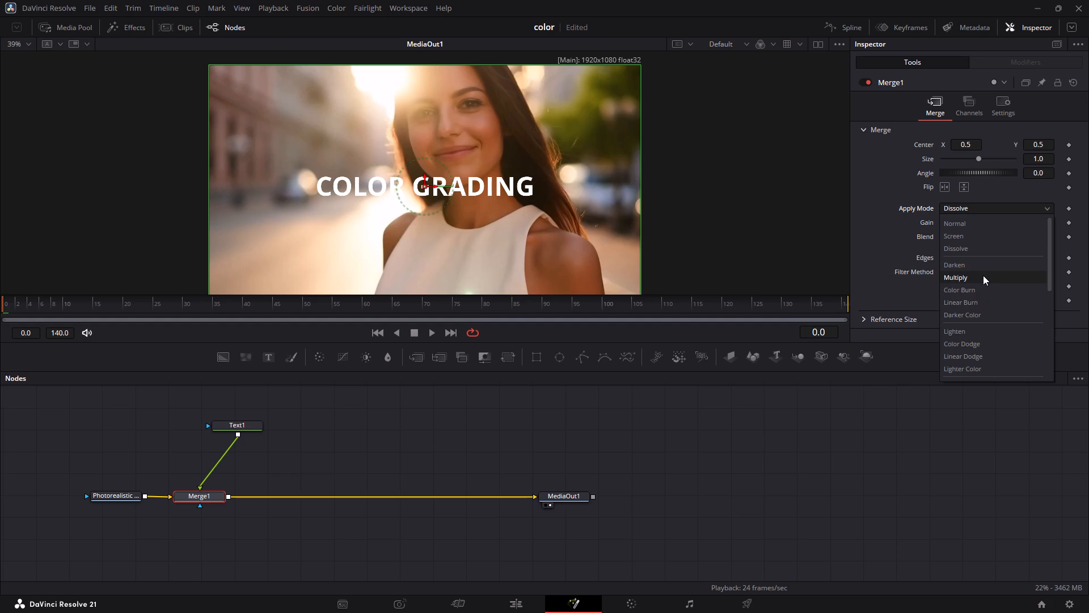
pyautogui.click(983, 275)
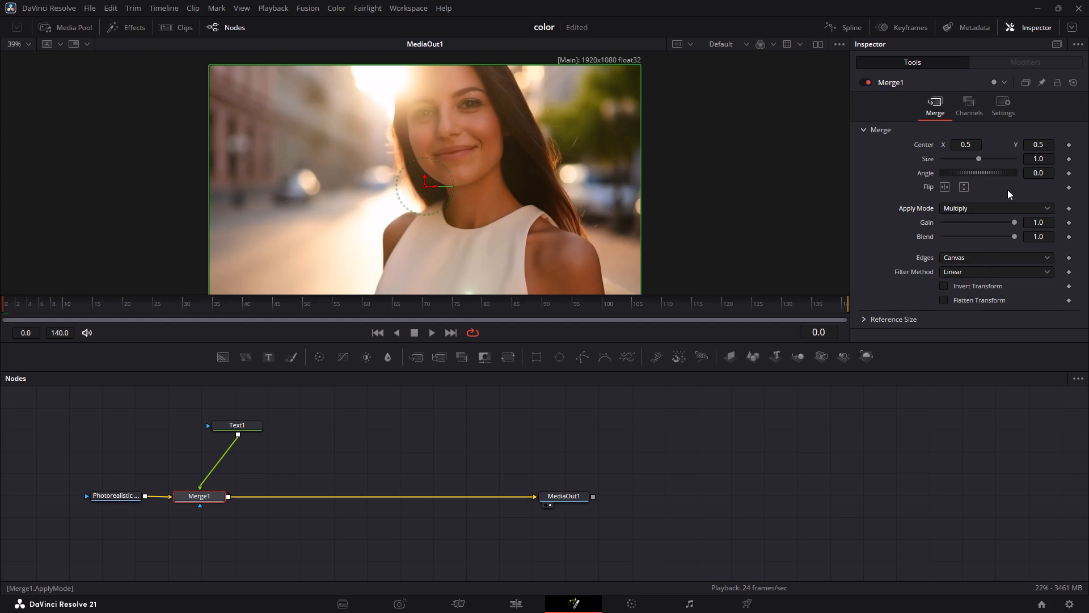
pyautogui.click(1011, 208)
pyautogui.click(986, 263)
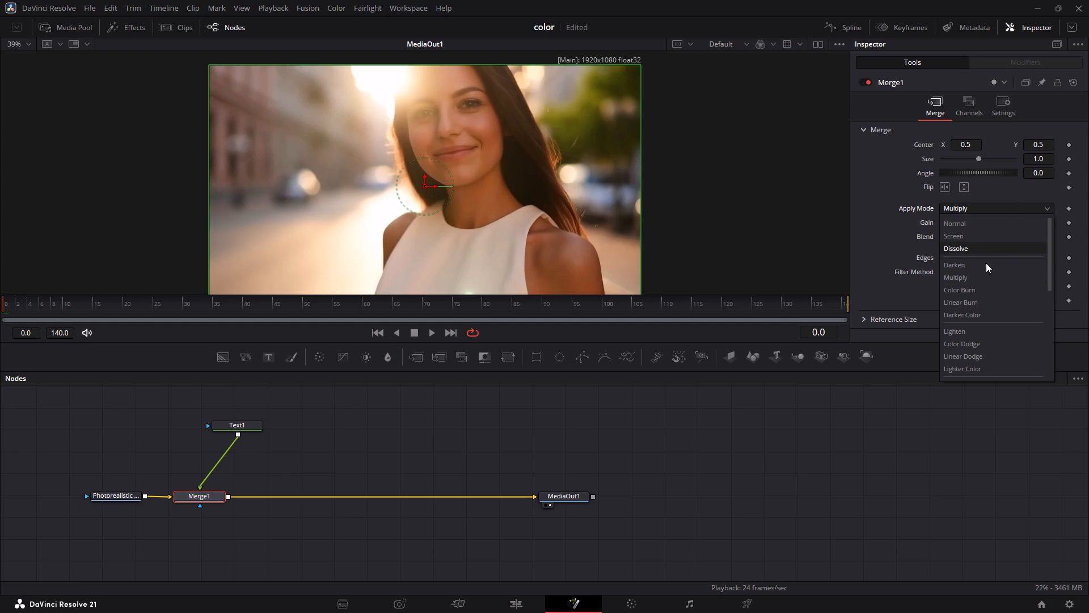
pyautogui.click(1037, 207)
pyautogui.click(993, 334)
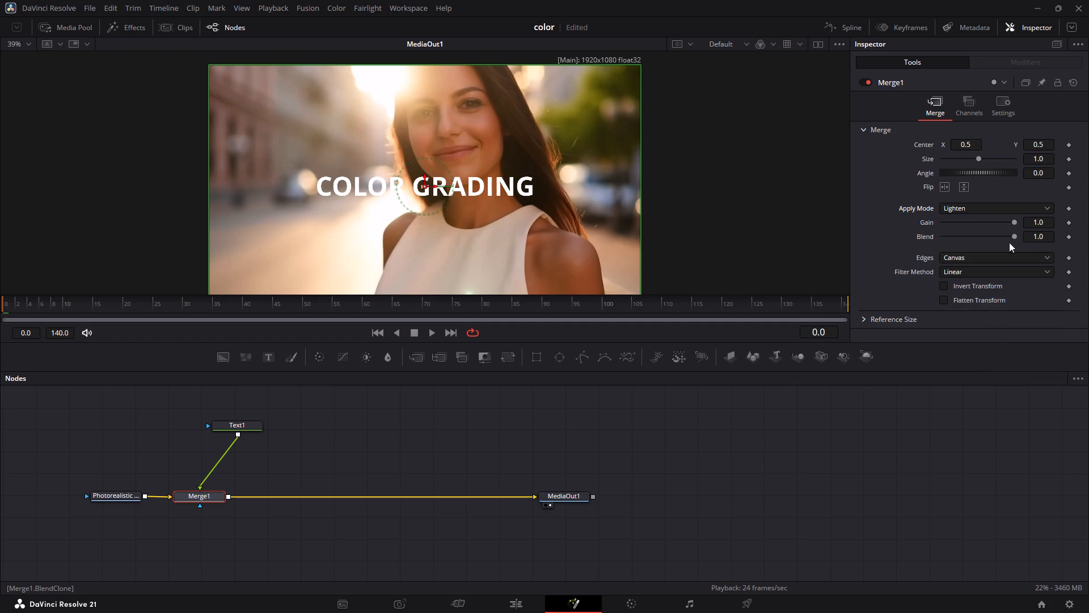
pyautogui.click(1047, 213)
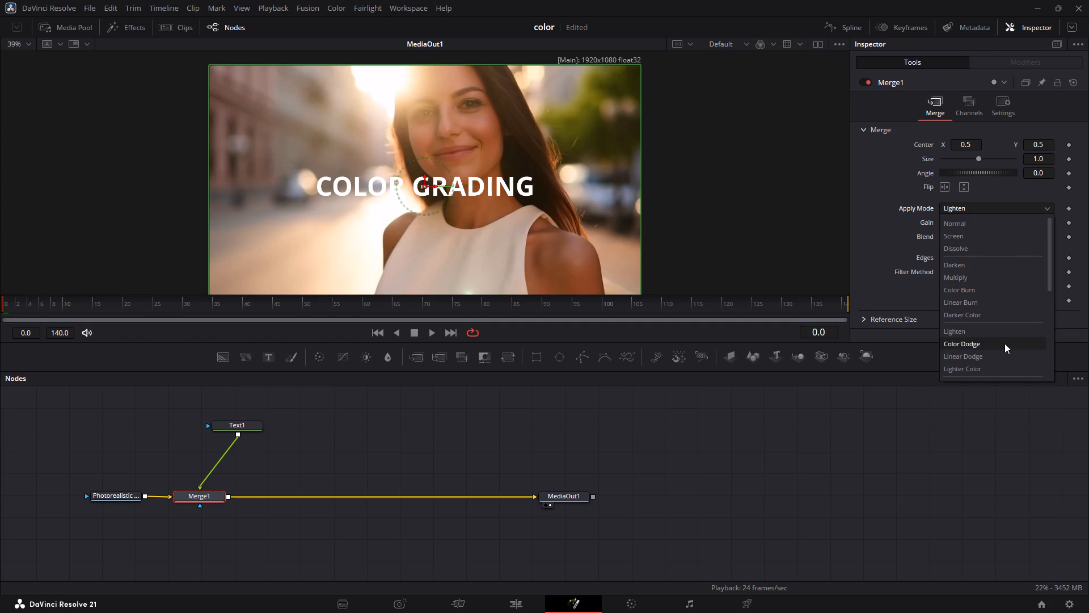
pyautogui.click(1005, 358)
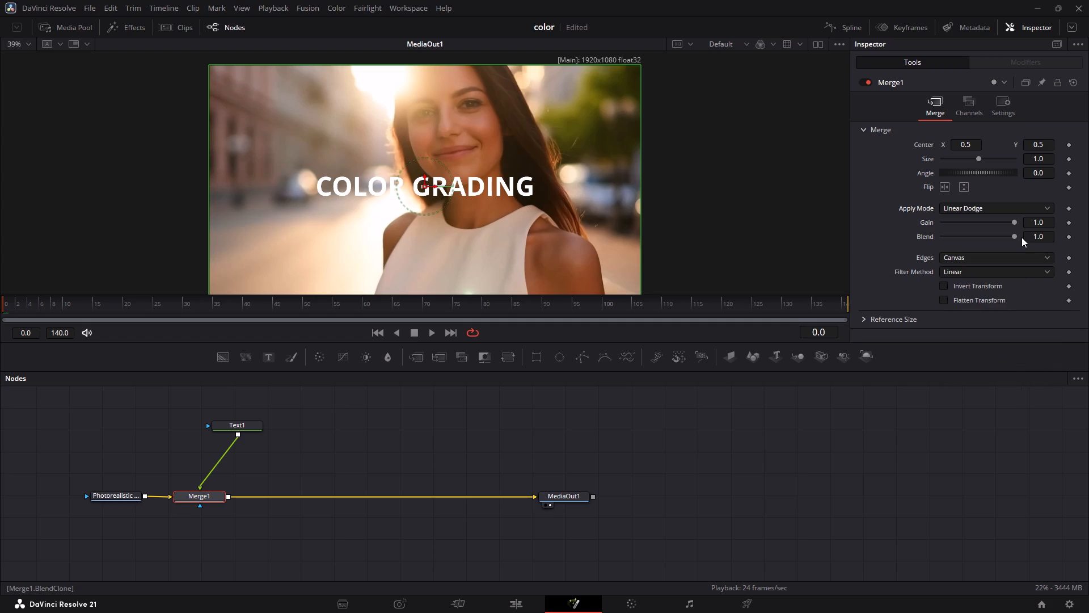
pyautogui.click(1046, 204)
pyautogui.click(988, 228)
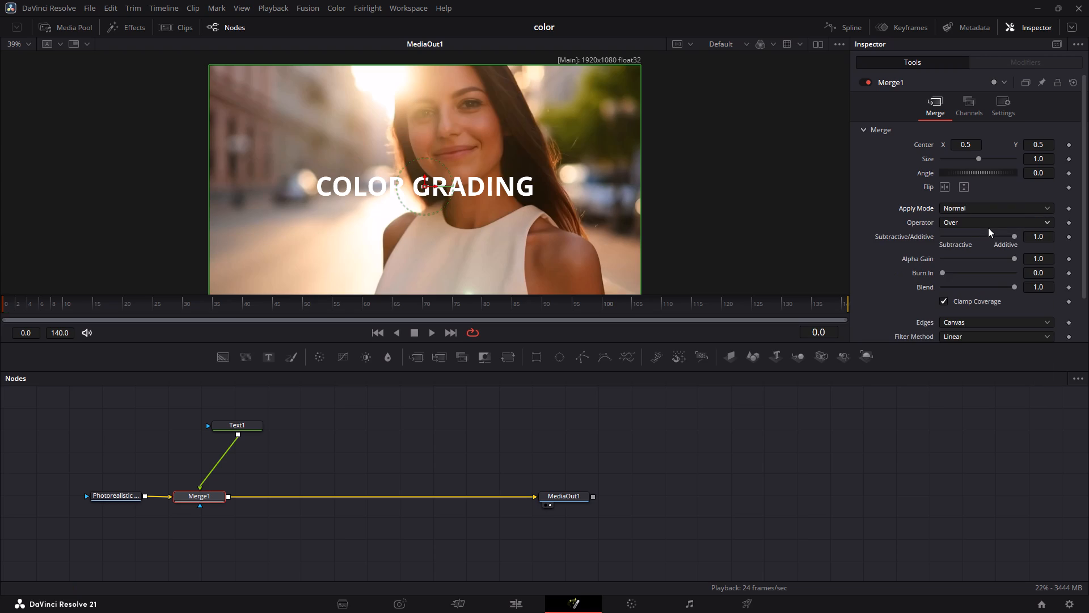
# Move the Merge1 node so it sits directly below Text1.
pyautogui.click(546, 476)
pyautogui.moveTo(213, 495); pyautogui.dragTo(250, 493)
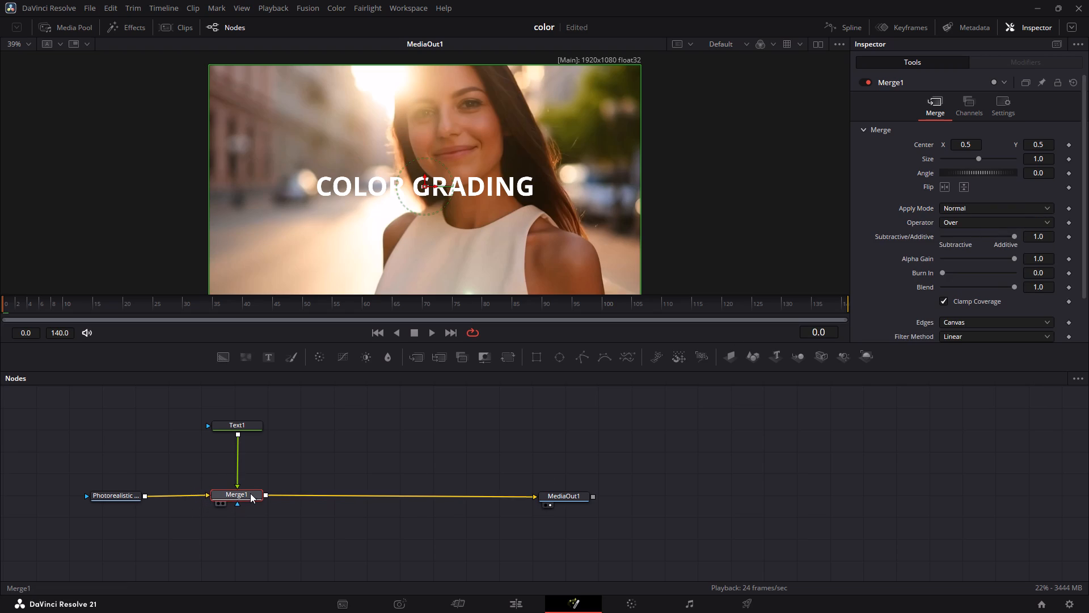
pyautogui.moveTo(250, 493); pyautogui.dragTo(248, 492)
# Add a keyframe to Text1's Write On range at frame 0.
pyautogui.click(242, 429)
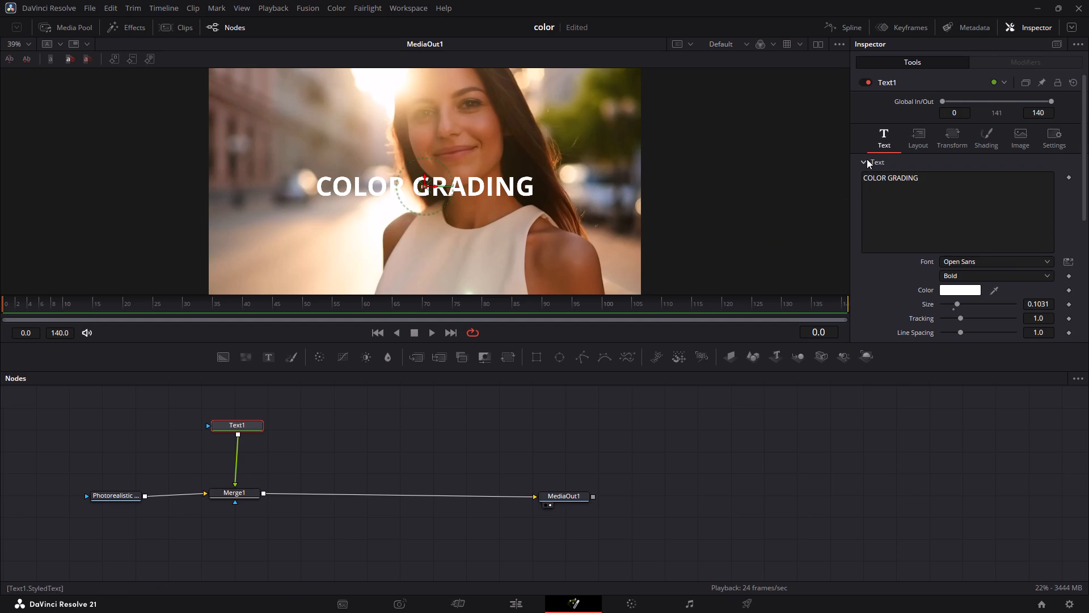
pyautogui.scroll(-4, 905, 253)
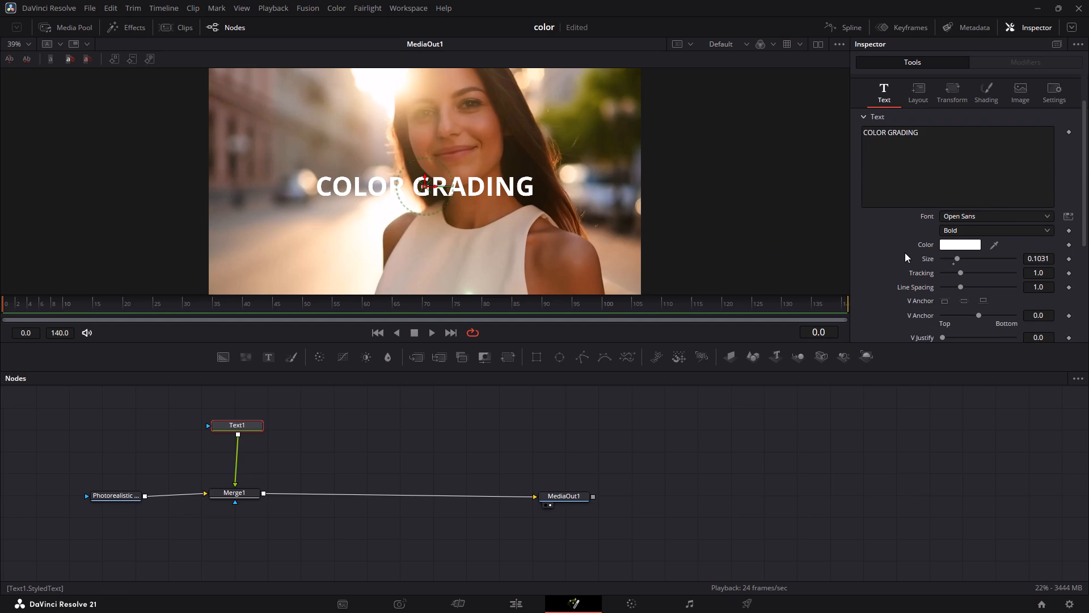
pyautogui.scroll(-7, 905, 253)
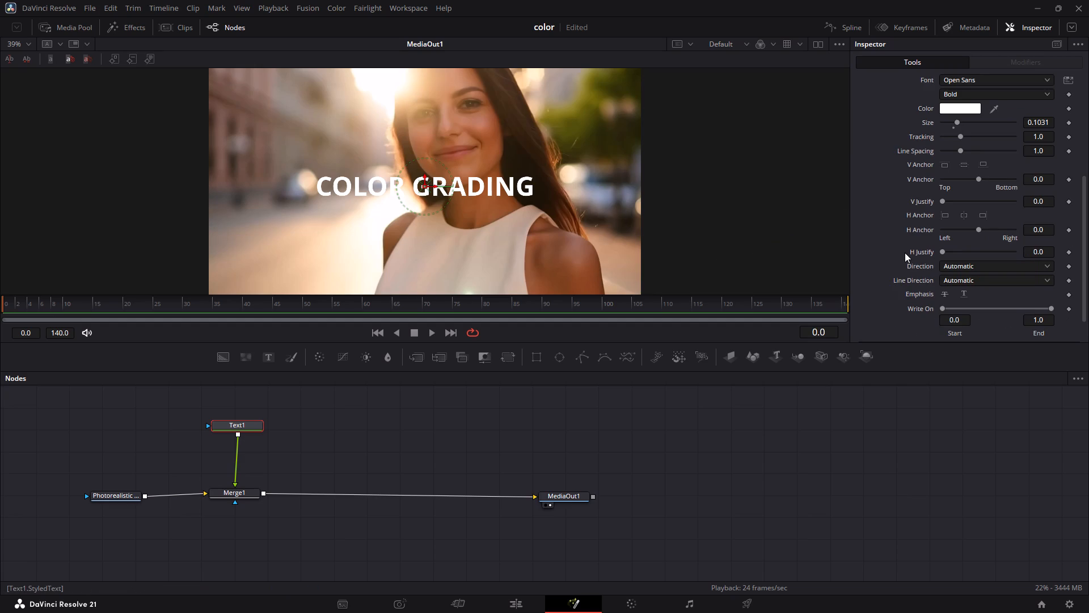
pyautogui.scroll(-6, 905, 253)
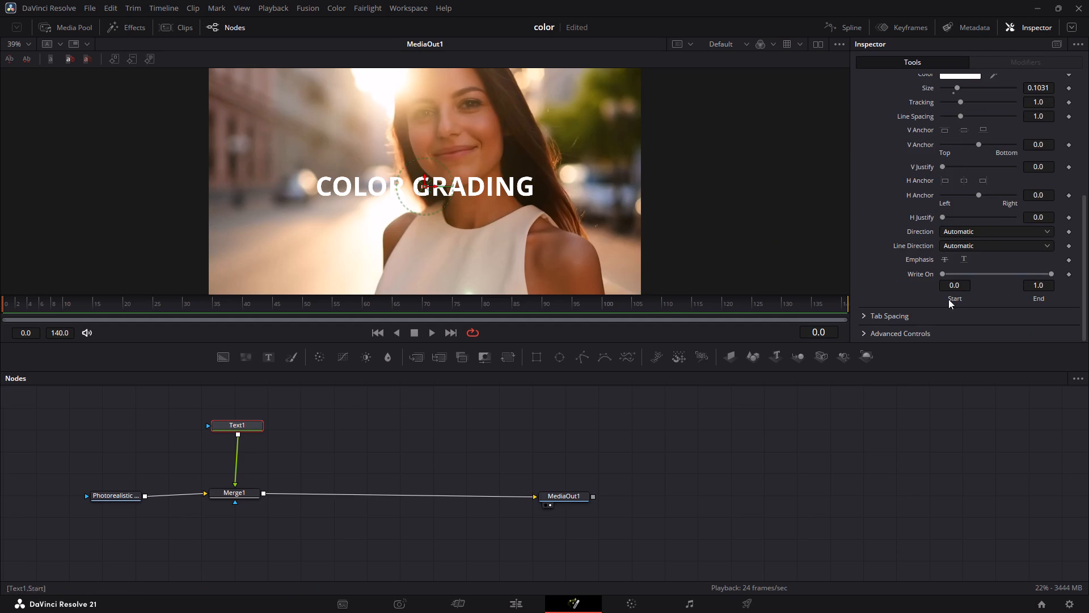
pyautogui.click(1067, 273)
# Add a second Write On keyframe for Text1 at frame 140, keeping the full 0.0 to 1.0 range.
pyautogui.click(808, 301)
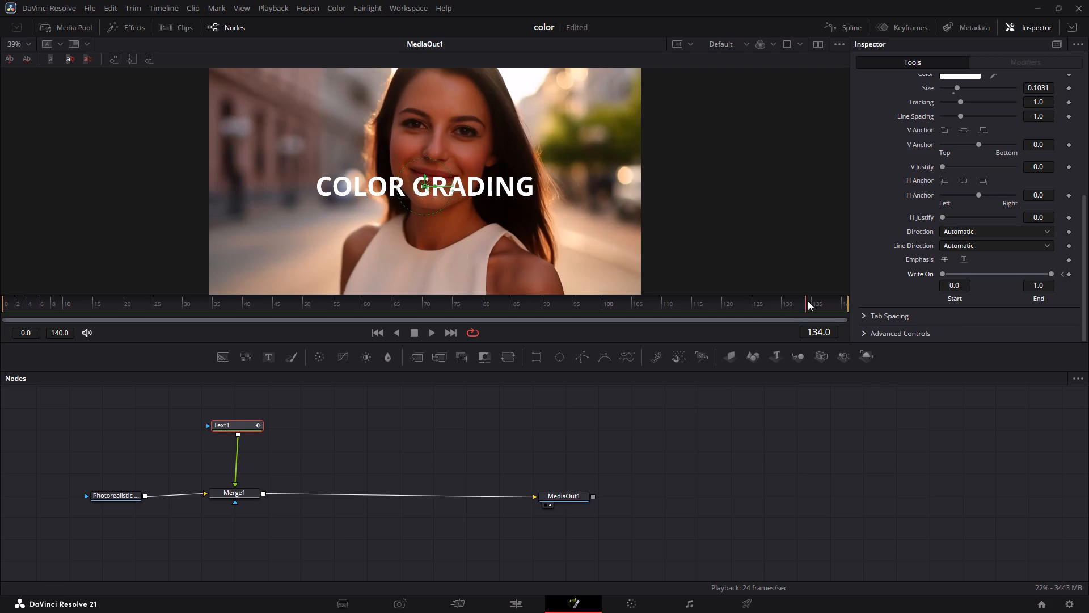
pyautogui.press('Right')
pyautogui.press('Right')
pyautogui.press('Right')
pyautogui.press('Right')
pyautogui.press('Right')
pyautogui.press('Right')
pyautogui.press('Right')
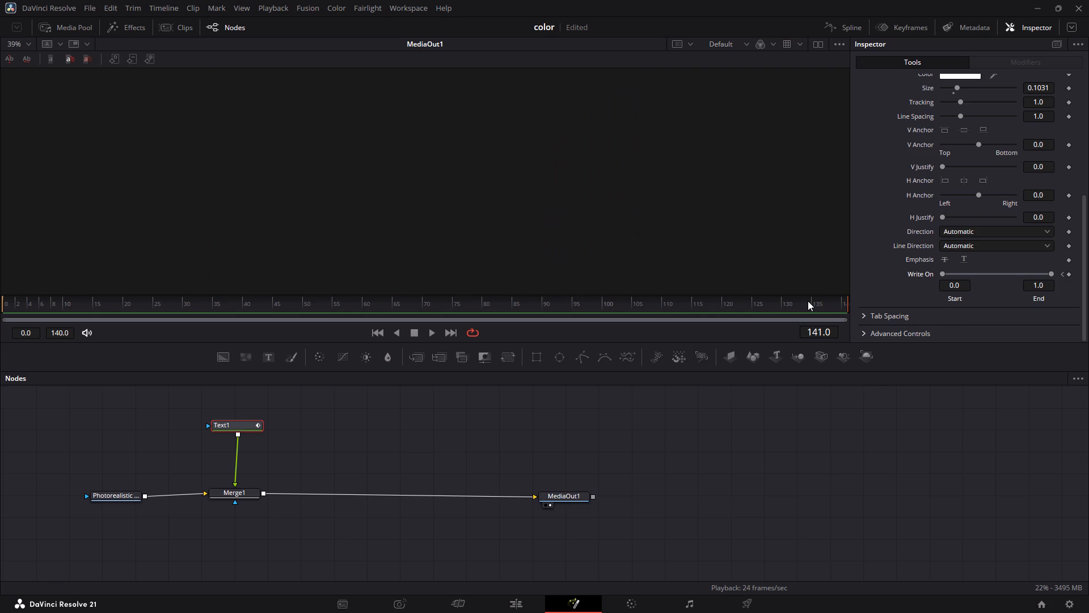
pyautogui.press('Left')
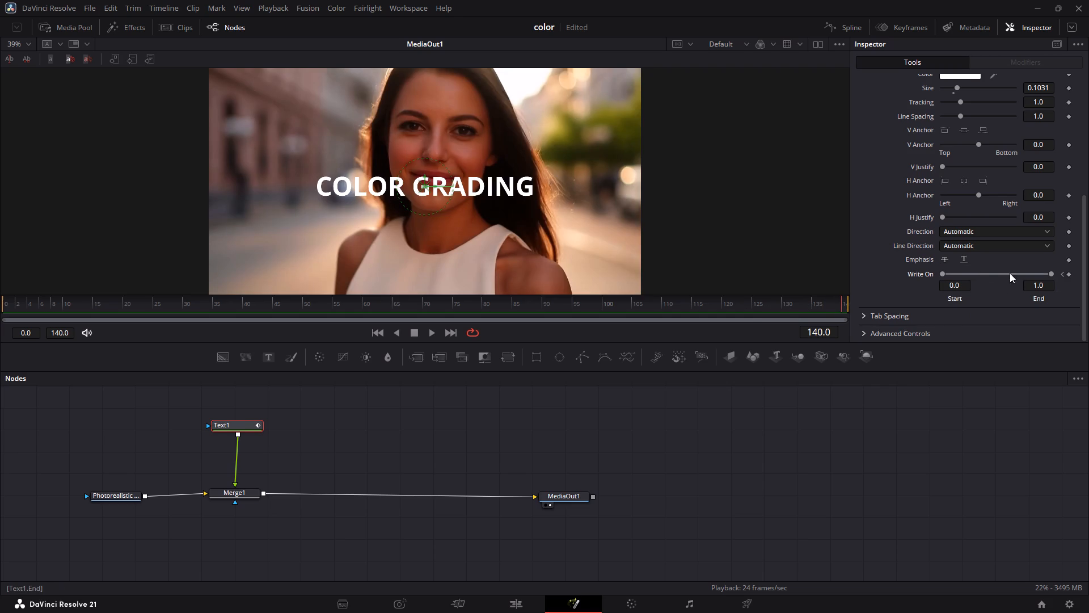
pyautogui.click(1048, 274)
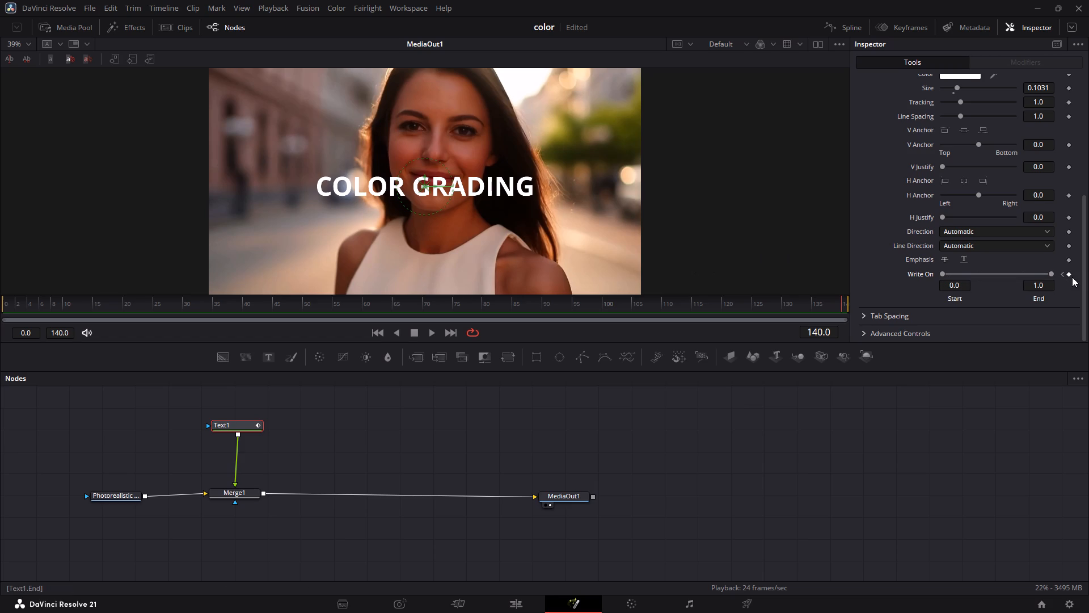
pyautogui.click(1070, 273)
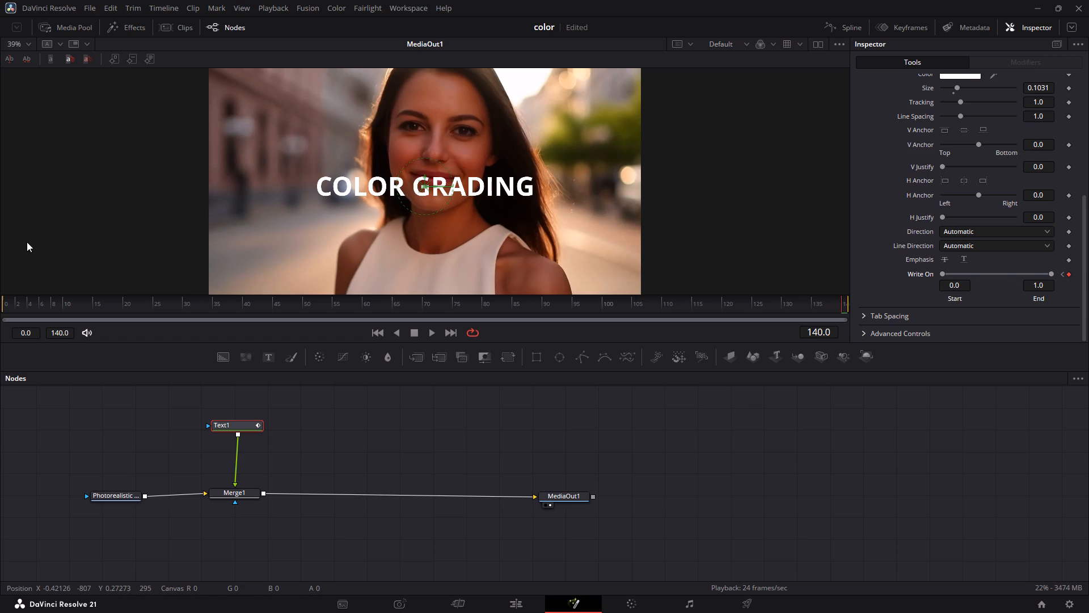
# At frame 0, reduce the Write On end value to 0 so the title writes on from nothing.
pyautogui.click(7, 298)
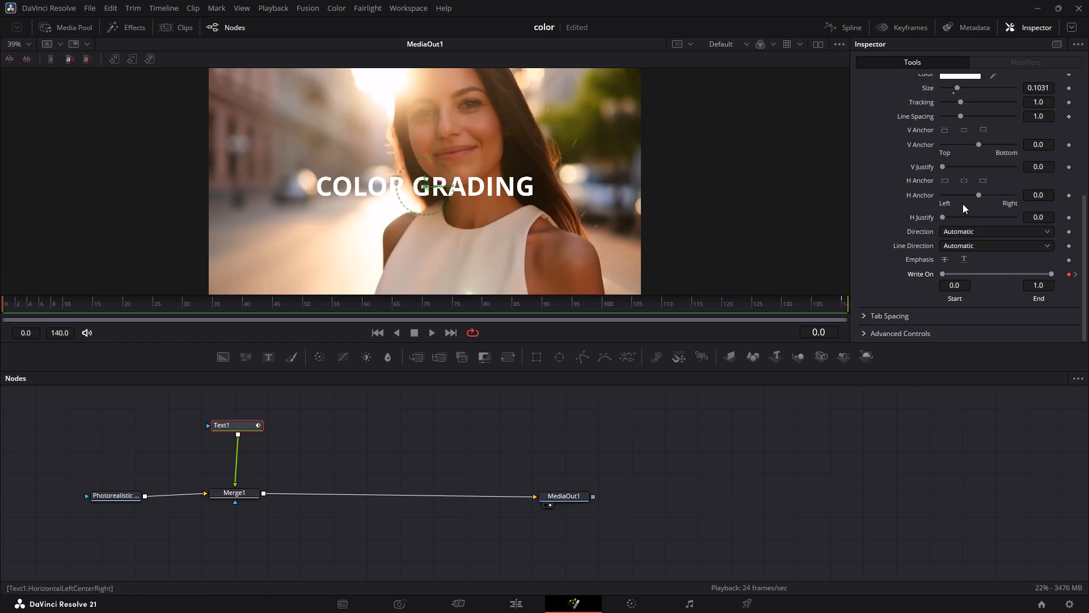
pyautogui.moveTo(1051, 273); pyautogui.dragTo(847, 287)
# Play back the portrait composition to check the title's write-on animation.
pyautogui.press('space')
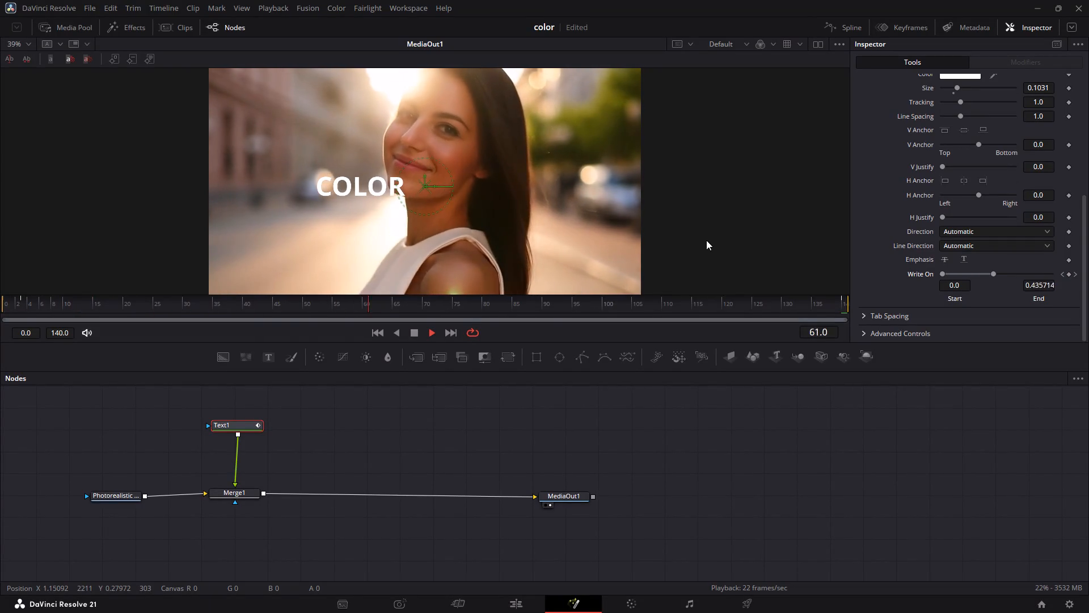
pyautogui.press('space')
pyautogui.press('space')
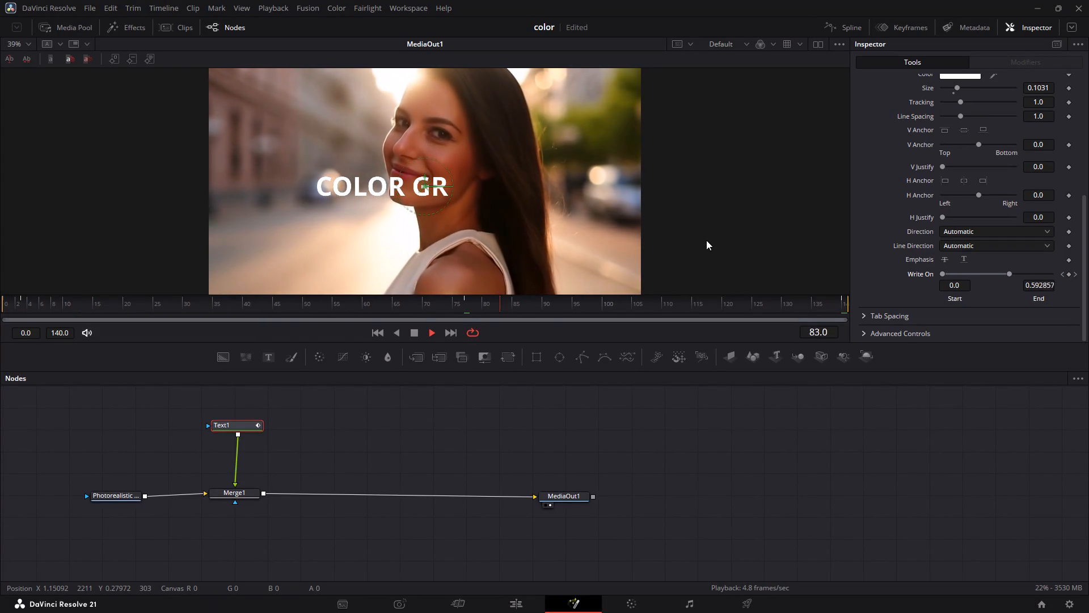
pyautogui.press('space')
pyautogui.press('space')
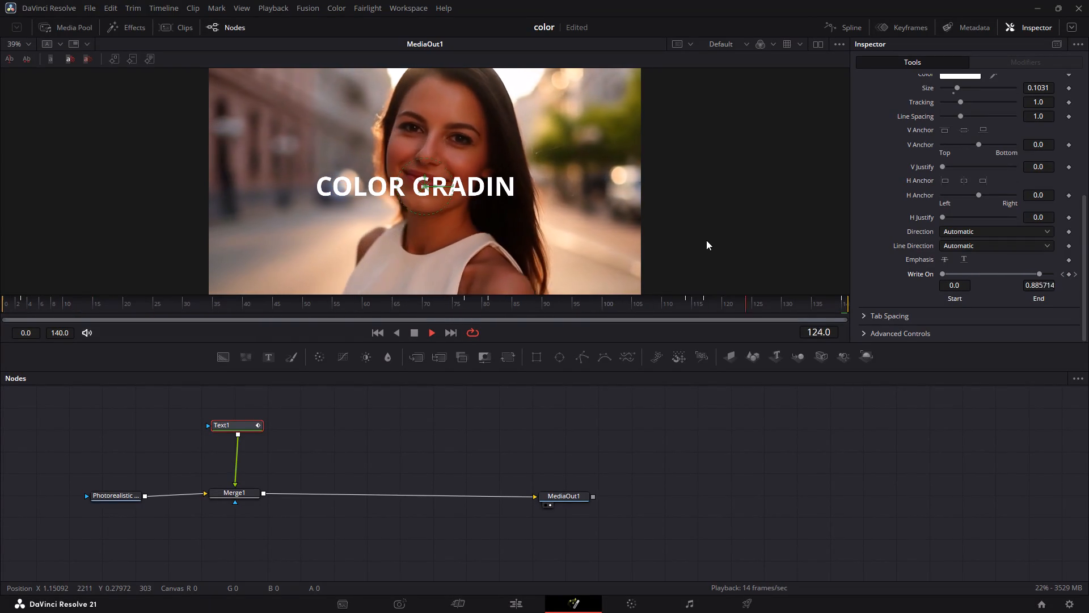
pyautogui.press('space')
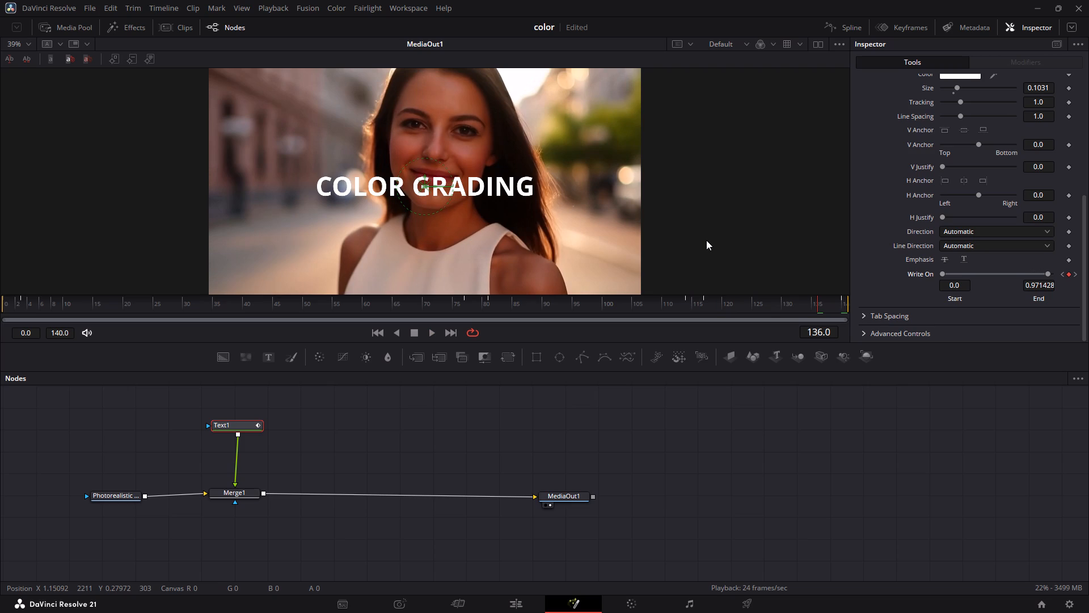
pyautogui.press('space')
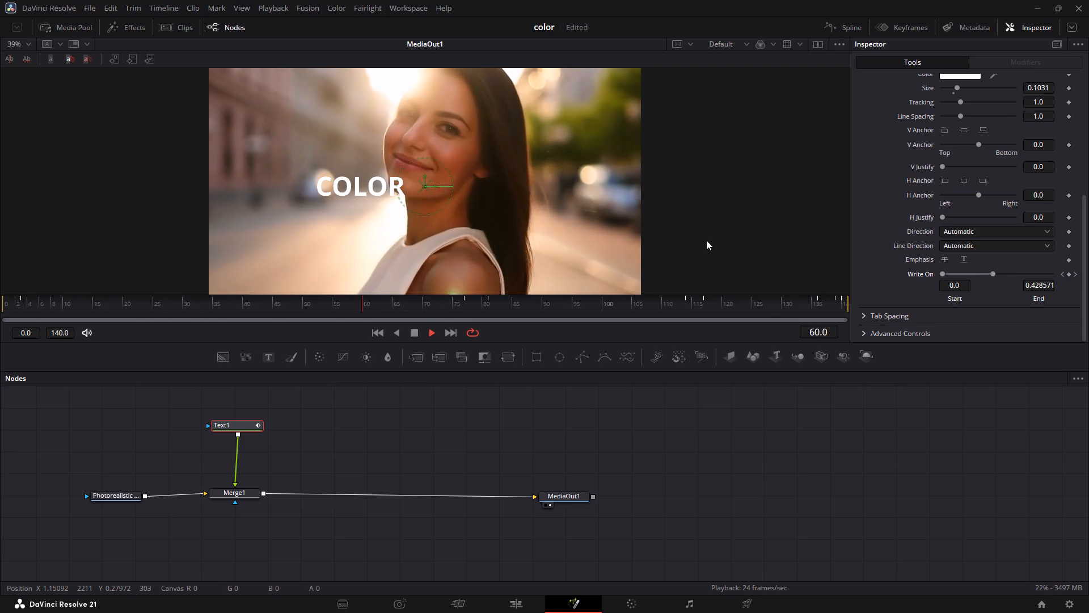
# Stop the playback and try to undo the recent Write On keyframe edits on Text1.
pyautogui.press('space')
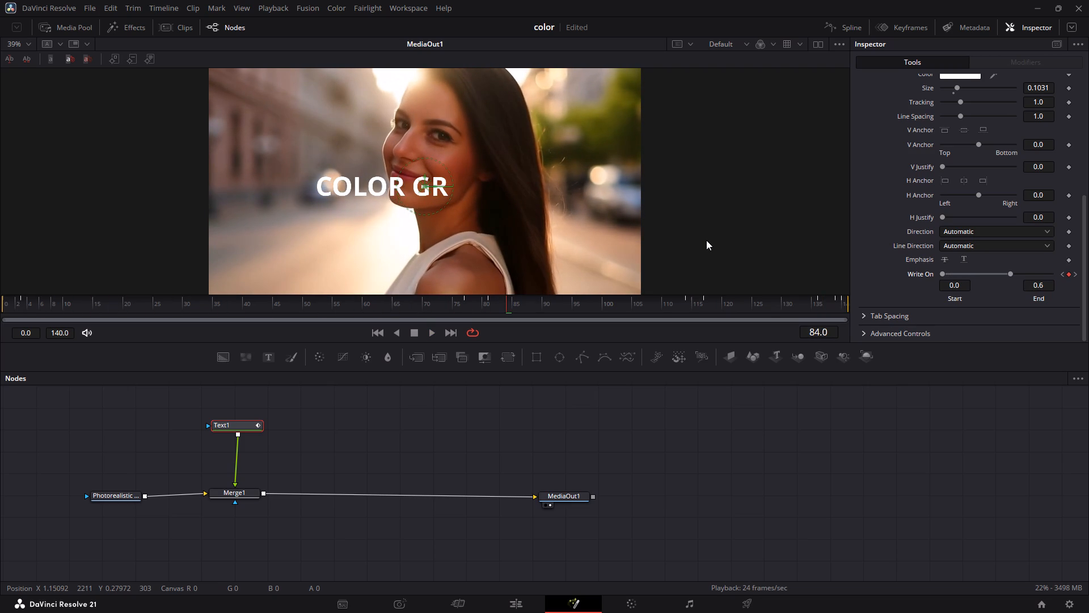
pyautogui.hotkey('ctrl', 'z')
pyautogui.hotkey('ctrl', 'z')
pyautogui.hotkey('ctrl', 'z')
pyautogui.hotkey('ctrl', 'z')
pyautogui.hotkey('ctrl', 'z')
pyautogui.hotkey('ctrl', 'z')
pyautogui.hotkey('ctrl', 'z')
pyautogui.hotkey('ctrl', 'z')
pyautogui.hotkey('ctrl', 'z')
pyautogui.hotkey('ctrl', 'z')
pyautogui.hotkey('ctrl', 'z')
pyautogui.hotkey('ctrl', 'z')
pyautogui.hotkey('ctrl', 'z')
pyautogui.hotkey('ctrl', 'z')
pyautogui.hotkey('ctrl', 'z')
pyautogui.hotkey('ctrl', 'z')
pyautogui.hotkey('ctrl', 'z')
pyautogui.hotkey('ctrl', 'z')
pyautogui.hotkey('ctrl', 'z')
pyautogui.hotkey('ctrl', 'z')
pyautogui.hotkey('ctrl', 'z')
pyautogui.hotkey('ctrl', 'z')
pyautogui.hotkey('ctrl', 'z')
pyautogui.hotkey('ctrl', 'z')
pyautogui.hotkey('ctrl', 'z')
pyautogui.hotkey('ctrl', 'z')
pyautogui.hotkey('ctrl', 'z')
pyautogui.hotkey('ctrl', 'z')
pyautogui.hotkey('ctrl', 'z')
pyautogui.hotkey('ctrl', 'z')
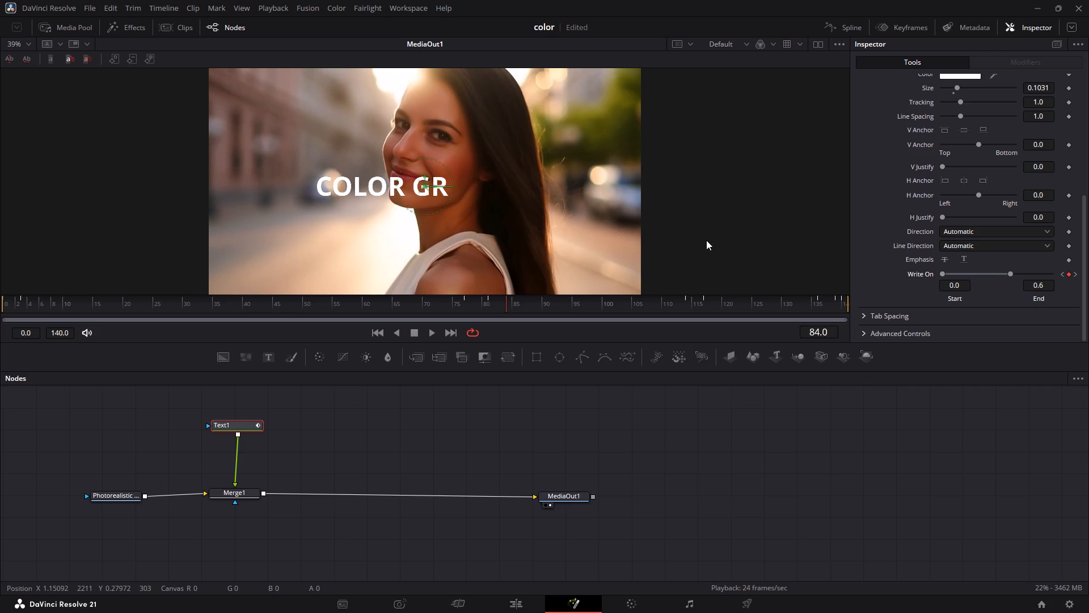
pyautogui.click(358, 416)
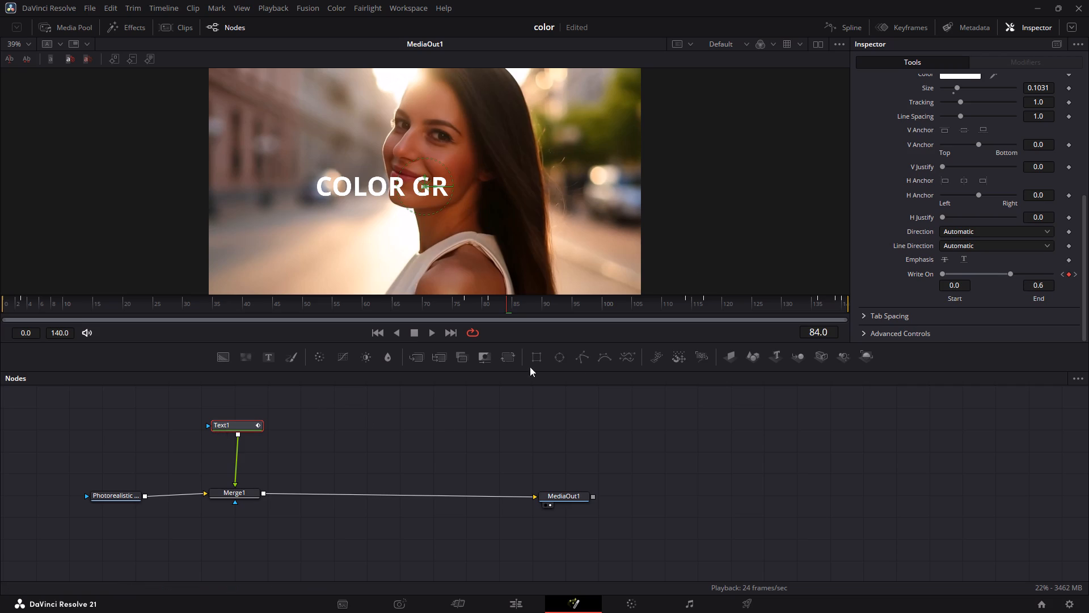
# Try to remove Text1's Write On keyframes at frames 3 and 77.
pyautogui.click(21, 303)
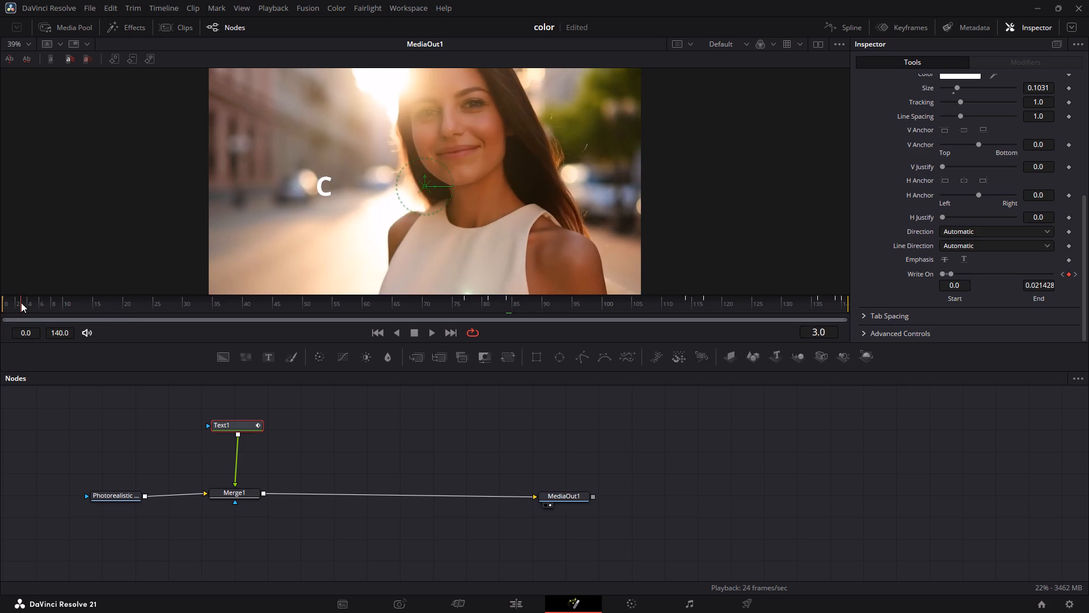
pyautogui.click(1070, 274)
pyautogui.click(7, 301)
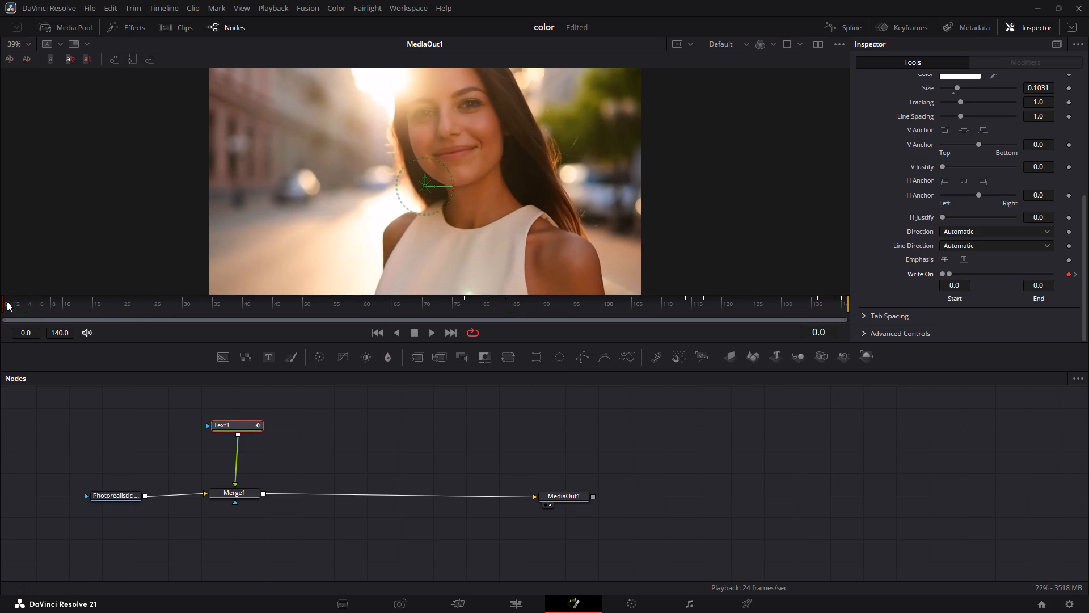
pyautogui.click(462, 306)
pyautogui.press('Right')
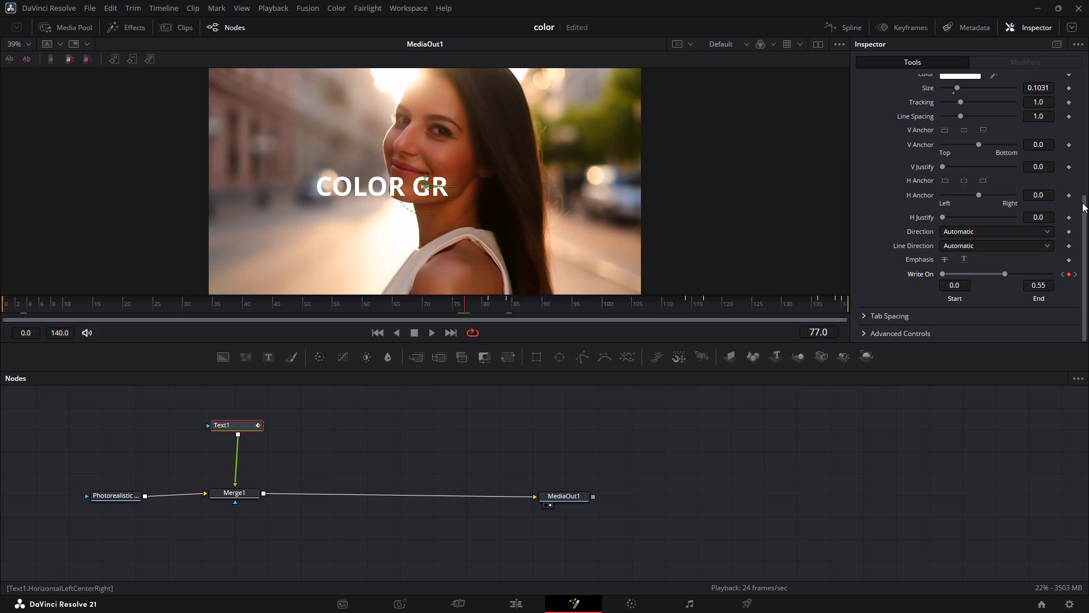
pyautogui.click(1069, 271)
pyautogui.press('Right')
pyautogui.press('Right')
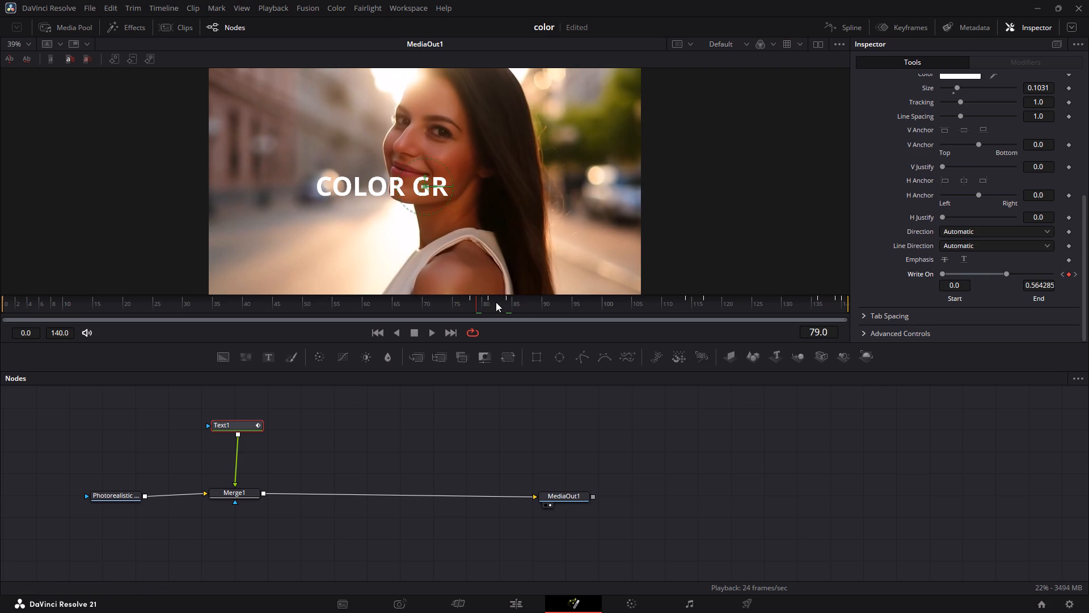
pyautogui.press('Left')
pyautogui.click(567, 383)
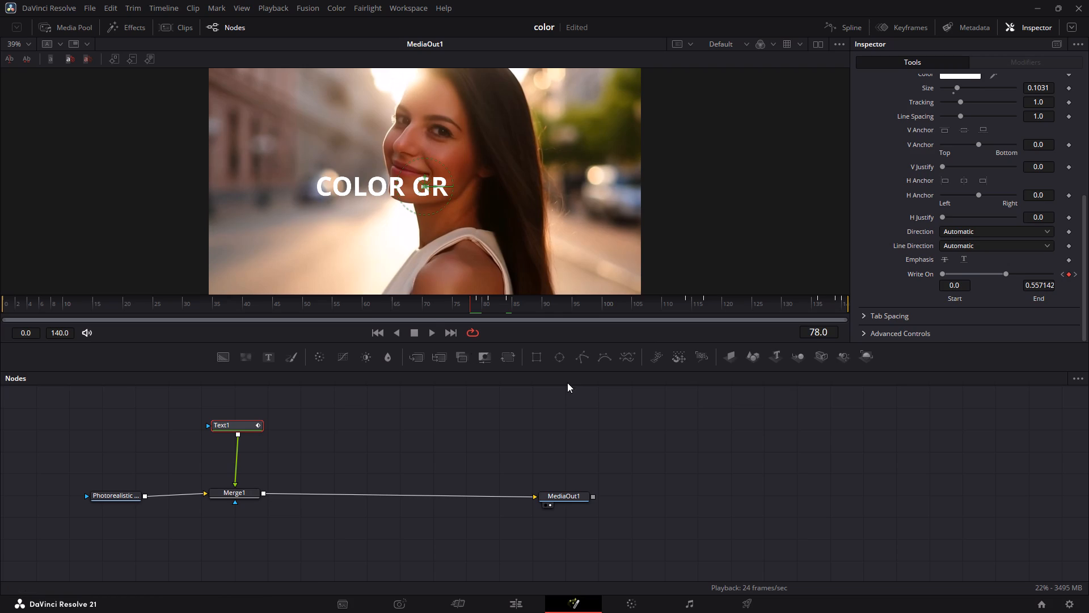
# Go back through the composition from frame 69 to frame 5 to examine the title's write-on and its keyframes.
pyautogui.click(420, 309)
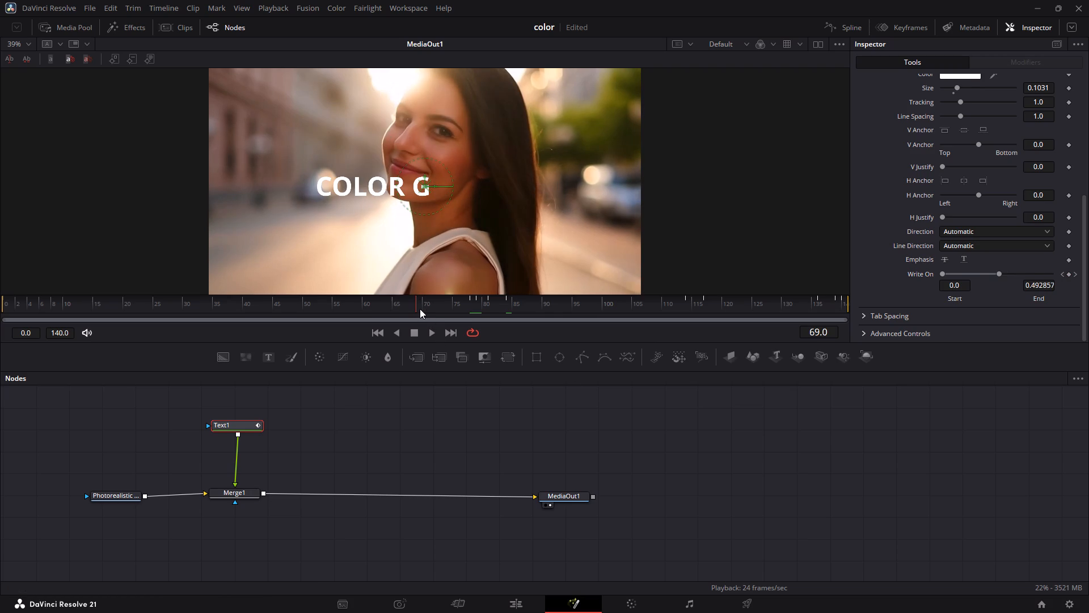
pyautogui.click(292, 300)
pyautogui.click(231, 300)
pyautogui.press('Left')
pyautogui.press('Left')
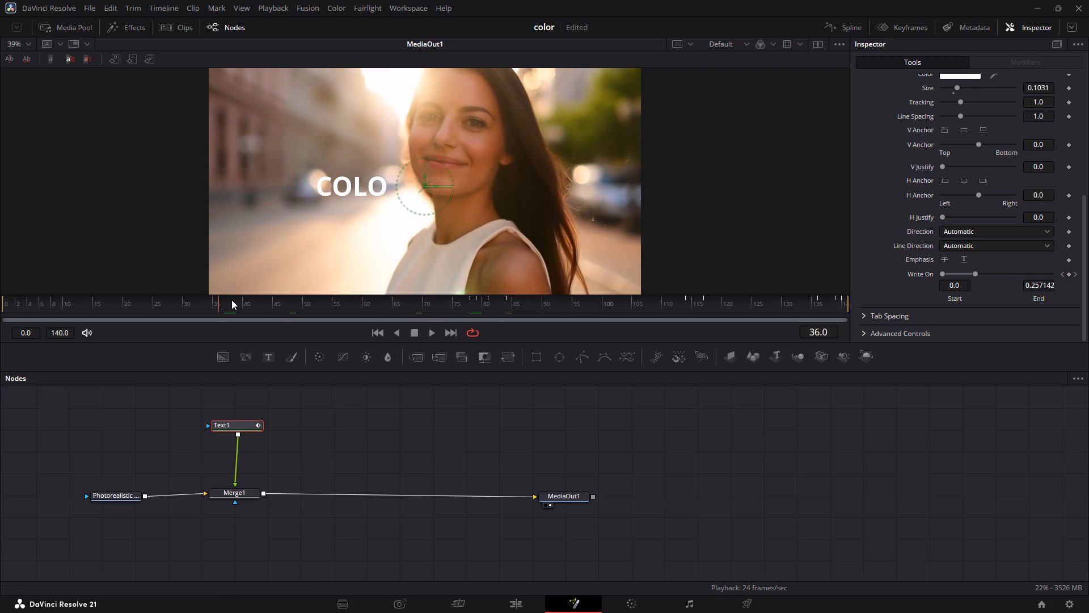
pyautogui.press('Left')
pyautogui.press('Right')
pyautogui.press('Left')
pyautogui.press('Right')
pyautogui.press('Left')
pyautogui.press('Left')
pyautogui.press('Down')
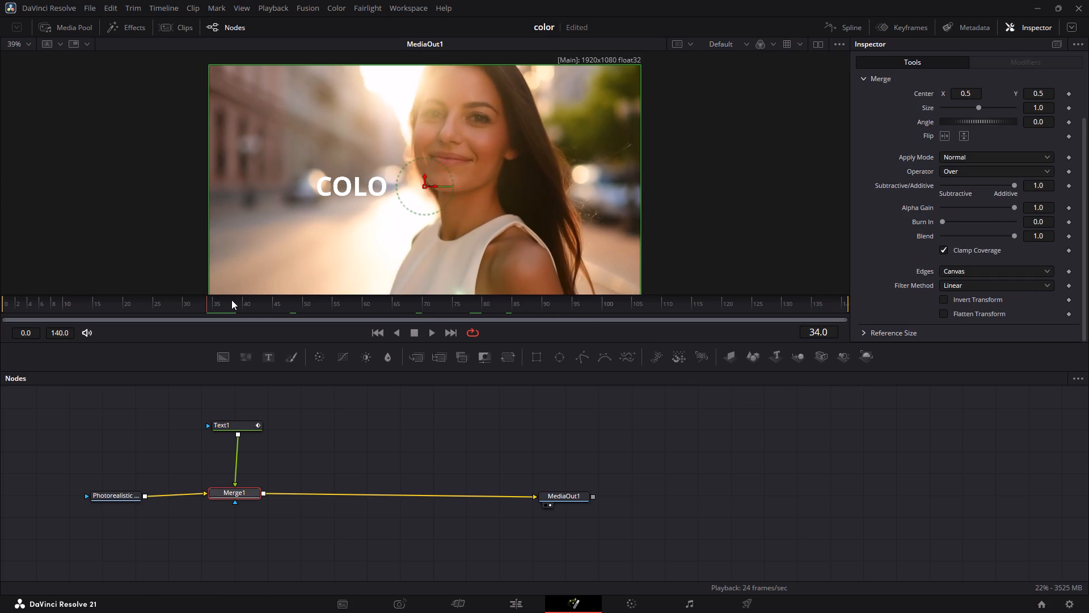
pyautogui.press('Left')
pyautogui.press('Left')
pyautogui.press('Left')
pyautogui.press('Left')
pyautogui.press('Left')
pyautogui.press('Left')
pyautogui.press('Left')
pyautogui.press('Left')
pyautogui.press('Left')
pyautogui.press('Left')
pyautogui.press('Left')
pyautogui.press('Left')
pyautogui.press('Left')
pyautogui.press('Left')
pyautogui.press('Left')
pyautogui.press('Left')
pyautogui.press('Left')
pyautogui.press('Left')
pyautogui.press('Left')
pyautogui.press('Left')
pyautogui.press('Left')
pyautogui.press('Left')
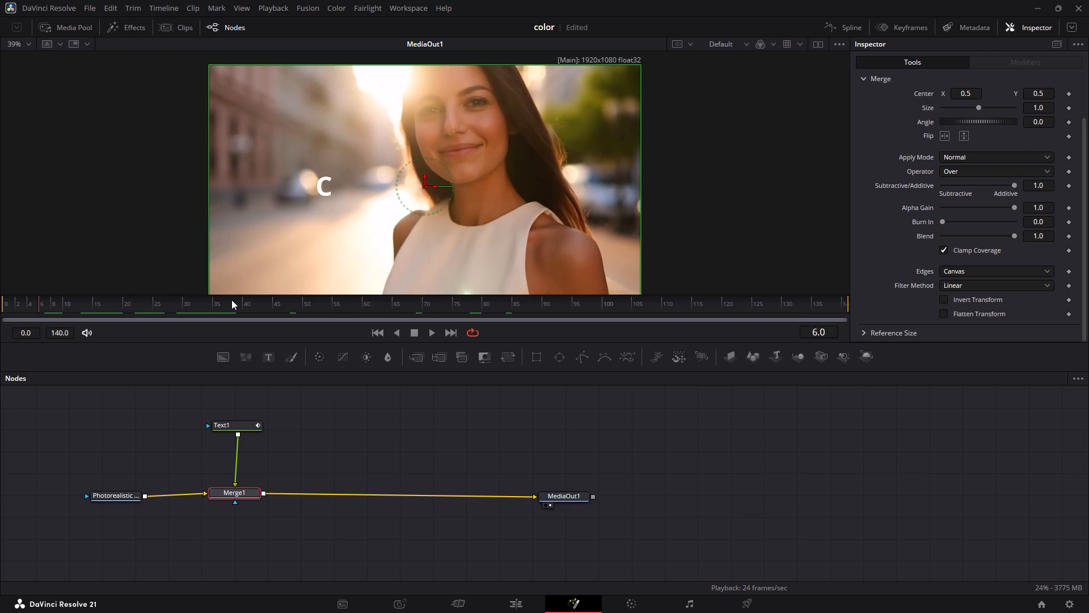
pyautogui.press('Left')
# Delete the animated Text1 node from the portrait composition.
pyautogui.moveTo(162, 417); pyautogui.dragTo(274, 443)
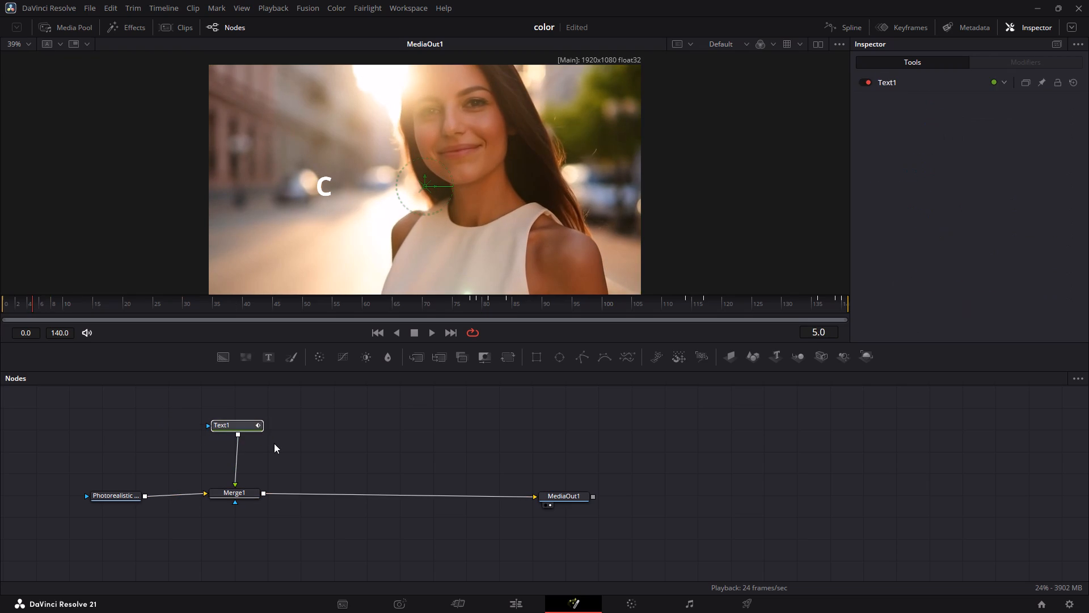
pyautogui.press('BackSpace')
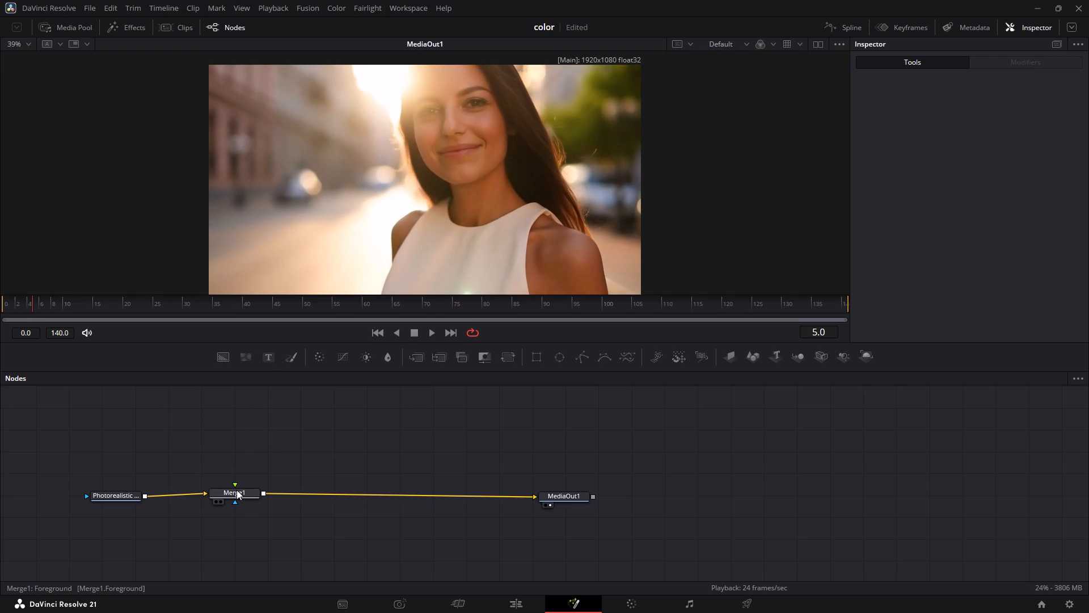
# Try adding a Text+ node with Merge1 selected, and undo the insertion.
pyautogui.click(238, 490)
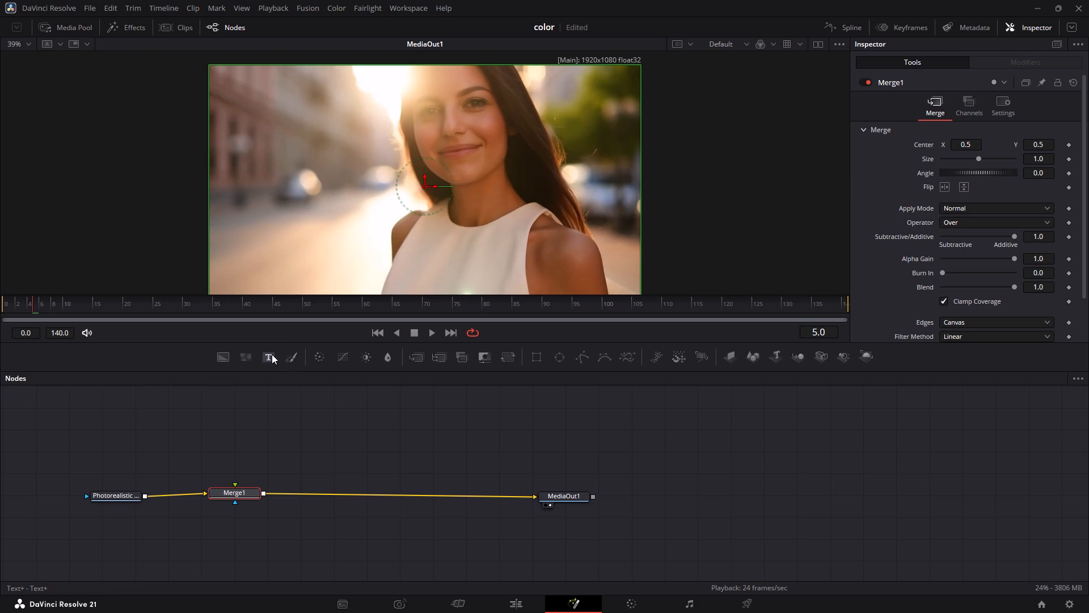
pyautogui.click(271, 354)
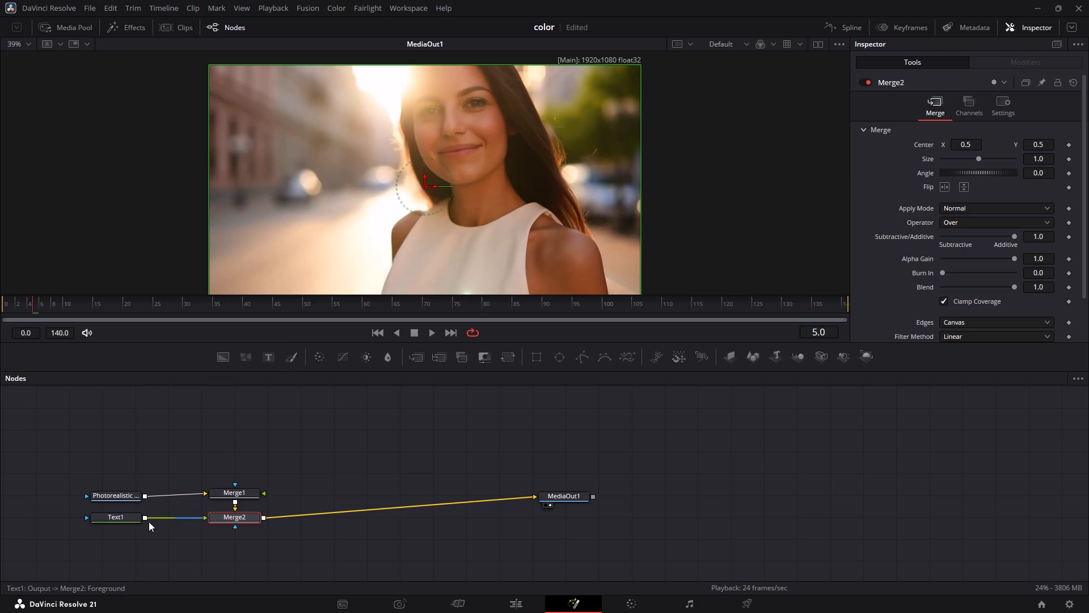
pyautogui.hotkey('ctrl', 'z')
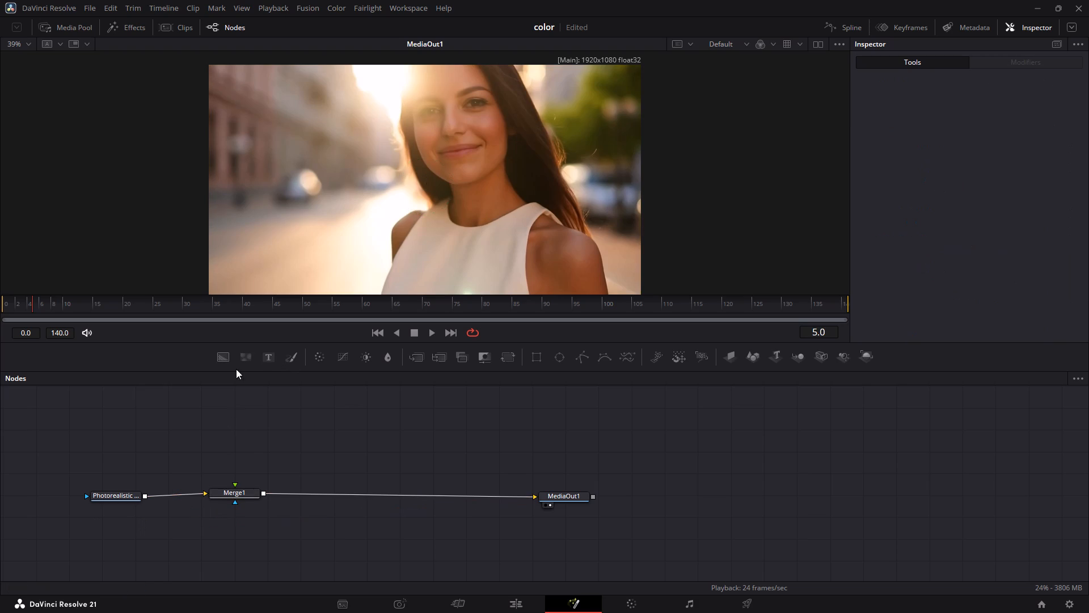
# Add a standalone Text+ node above Merge1 and connect its output to Merge1's foreground.
pyautogui.click(267, 362)
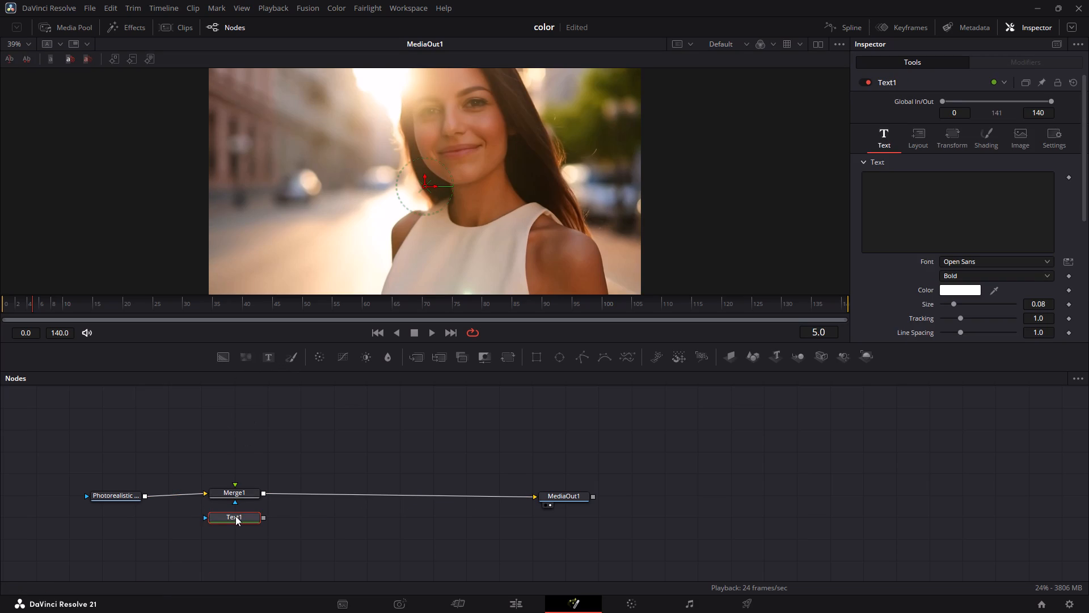
pyautogui.moveTo(235, 516); pyautogui.dragTo(244, 413)
pyautogui.moveTo(271, 415); pyautogui.dragTo(248, 463)
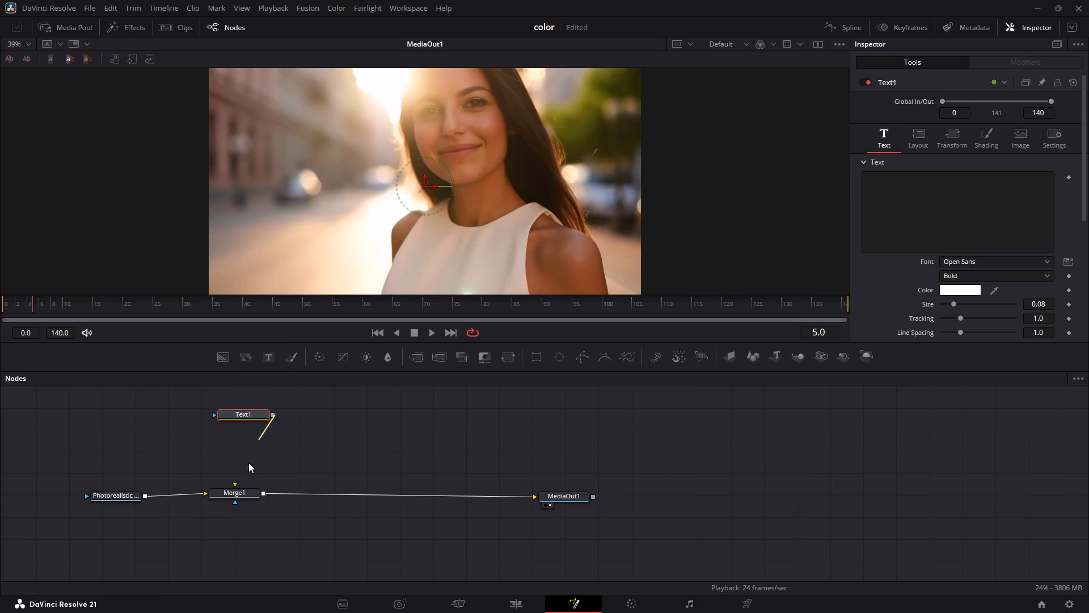
pyautogui.moveTo(248, 463); pyautogui.dragTo(236, 490)
# Enter COLOR GRADING as the new title's text and line the node up directly above Merge1.
pyautogui.click(889, 189)
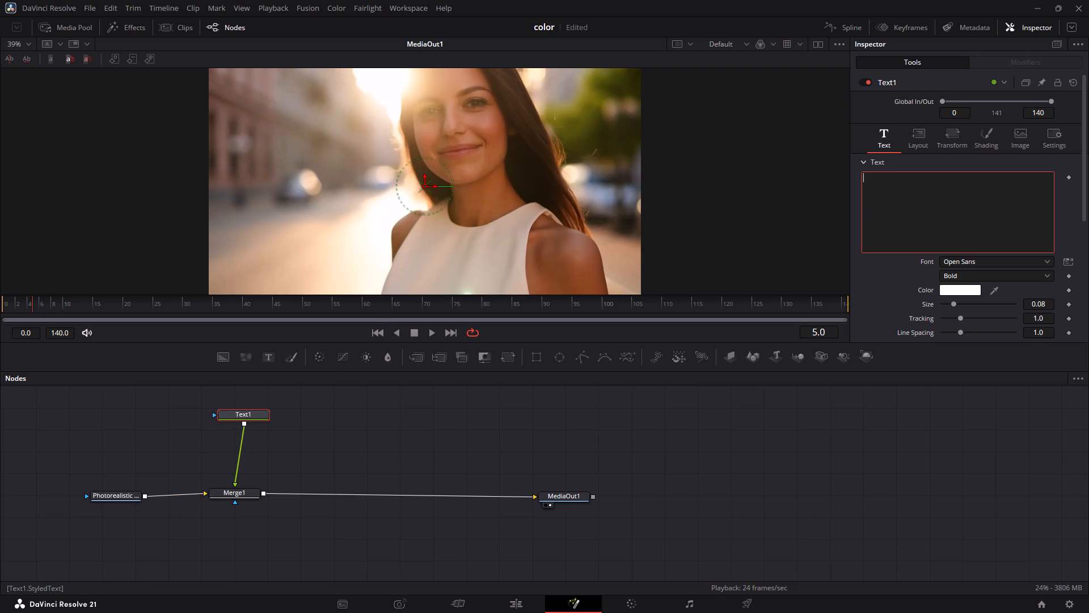
pyautogui.write('COLOR GRADING')
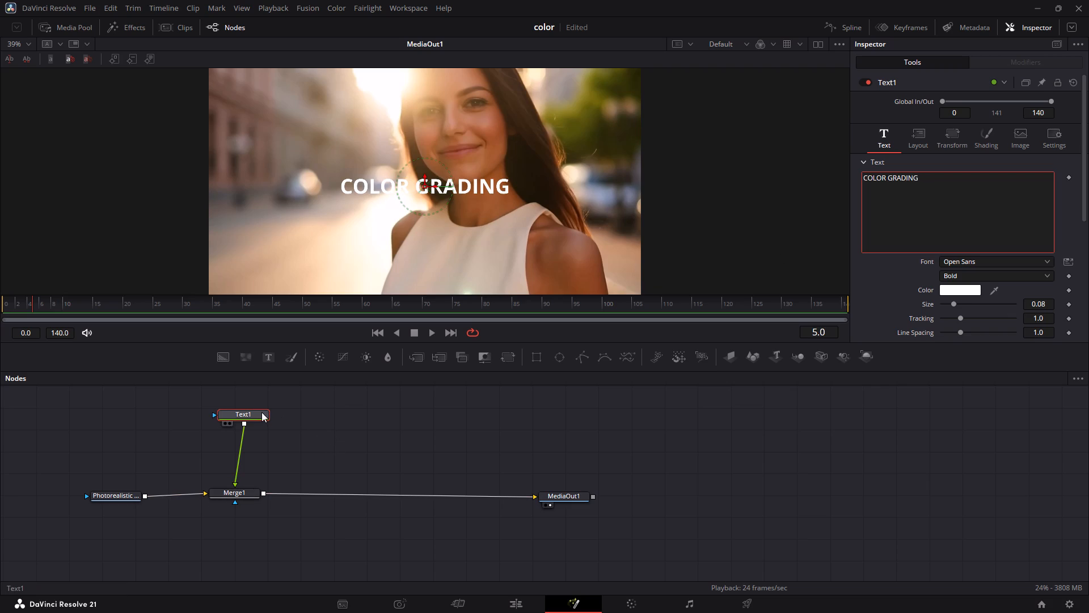
pyautogui.moveTo(261, 412); pyautogui.dragTo(253, 436)
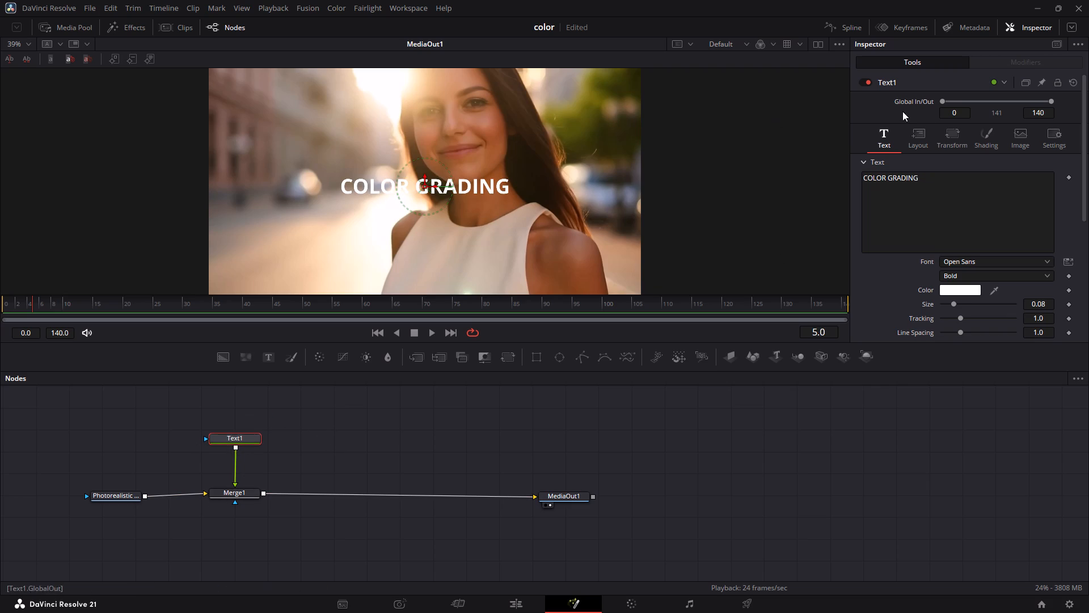
# Enlarge the COLOR GRADING title to a size of 0.1277, keeping Open Sans Bold.
pyautogui.scroll(-1, 1018, 266)
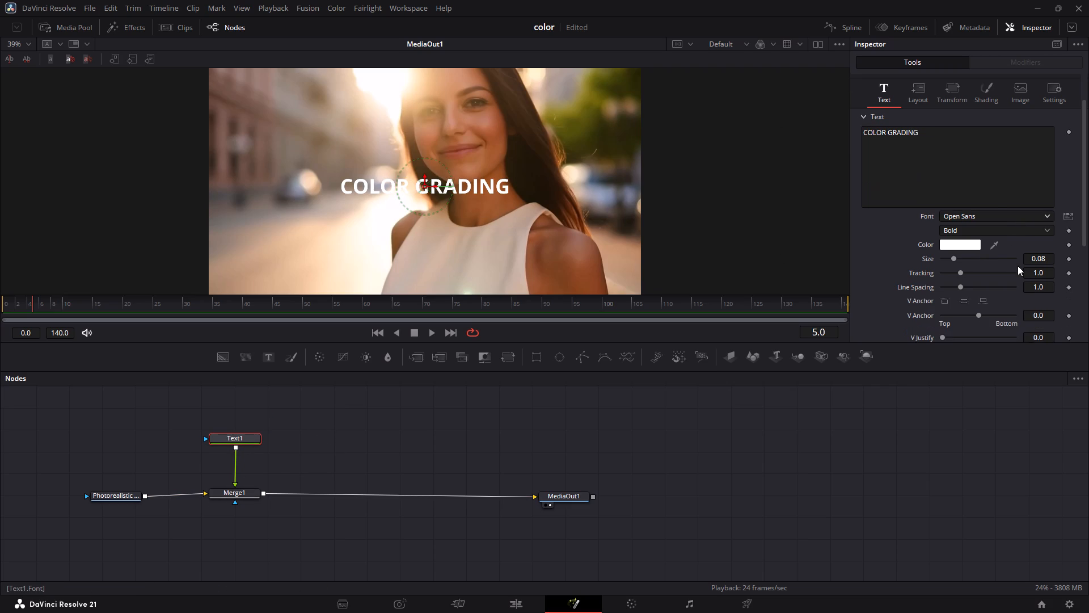
pyautogui.scroll(-1, 1018, 266)
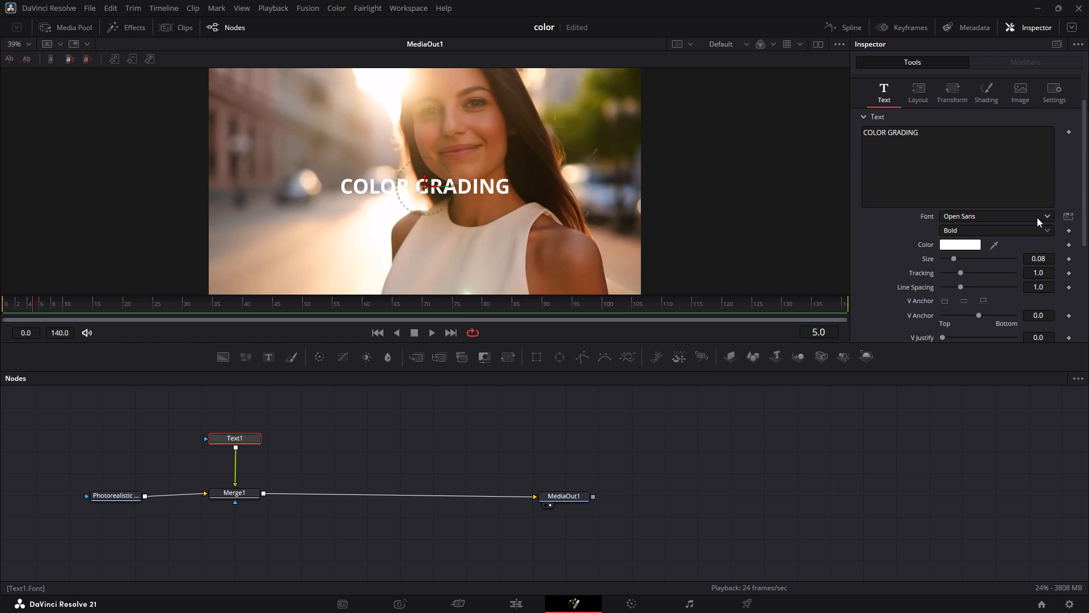
pyautogui.click(1037, 217)
pyautogui.click(1033, 215)
pyautogui.moveTo(1039, 258); pyautogui.dragTo(771, 217)
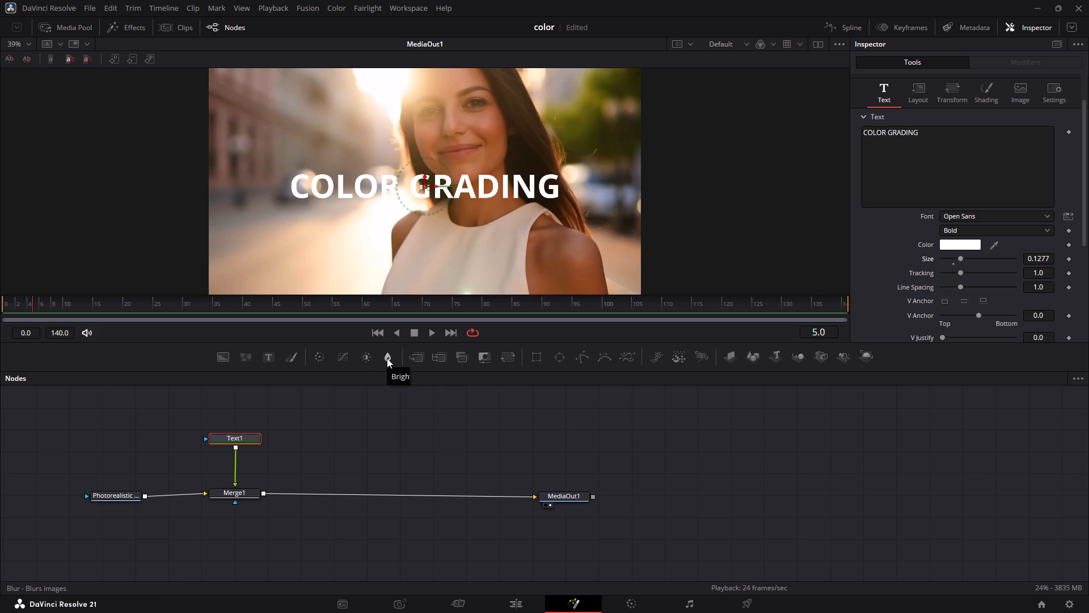
# Add a Color Corrector node and place it between the portrait clip node and Merge1, spacing the clip node away from it.
pyautogui.click(322, 358)
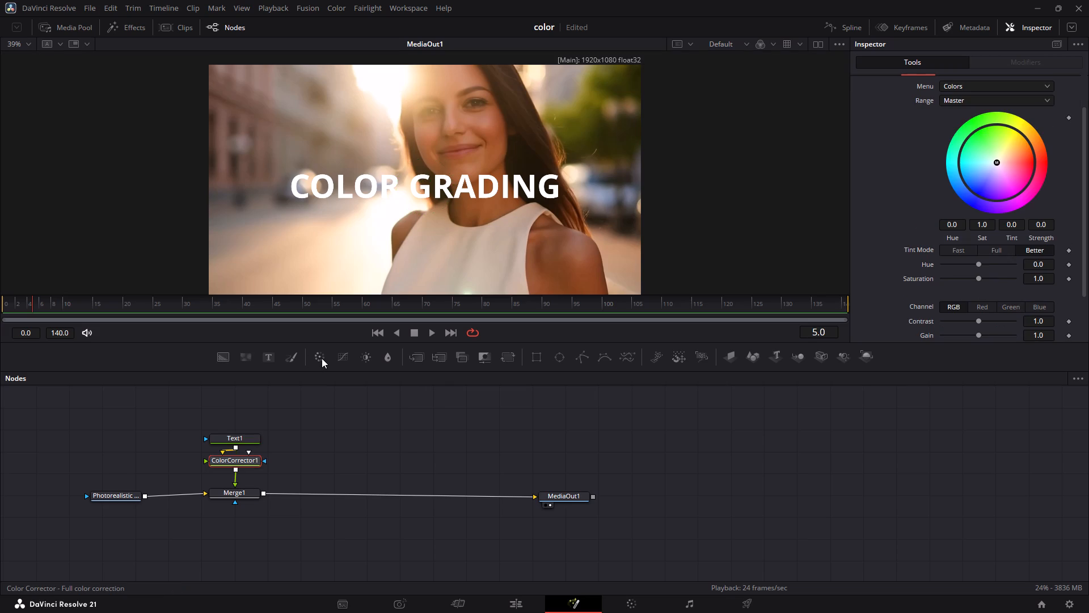
pyautogui.moveTo(242, 461); pyautogui.dragTo(202, 494)
pyautogui.moveTo(202, 494); pyautogui.dragTo(246, 462)
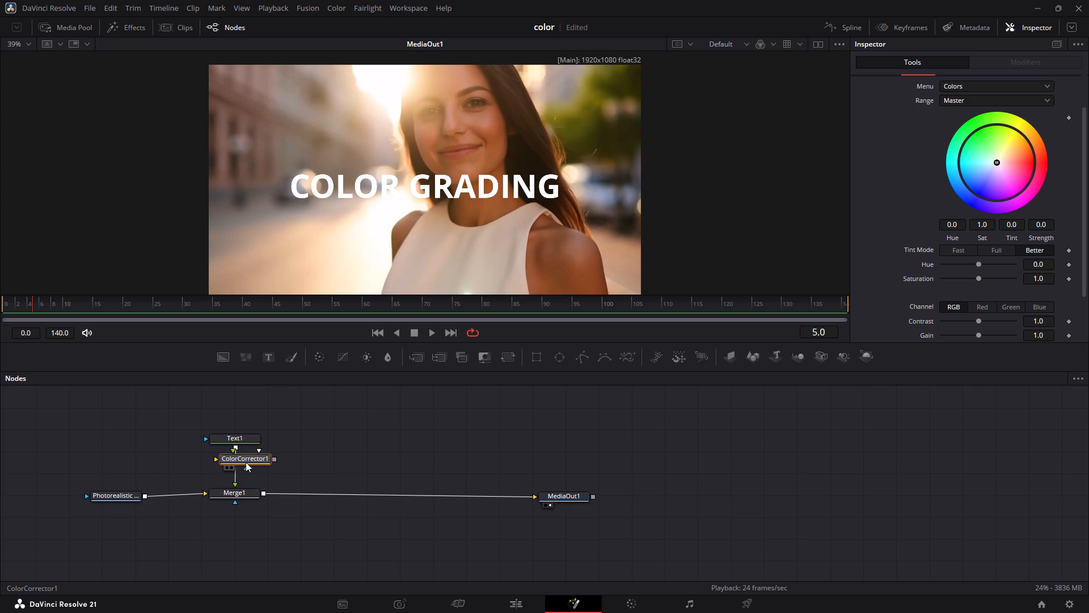
pyautogui.moveTo(246, 462); pyautogui.dragTo(189, 493)
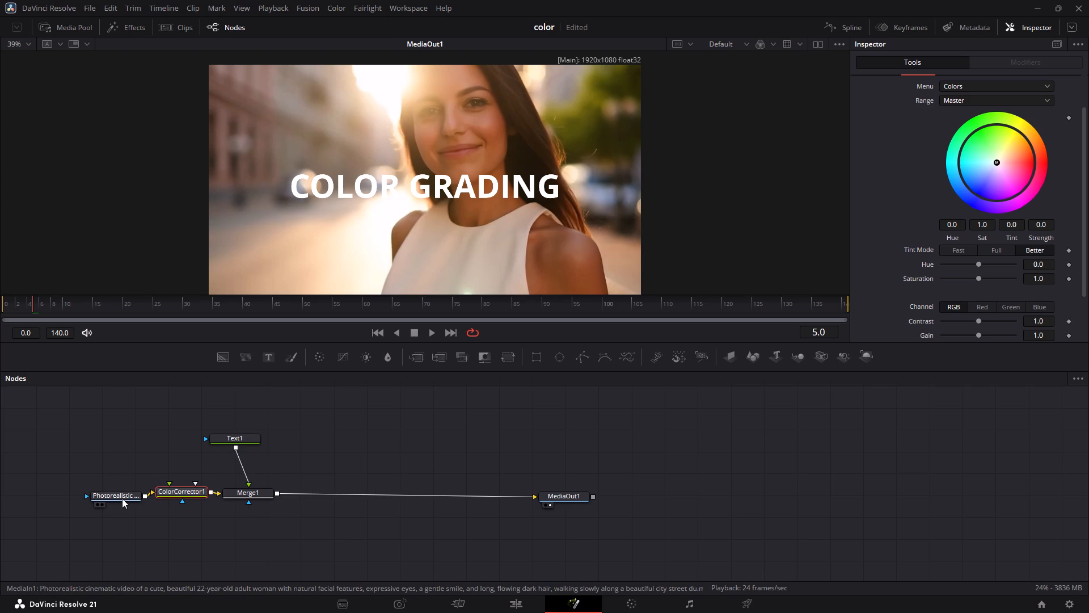
pyautogui.moveTo(122, 498); pyautogui.dragTo(94, 492)
# Nudge the ColorCorrector1 master color wheel to a tint of 0.375 at strength 0.0005.
pyautogui.click(182, 488)
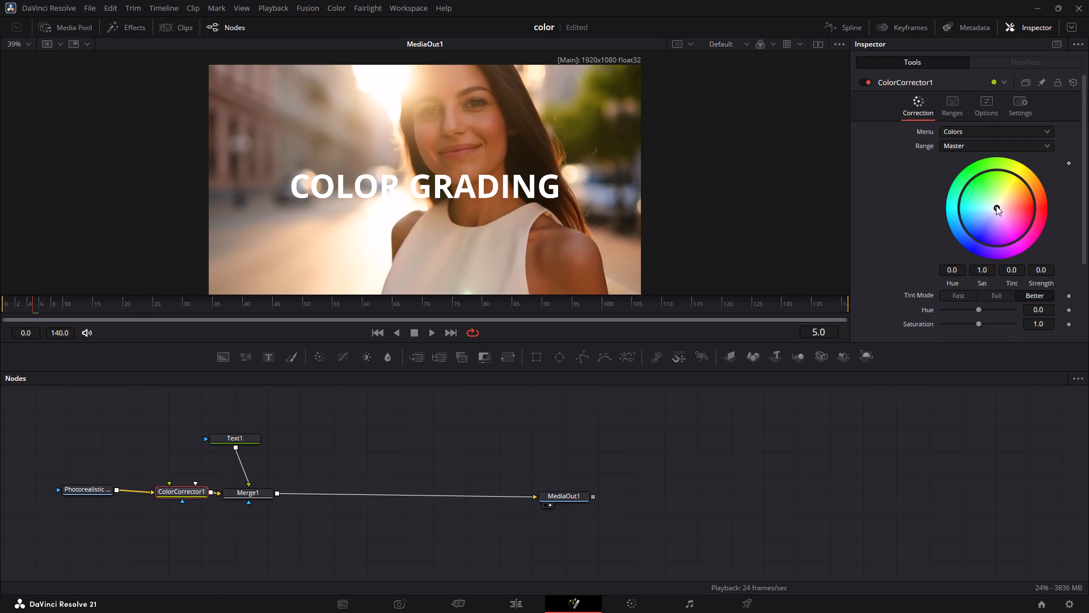
pyautogui.click(997, 207)
# Keyframe the COLOR GRADING title's Write On at frame 0 with both Start and End at 0.0.
pyautogui.click(249, 440)
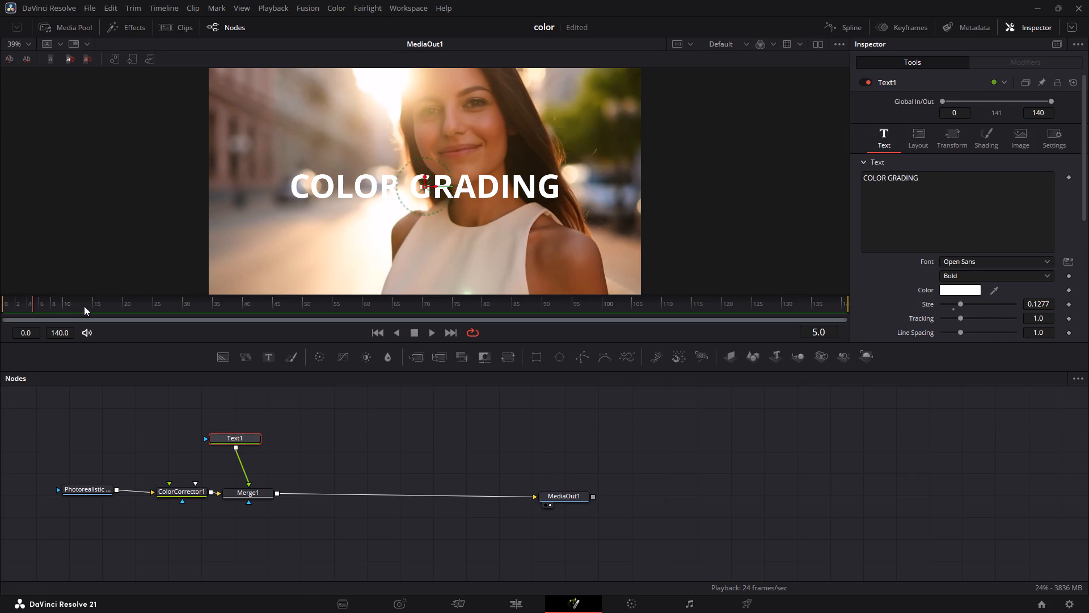
pyautogui.click(7, 299)
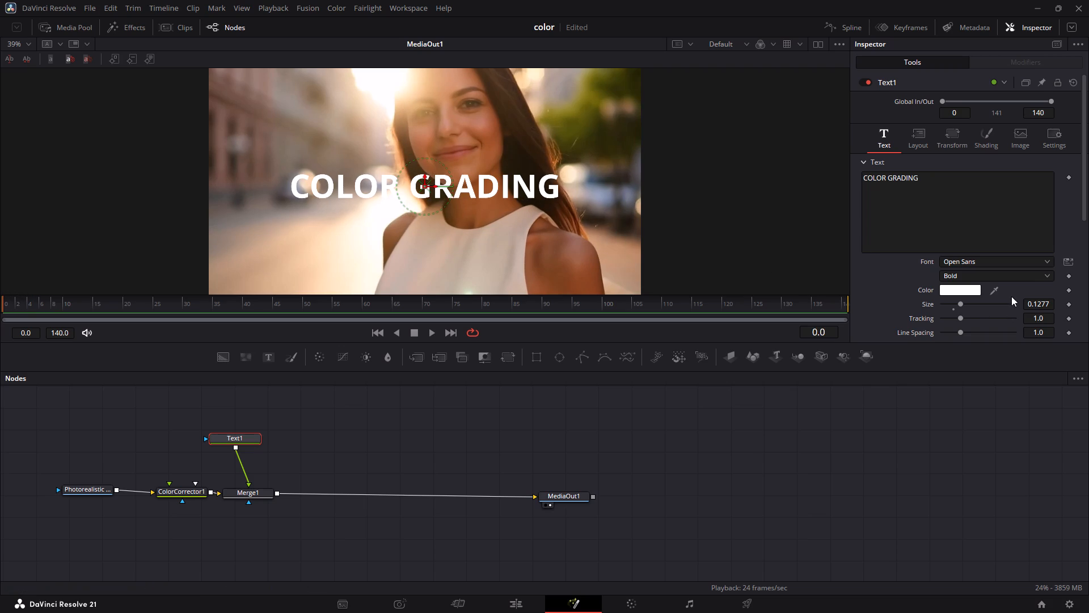
pyautogui.scroll(-6, 1011, 296)
pyautogui.scroll(-7, 1029, 230)
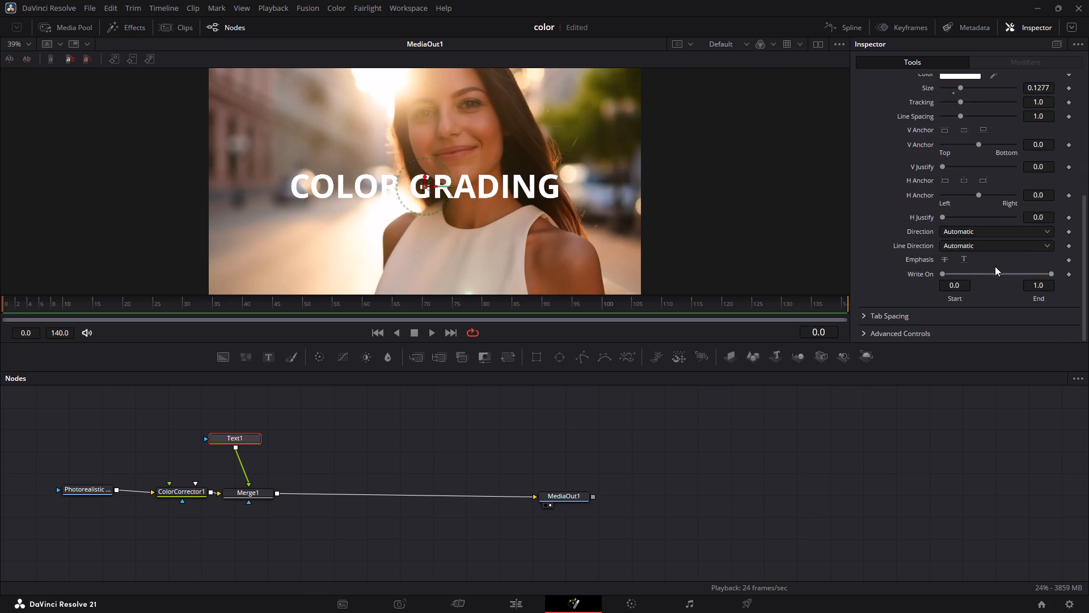
pyautogui.click(944, 274)
pyautogui.moveTo(1052, 275); pyautogui.dragTo(910, 271)
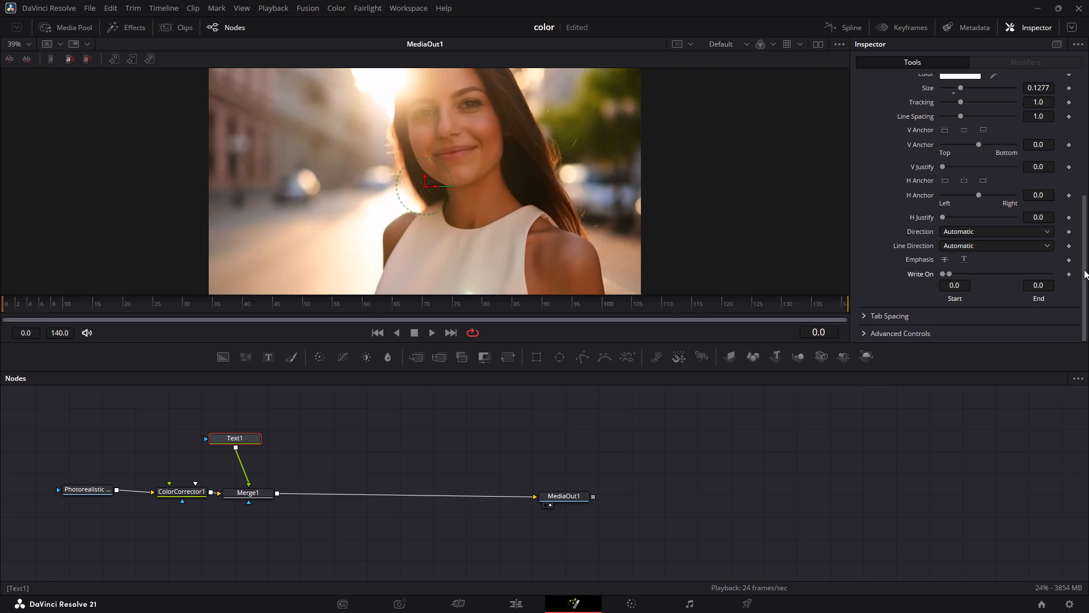
pyautogui.click(1071, 274)
# Keyframe the title's Write On at frame 100 with Start 0.0 and End 1.0.
pyautogui.click(542, 306)
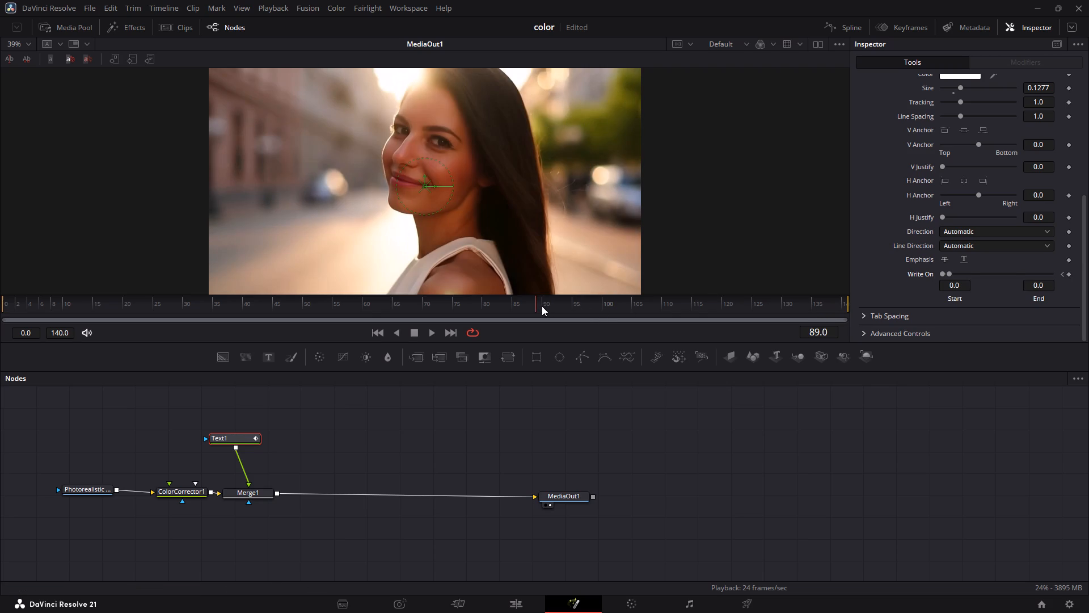
pyautogui.press('Right')
pyautogui.press('Right')
pyautogui.press('Right')
pyautogui.press('Right')
pyautogui.press('Right')
pyautogui.press('Right')
pyautogui.press('Right')
pyautogui.press('Right')
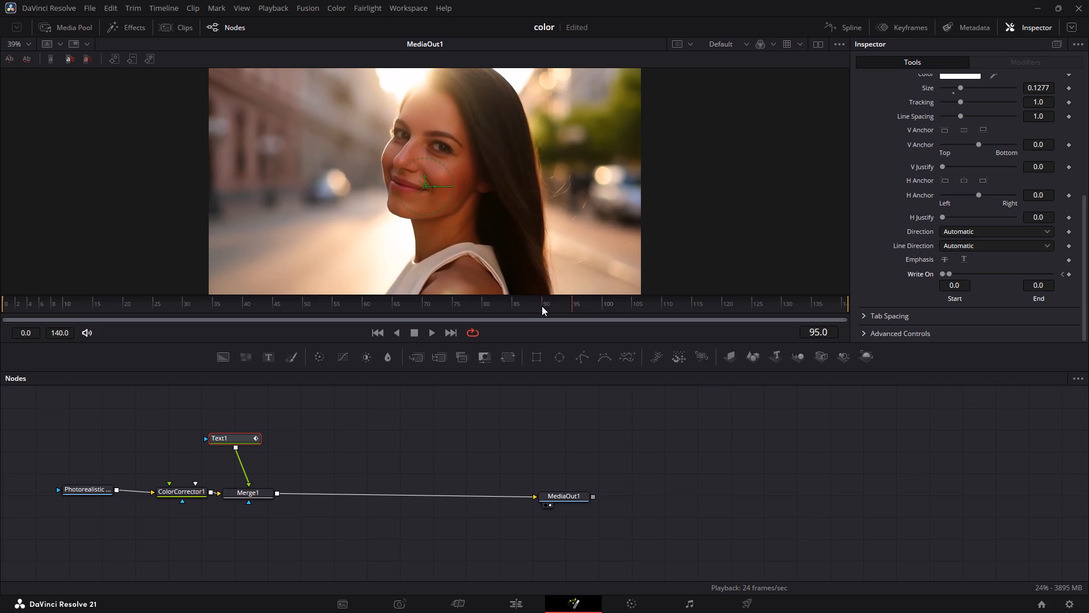
pyautogui.press('Right')
pyautogui.press('Right')
pyautogui.press('Right')
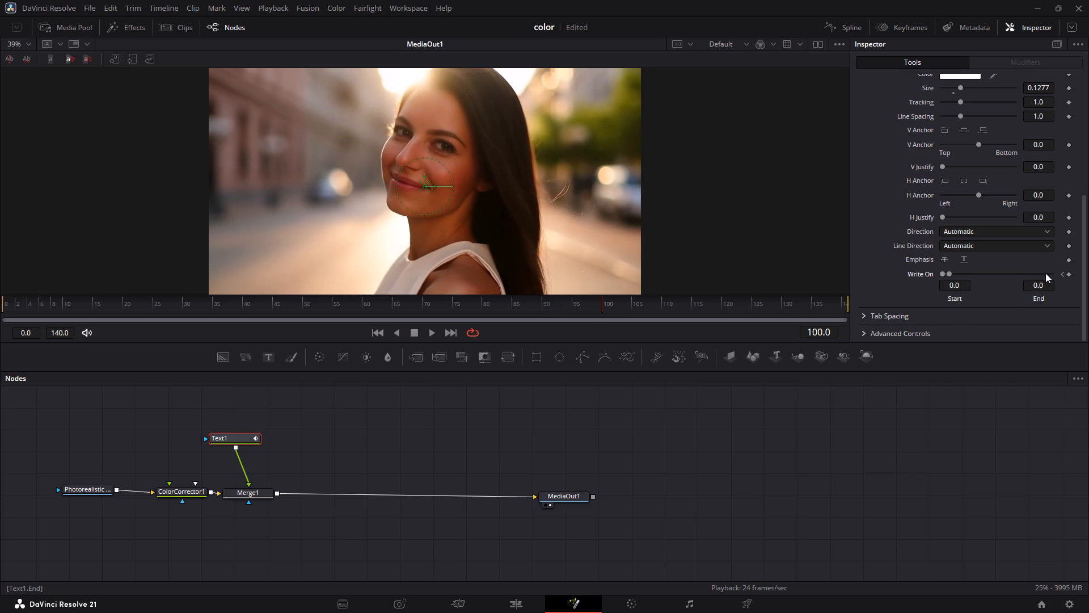
pyautogui.moveTo(1046, 271); pyautogui.dragTo(1088, 268)
pyautogui.moveTo(1044, 271); pyautogui.dragTo(910, 274)
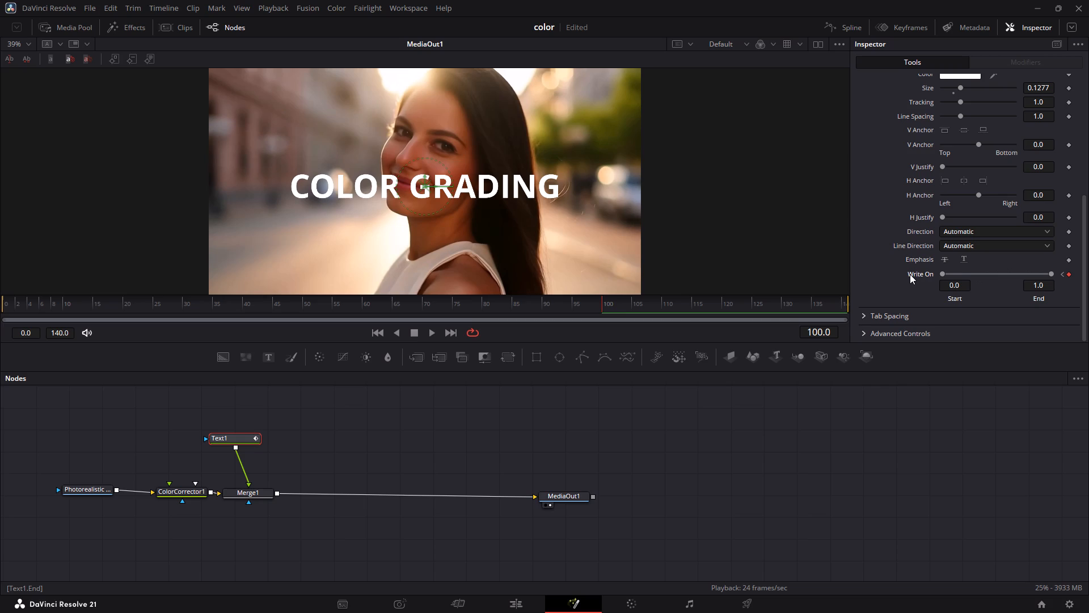
# Play back the title's write-on animation.
pyautogui.press('space')
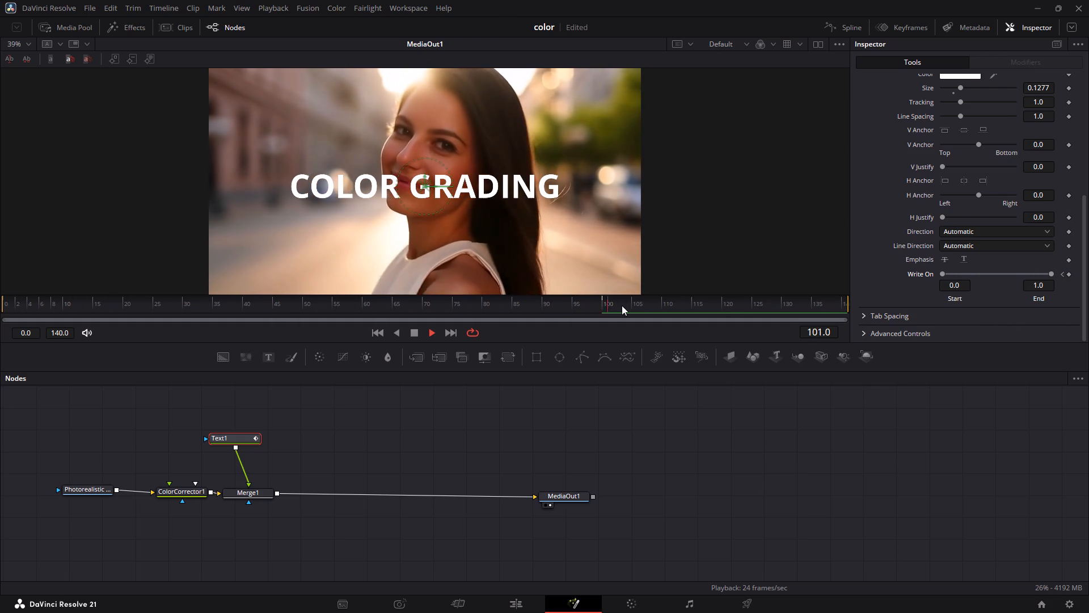
pyautogui.press('space')
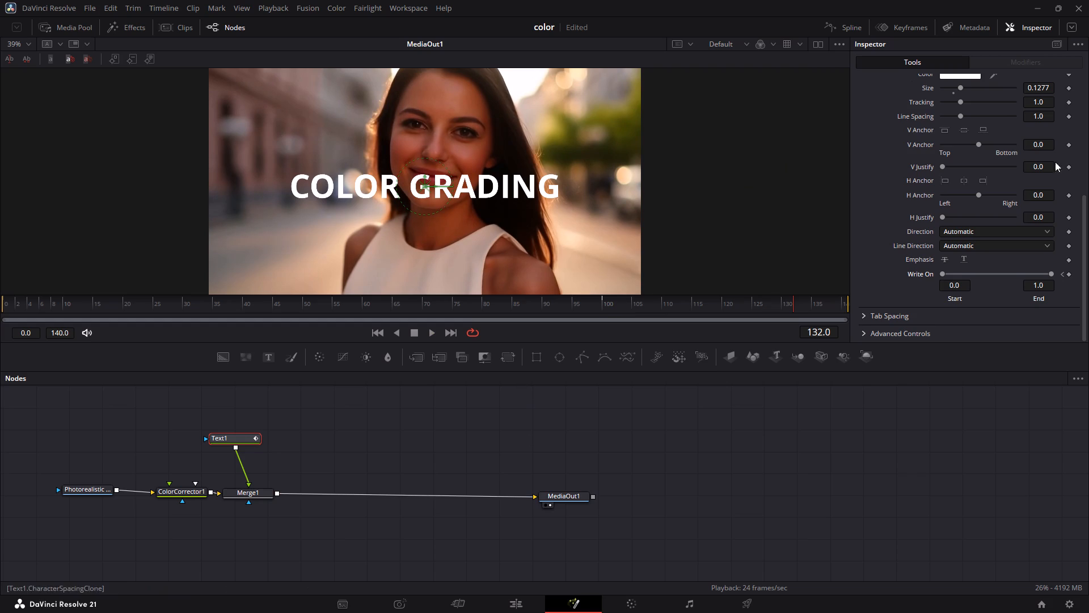
# Look through Text1's Transform, Shading, Layout and Image settings for further title options.
pyautogui.scroll(6, 905, 304)
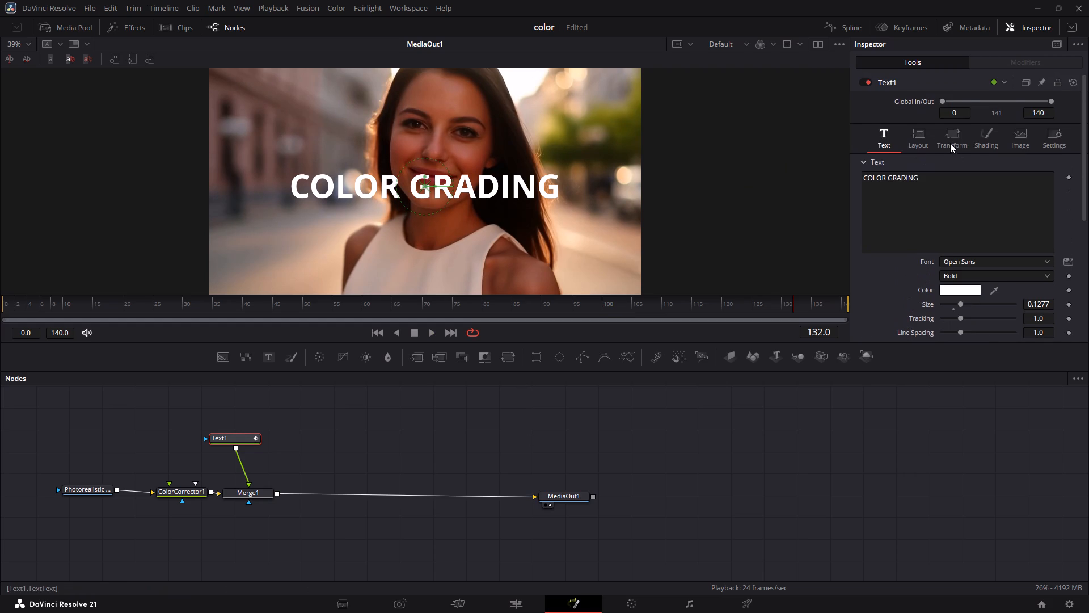
pyautogui.click(953, 141)
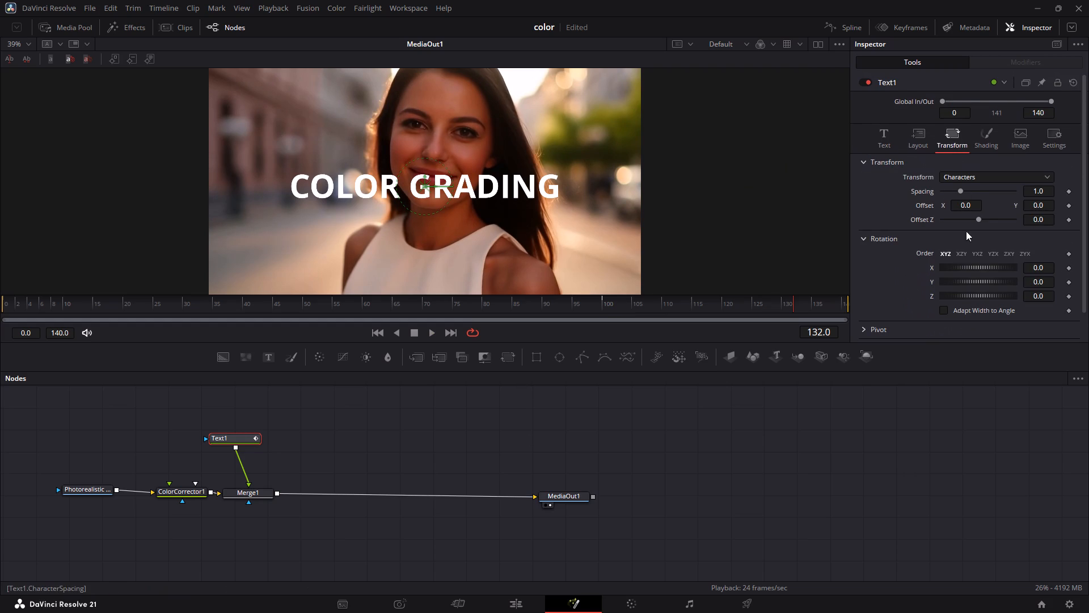
pyautogui.scroll(-2, 958, 251)
pyautogui.click(973, 117)
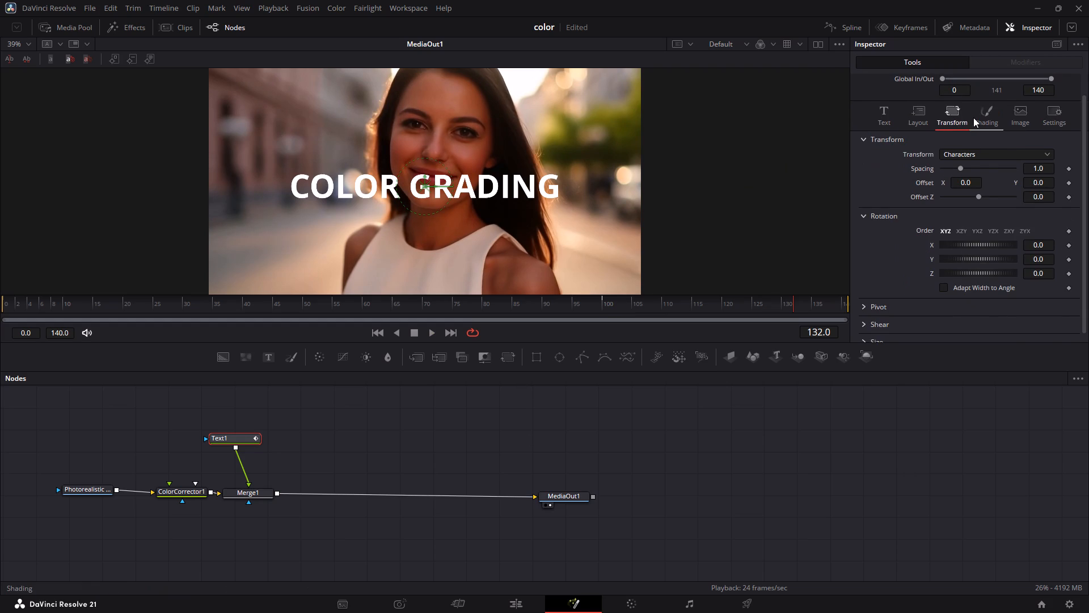
pyautogui.click(965, 246)
pyautogui.click(965, 246)
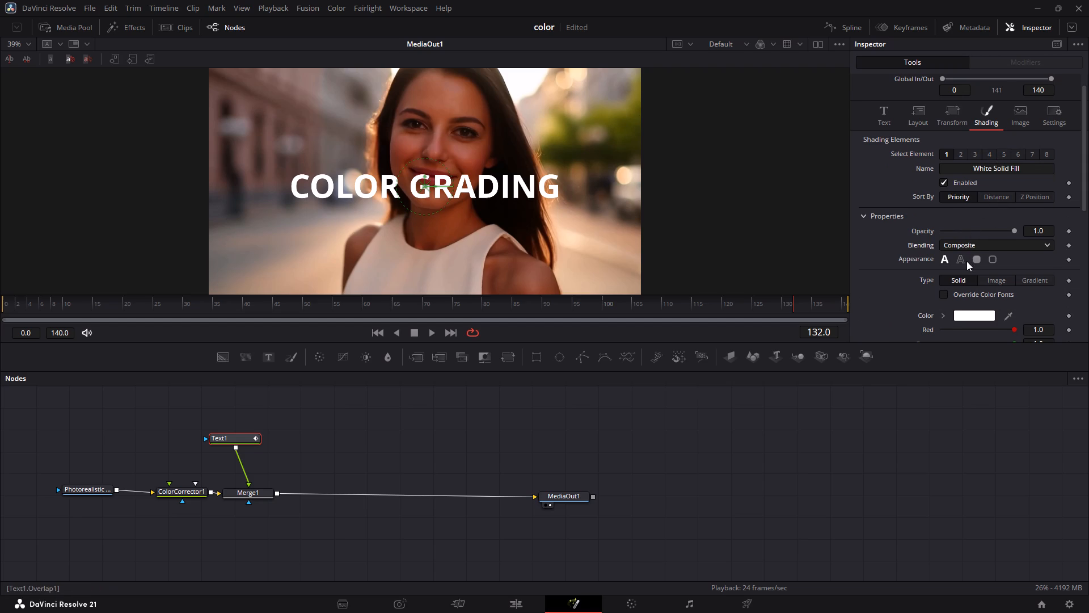
pyautogui.scroll(-2, 966, 275)
pyautogui.scroll(-6, 1014, 235)
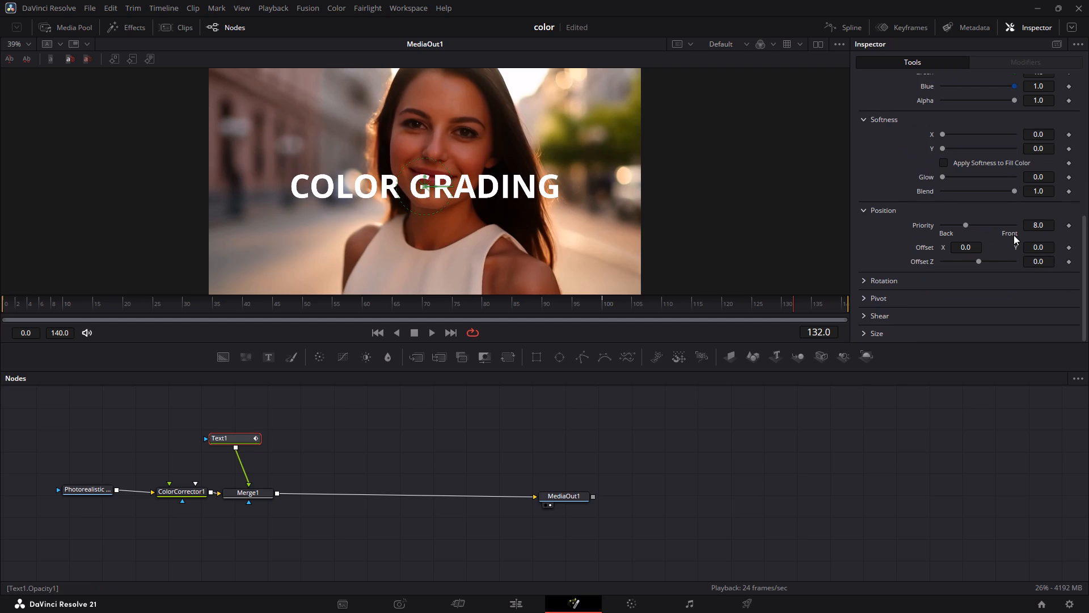
pyautogui.scroll(1, 1014, 235)
pyautogui.scroll(3, 931, 157)
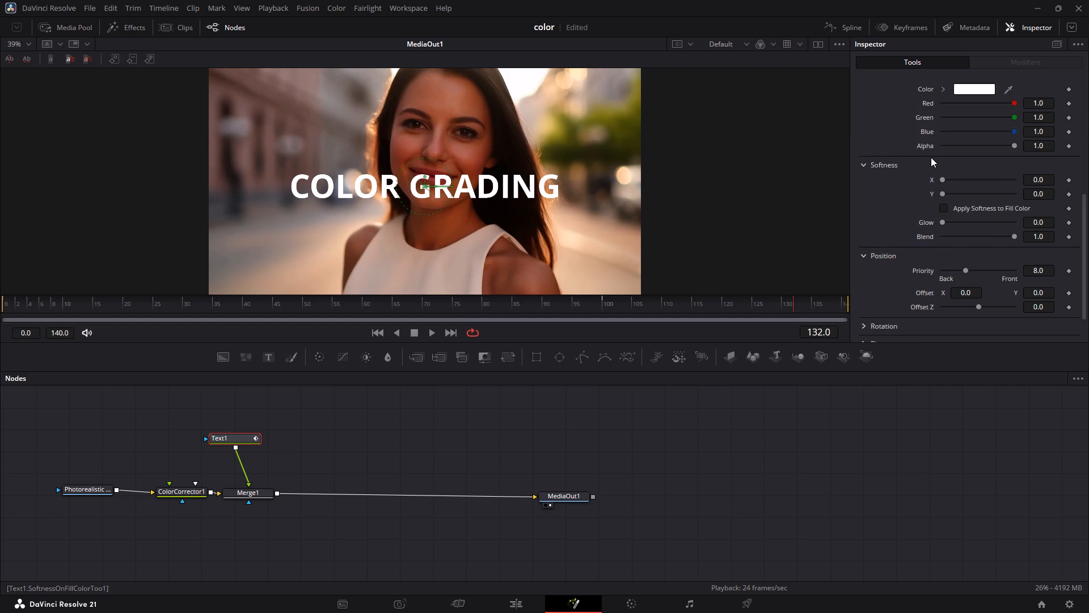
pyautogui.scroll(6, 931, 157)
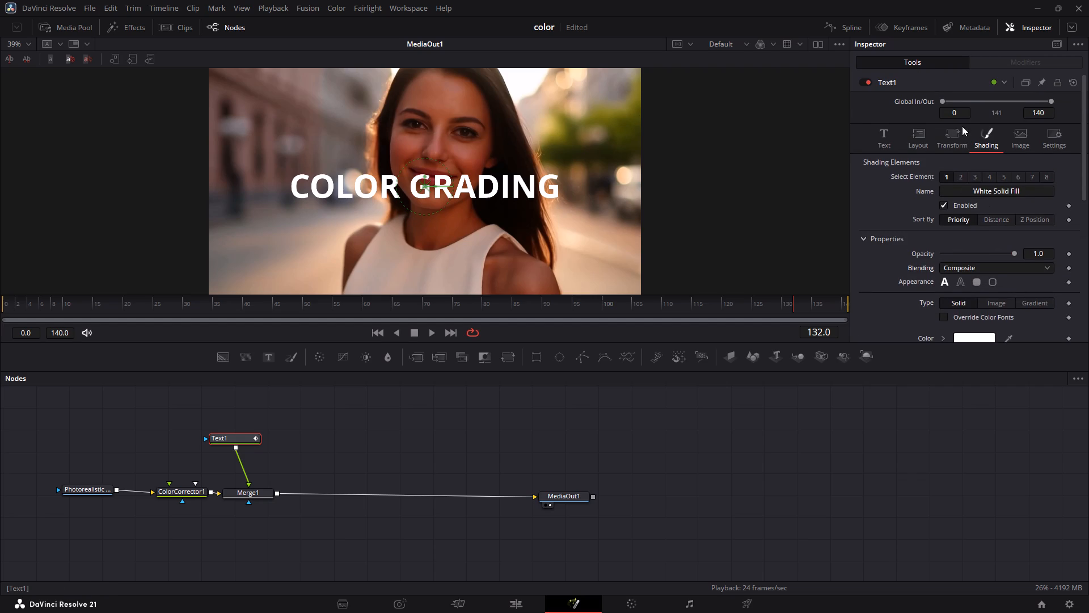
pyautogui.click(914, 142)
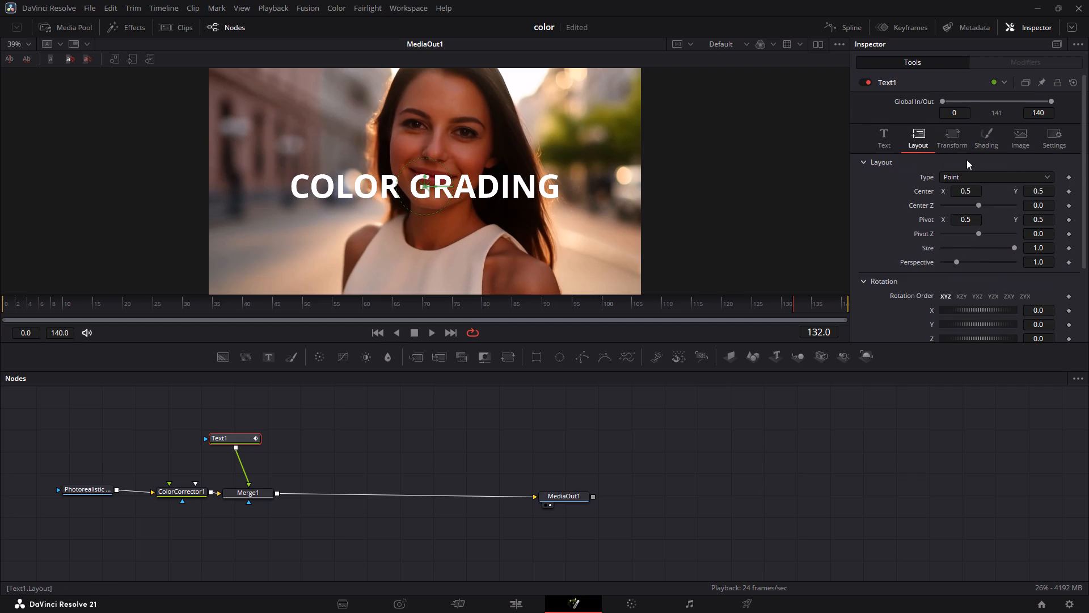
pyautogui.scroll(-6, 968, 237)
pyautogui.scroll(4, 968, 87)
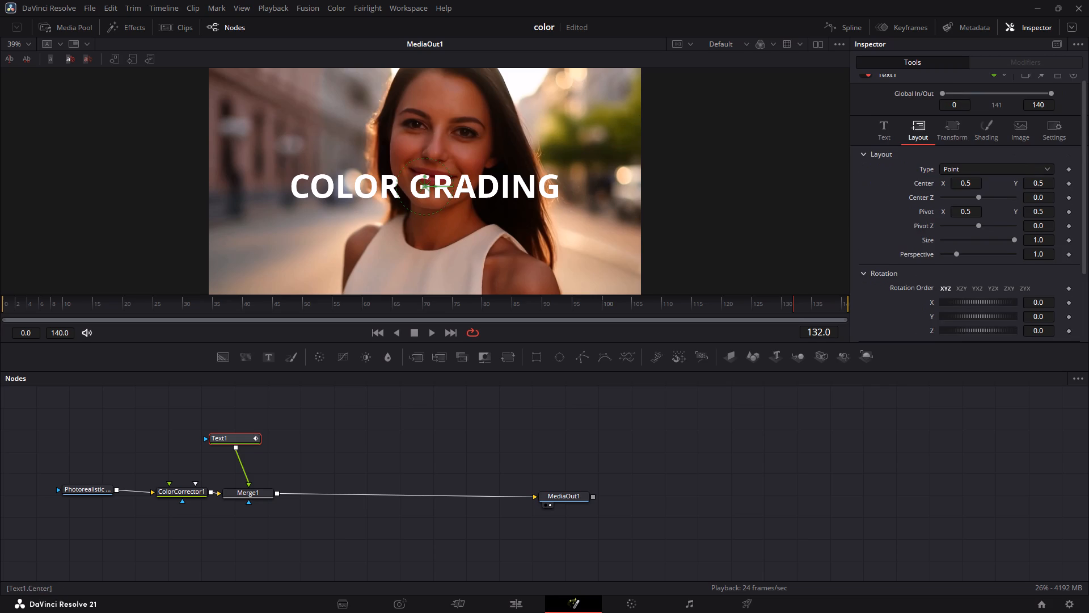
pyautogui.click(955, 145)
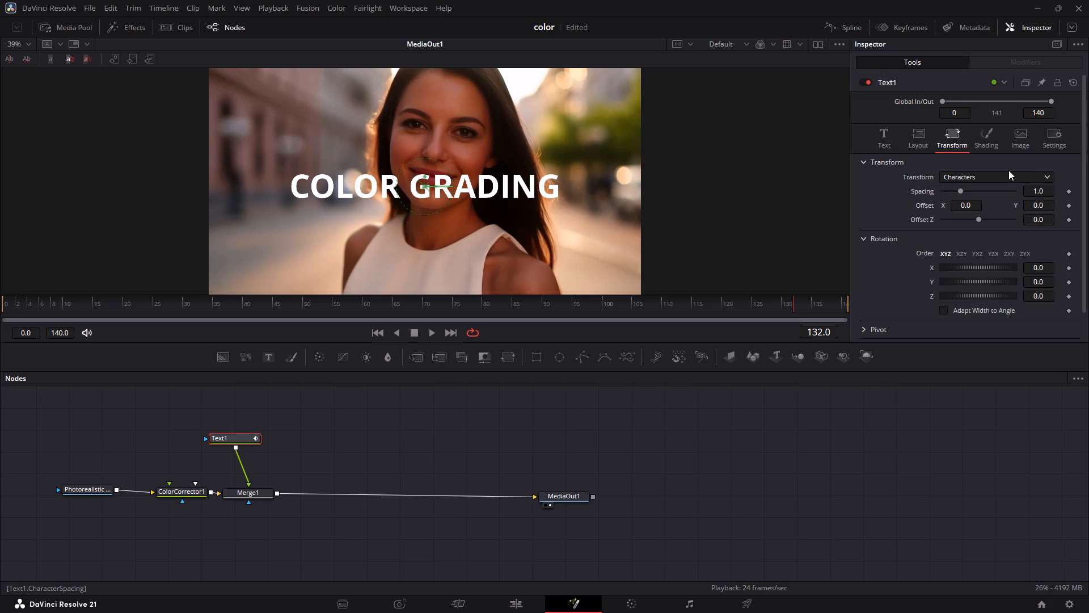
pyautogui.click(986, 142)
pyautogui.click(1008, 148)
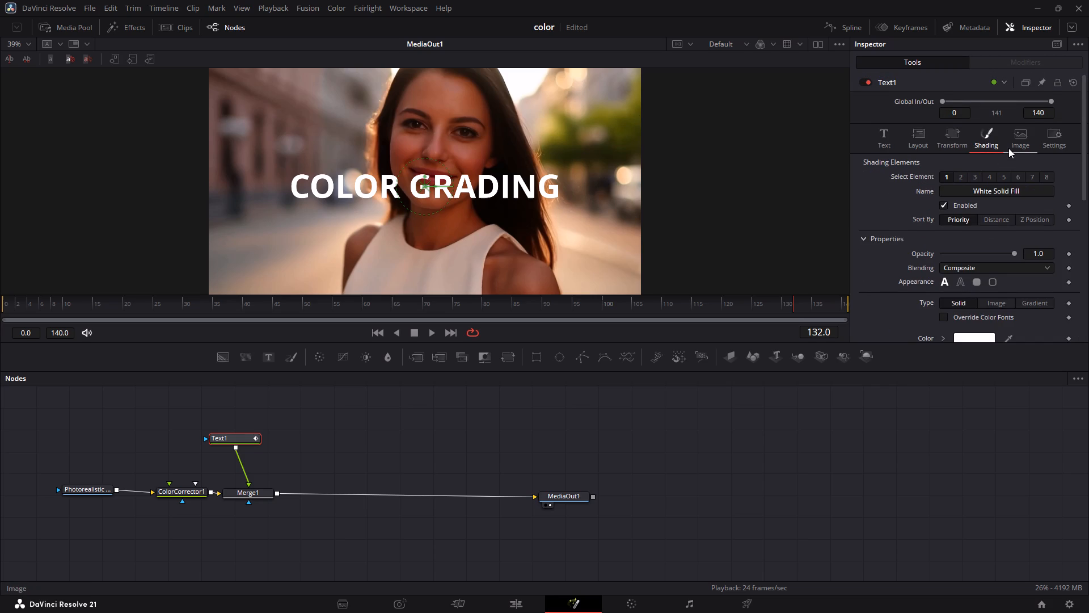
# Enable Motion Blur on the Text1 node and set its quality to 3.
pyautogui.click(1051, 140)
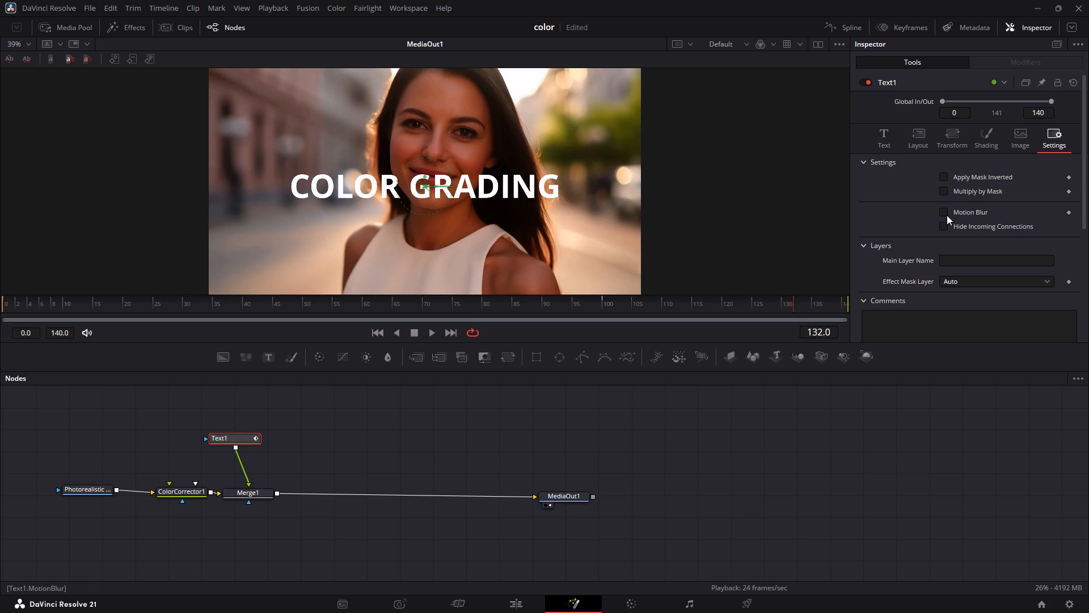
pyautogui.click(946, 213)
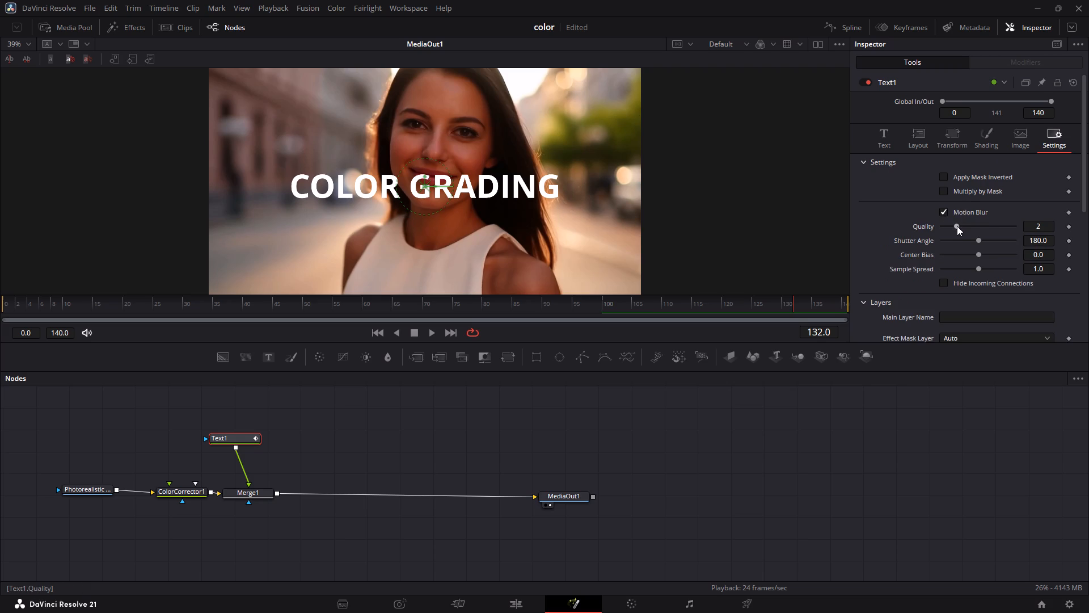
pyautogui.moveTo(957, 226); pyautogui.dragTo(962, 228)
# Play back the COLOR GRADING title's write-on animation with motion blur enabled.
pyautogui.press('space')
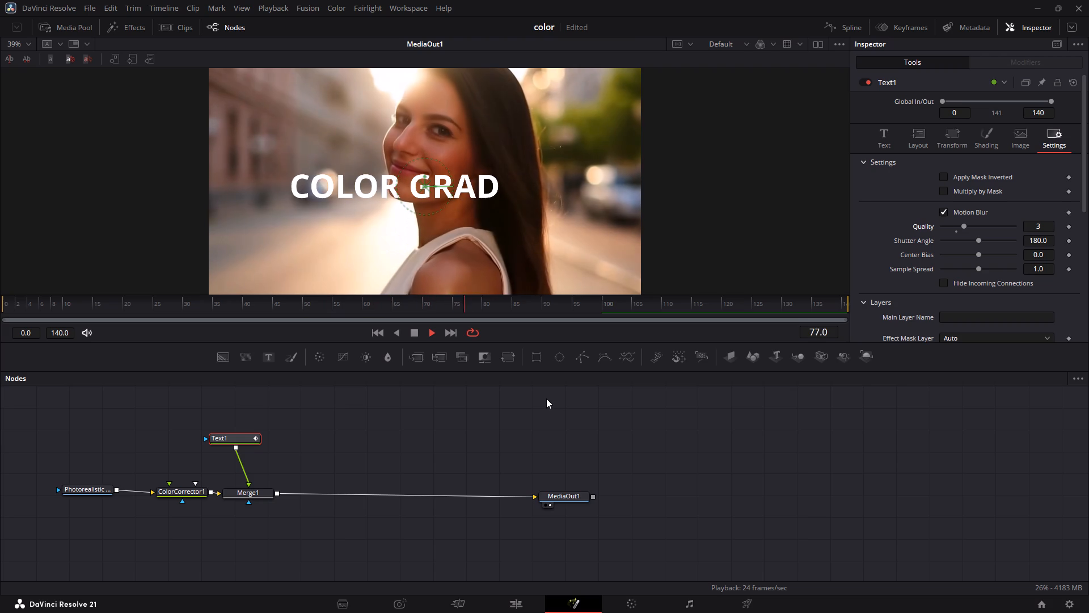
pyautogui.press('space')
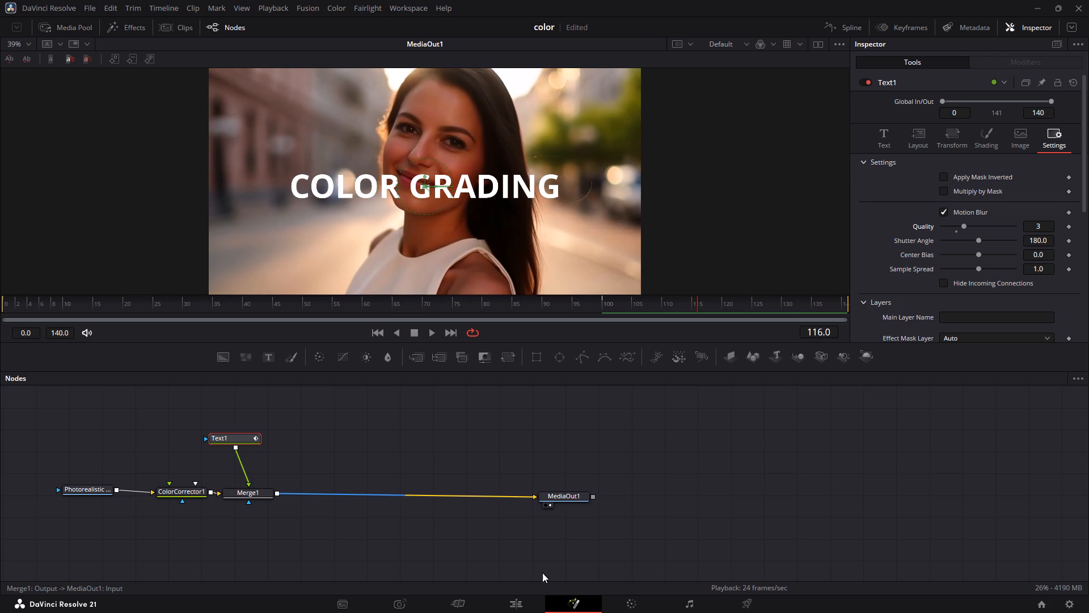
# Return to the edit timeline and play it from the start of the portrait clip into the third clip.
pyautogui.click(520, 607)
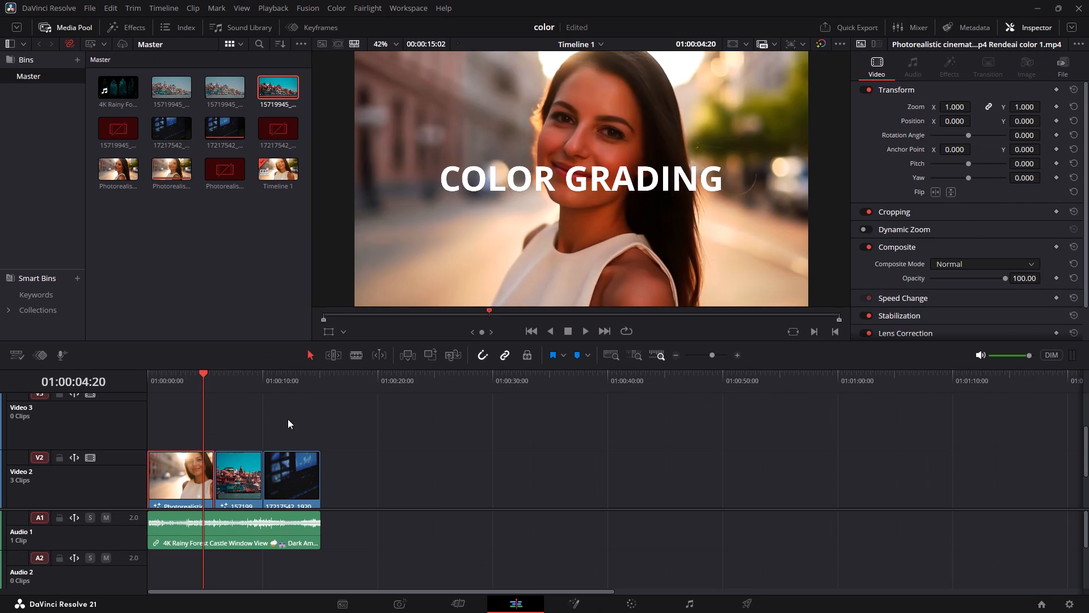
pyautogui.press('Up')
pyautogui.press('space')
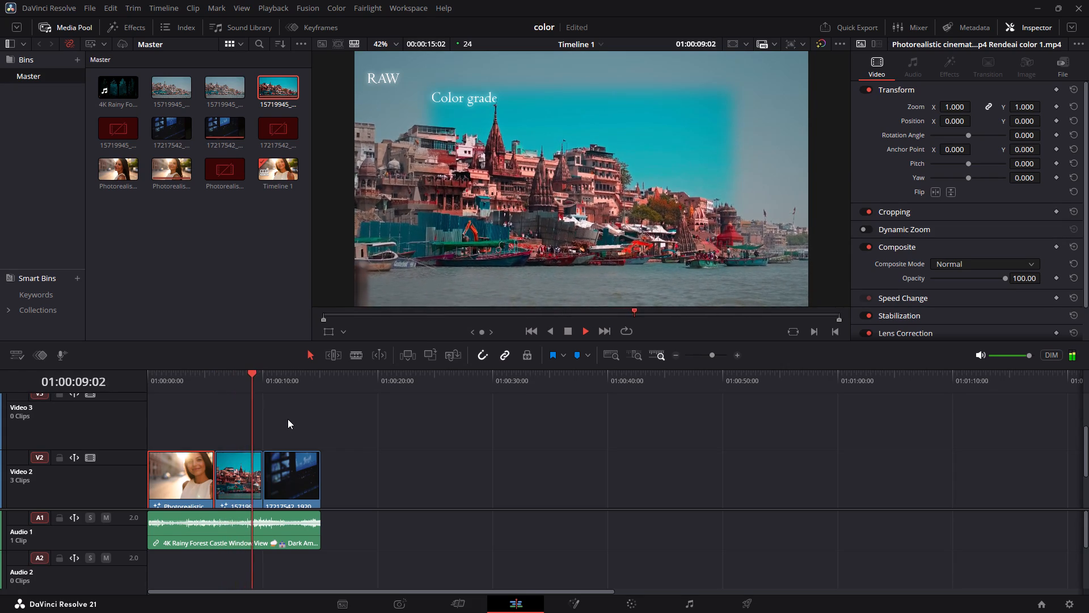
pyautogui.press('space')
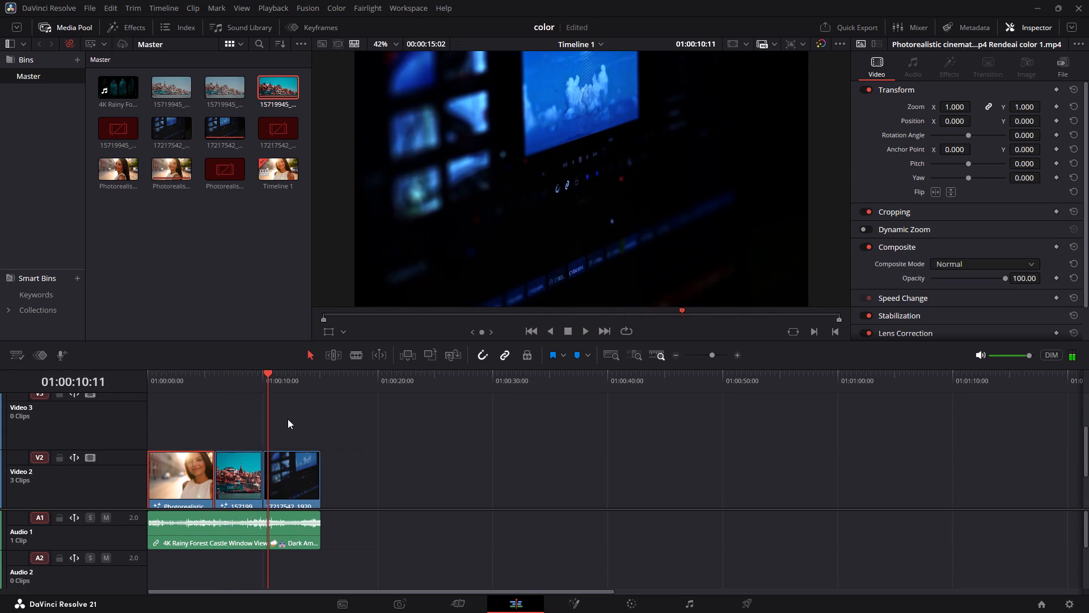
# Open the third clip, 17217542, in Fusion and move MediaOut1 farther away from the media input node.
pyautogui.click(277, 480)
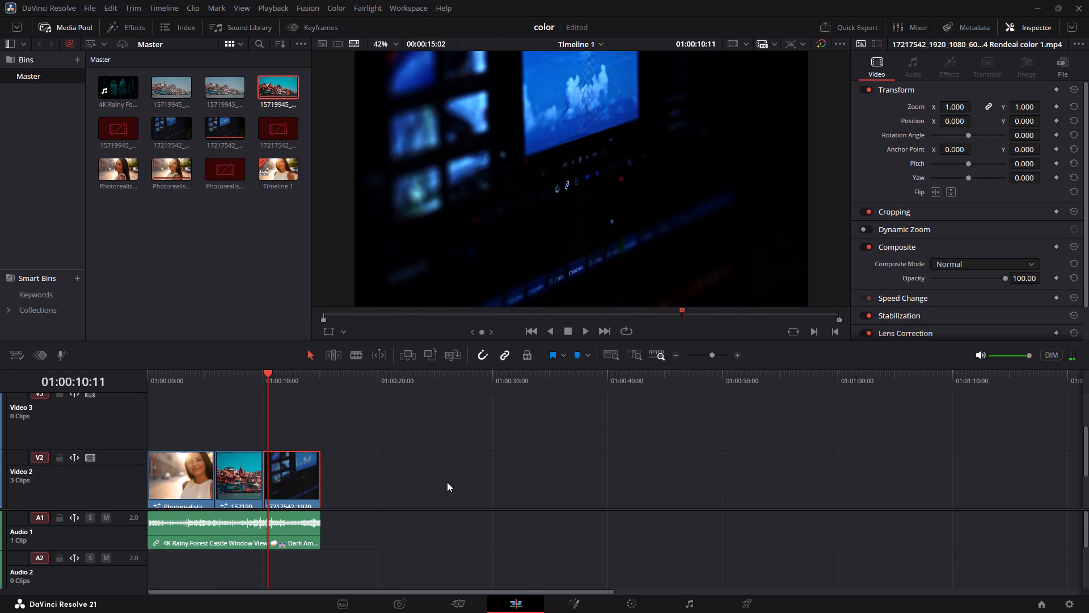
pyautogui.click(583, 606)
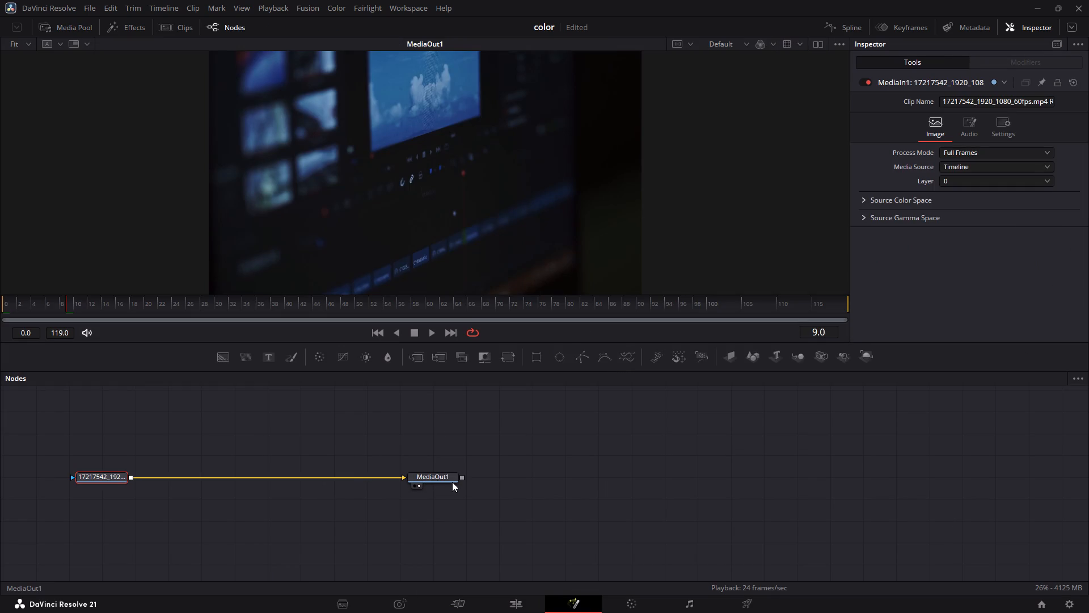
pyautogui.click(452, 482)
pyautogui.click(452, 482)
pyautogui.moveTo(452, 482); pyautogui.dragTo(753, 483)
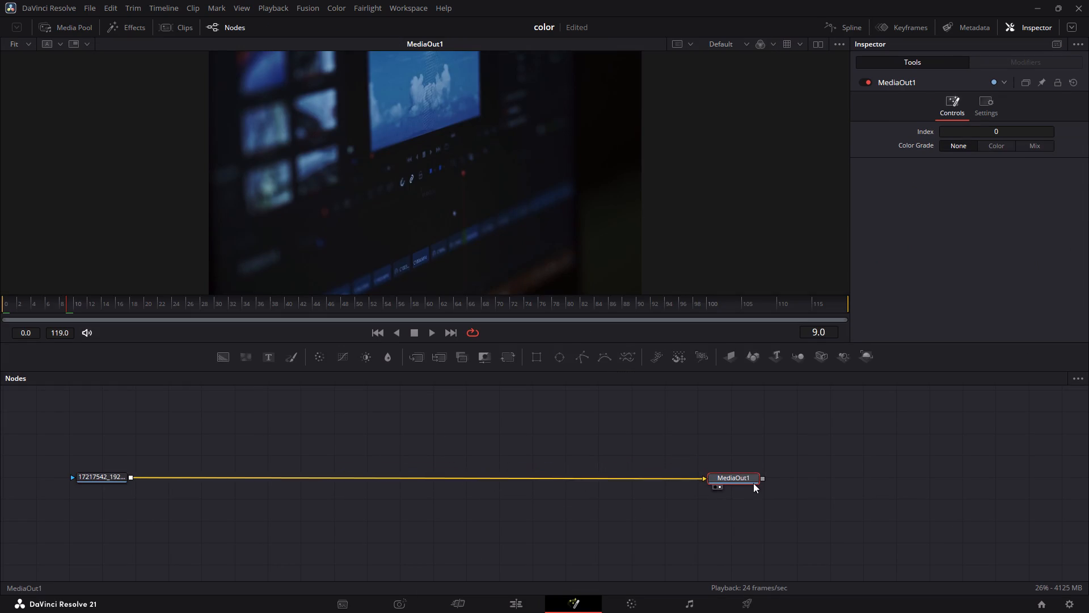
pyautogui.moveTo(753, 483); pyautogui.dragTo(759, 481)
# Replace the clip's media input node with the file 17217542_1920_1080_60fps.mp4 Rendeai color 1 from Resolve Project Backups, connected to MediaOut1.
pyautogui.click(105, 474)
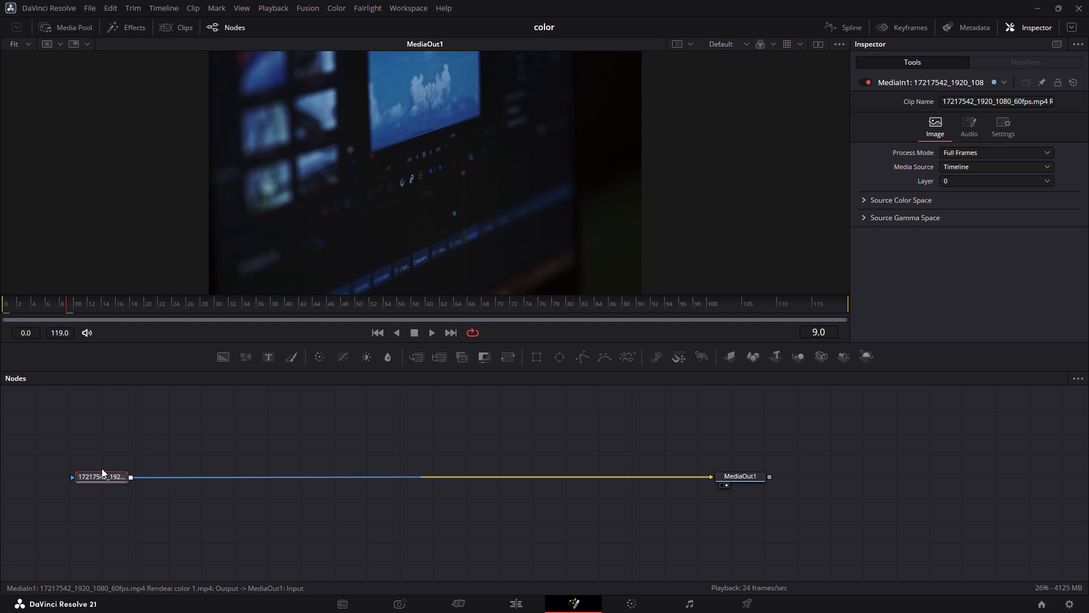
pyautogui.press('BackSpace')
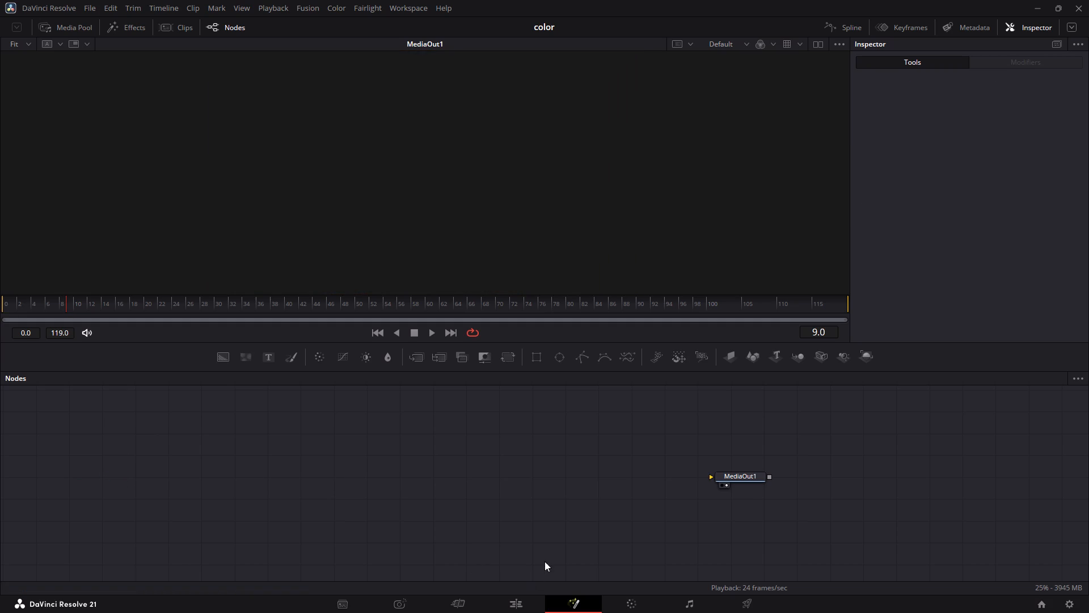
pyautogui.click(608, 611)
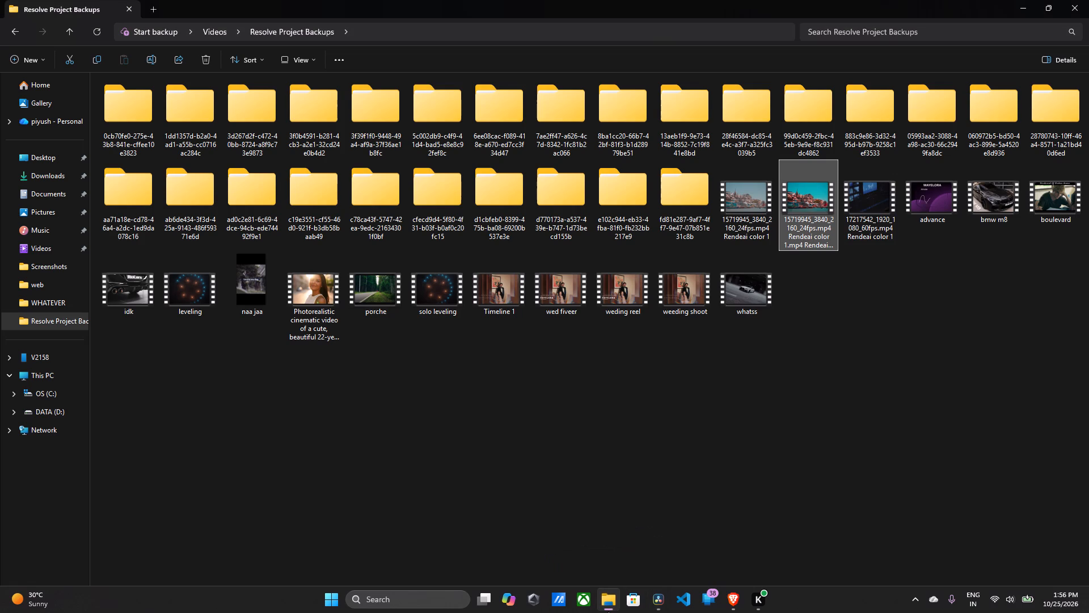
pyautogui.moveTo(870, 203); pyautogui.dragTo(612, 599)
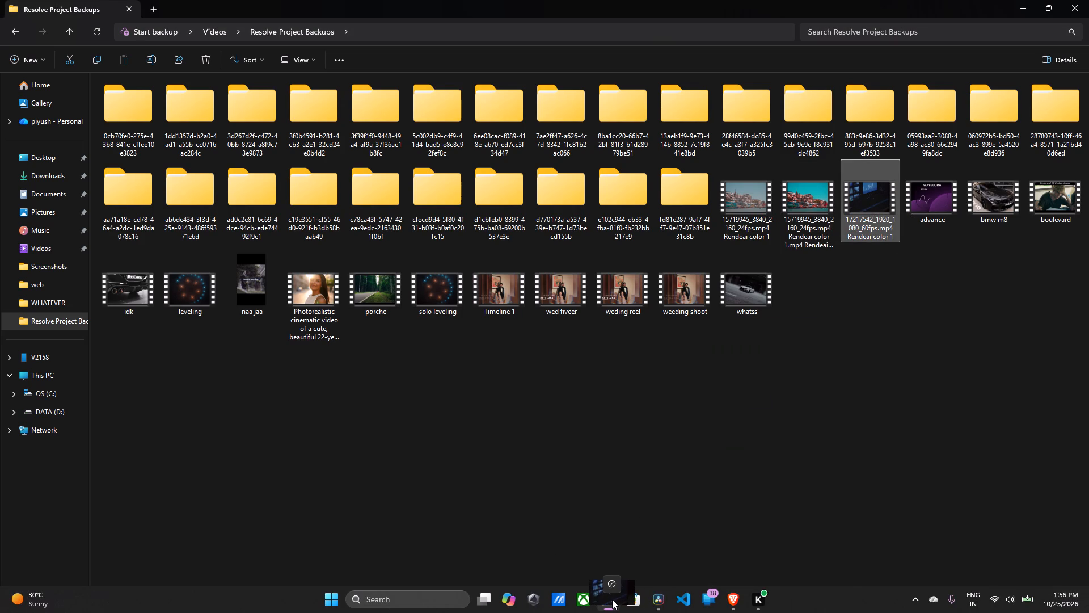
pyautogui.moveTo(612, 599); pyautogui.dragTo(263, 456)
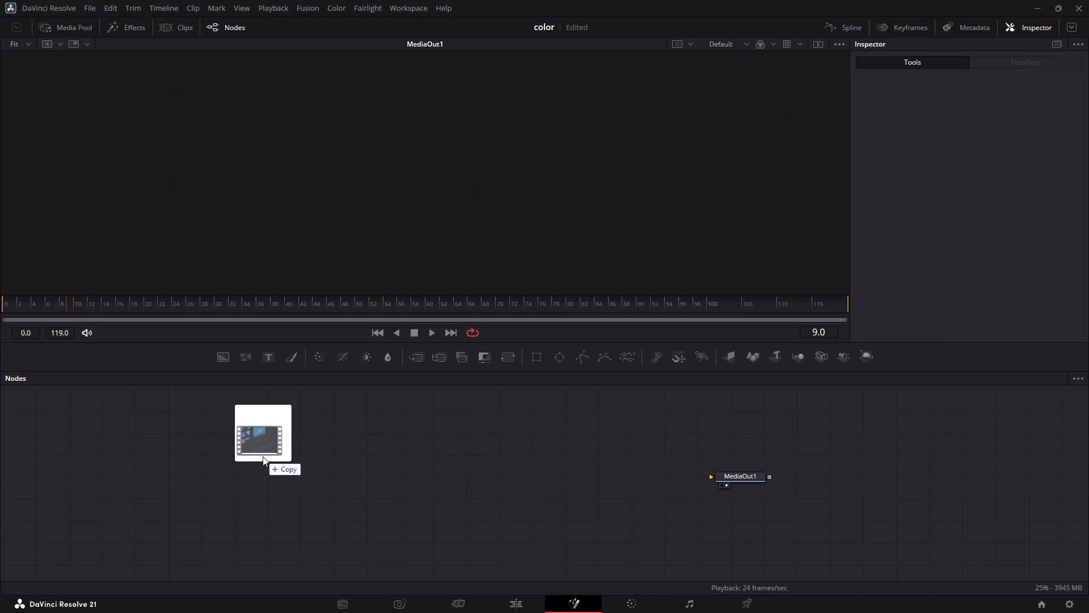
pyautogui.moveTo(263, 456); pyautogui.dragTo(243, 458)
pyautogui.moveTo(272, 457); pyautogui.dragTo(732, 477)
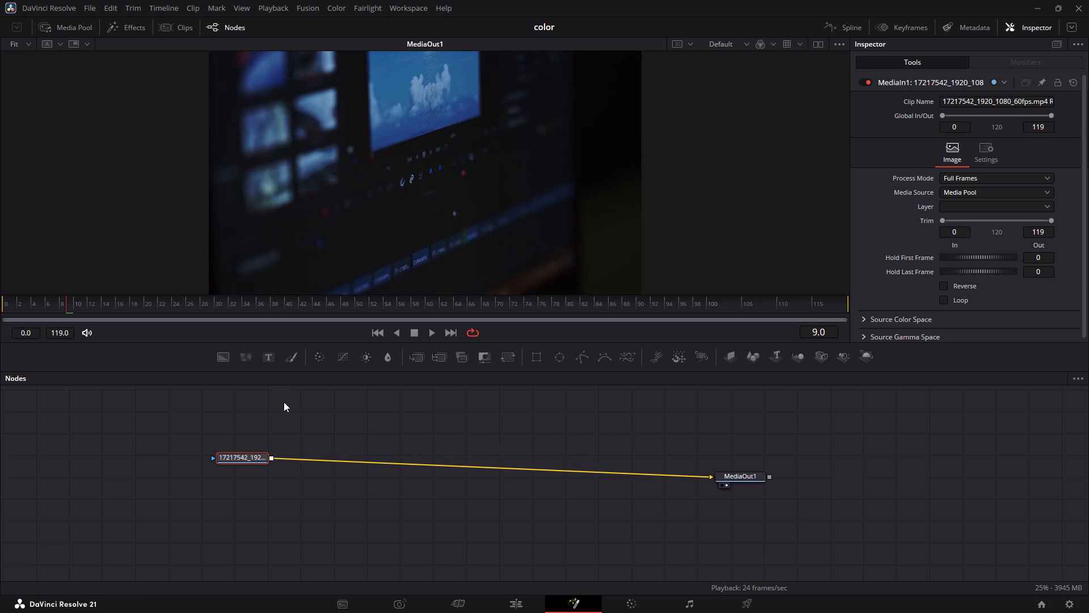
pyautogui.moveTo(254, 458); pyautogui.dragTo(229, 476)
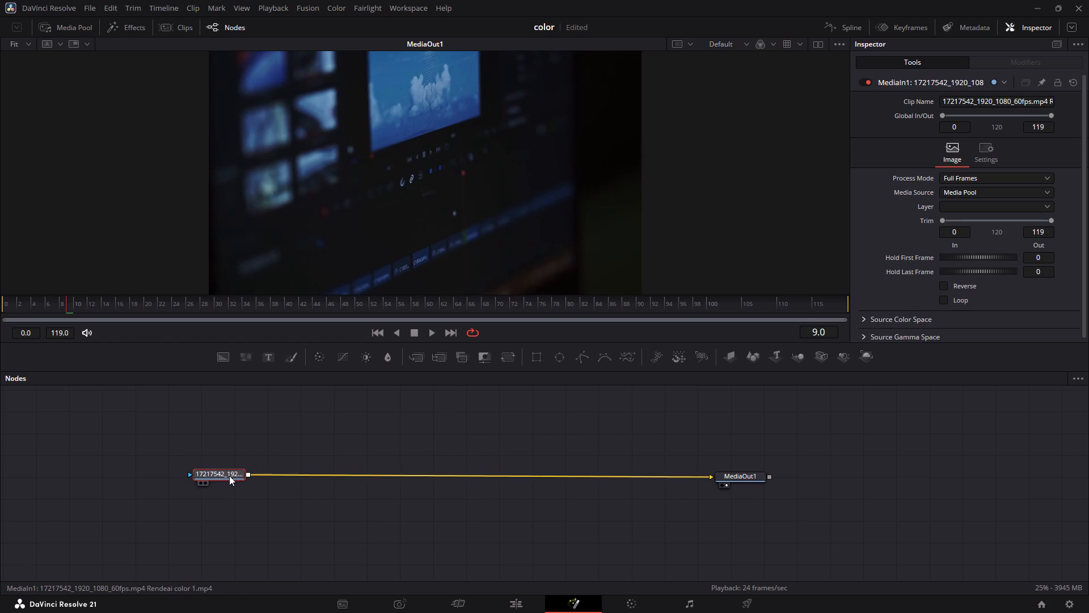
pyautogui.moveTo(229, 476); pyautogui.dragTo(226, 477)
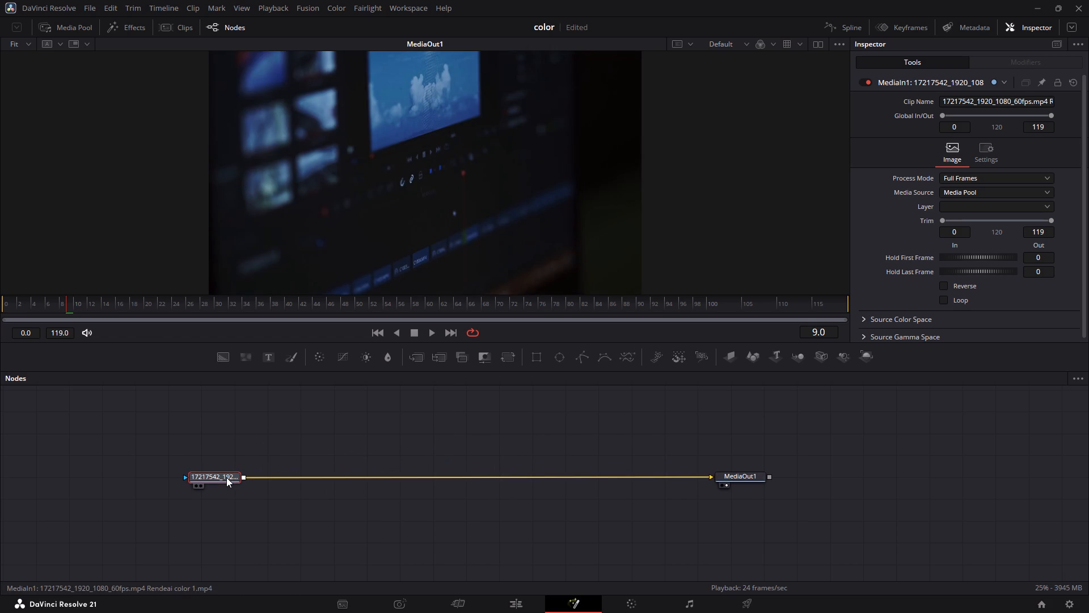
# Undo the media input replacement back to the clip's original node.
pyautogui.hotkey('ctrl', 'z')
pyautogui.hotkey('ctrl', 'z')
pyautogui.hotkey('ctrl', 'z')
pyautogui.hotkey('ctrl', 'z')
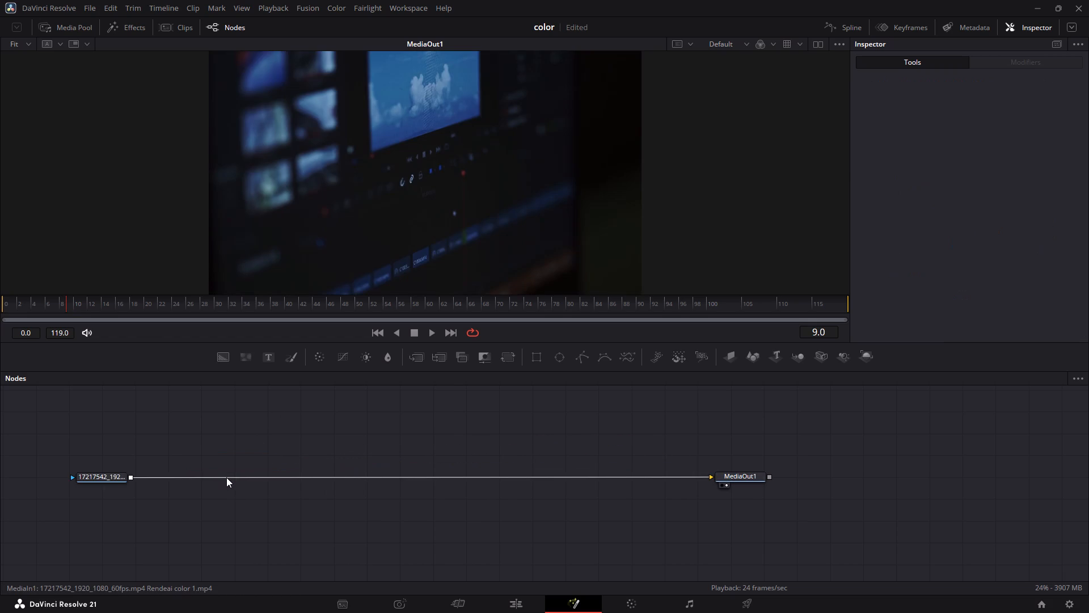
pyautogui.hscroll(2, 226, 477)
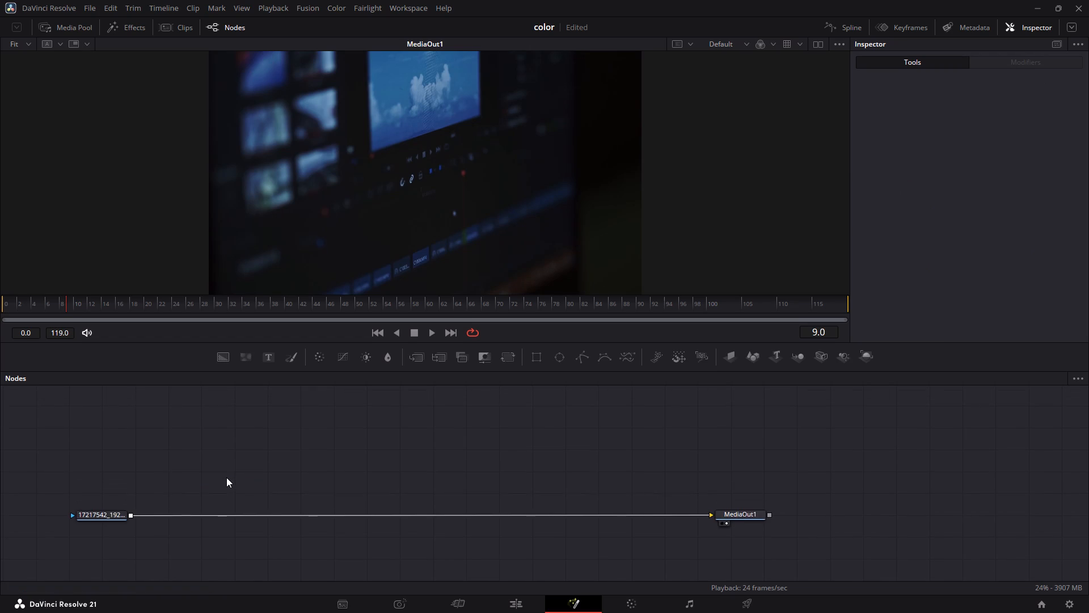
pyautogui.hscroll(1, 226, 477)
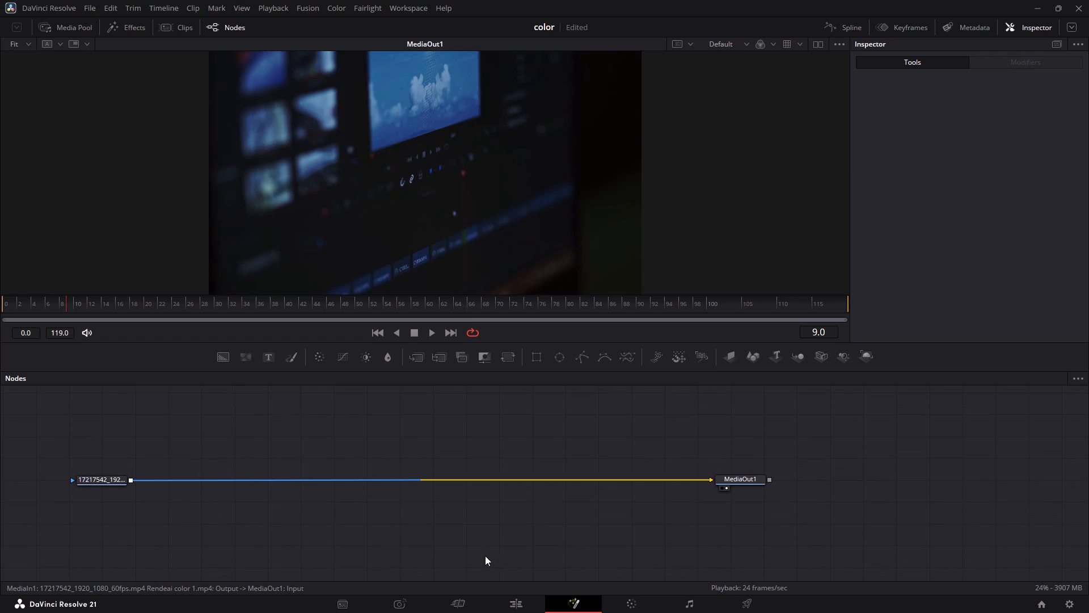
# Render the third clip in place as MP4, H.265, with video effects, Fusion composition and color grading included, into Resolve Project Backups.
pyautogui.click(514, 598)
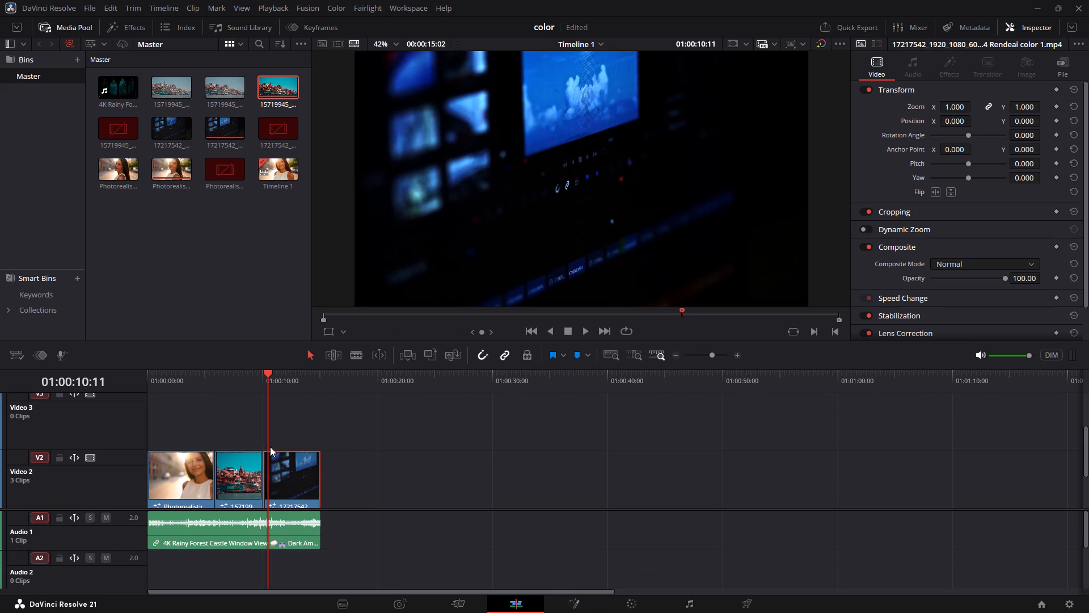
pyautogui.doubleClick(313, 482)
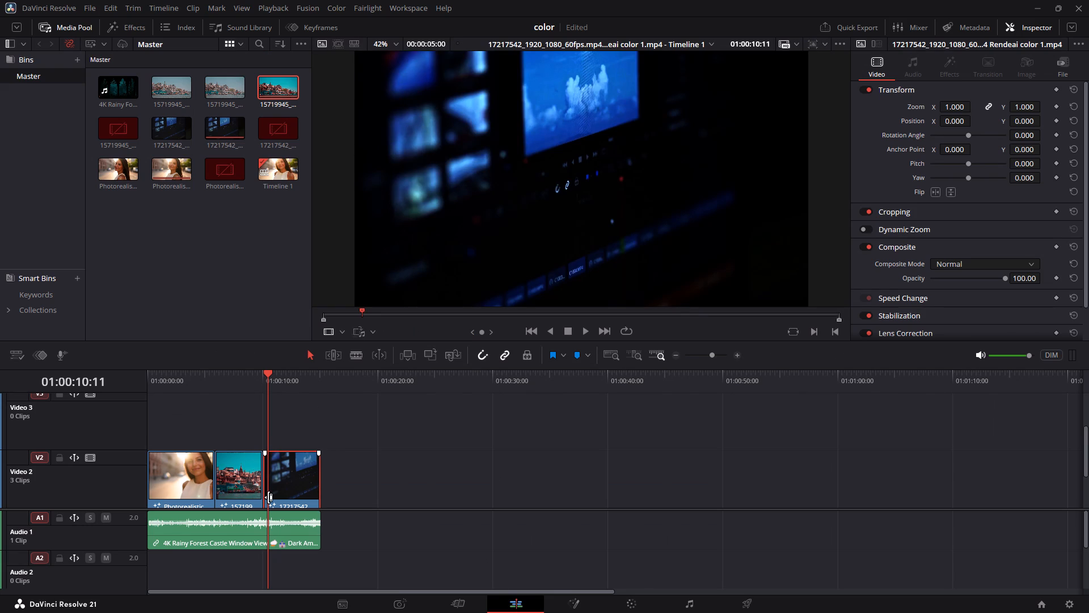
pyautogui.click(294, 486)
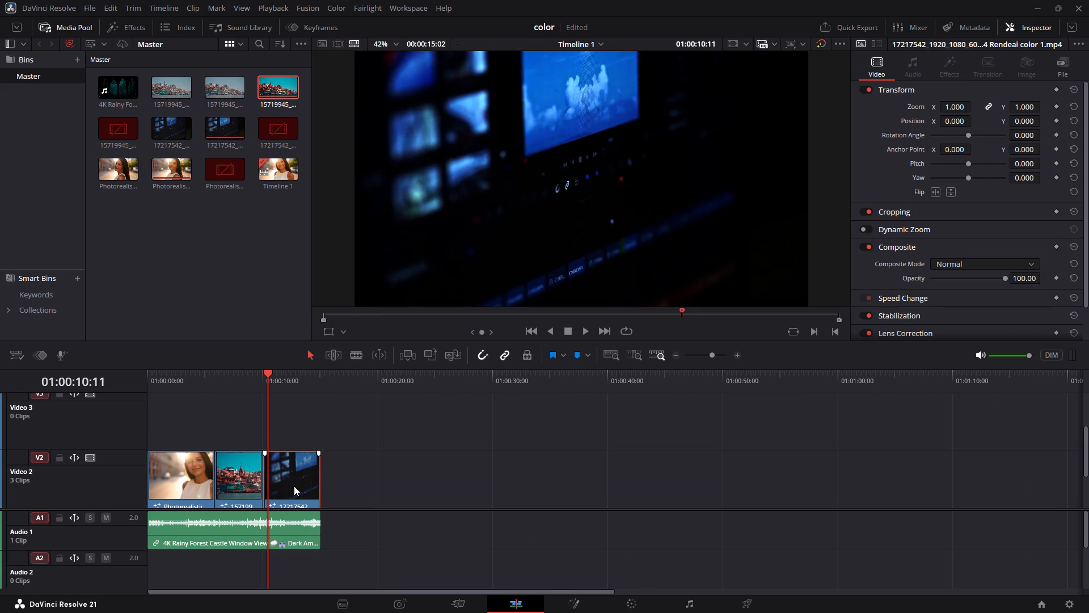
pyautogui.rightClick(294, 486)
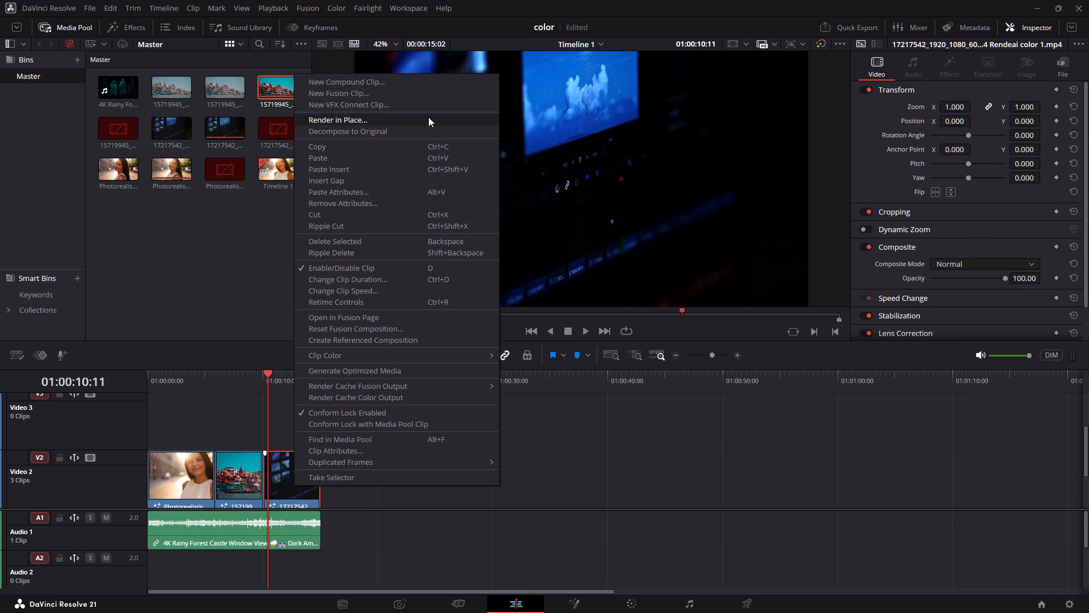
pyautogui.click(428, 117)
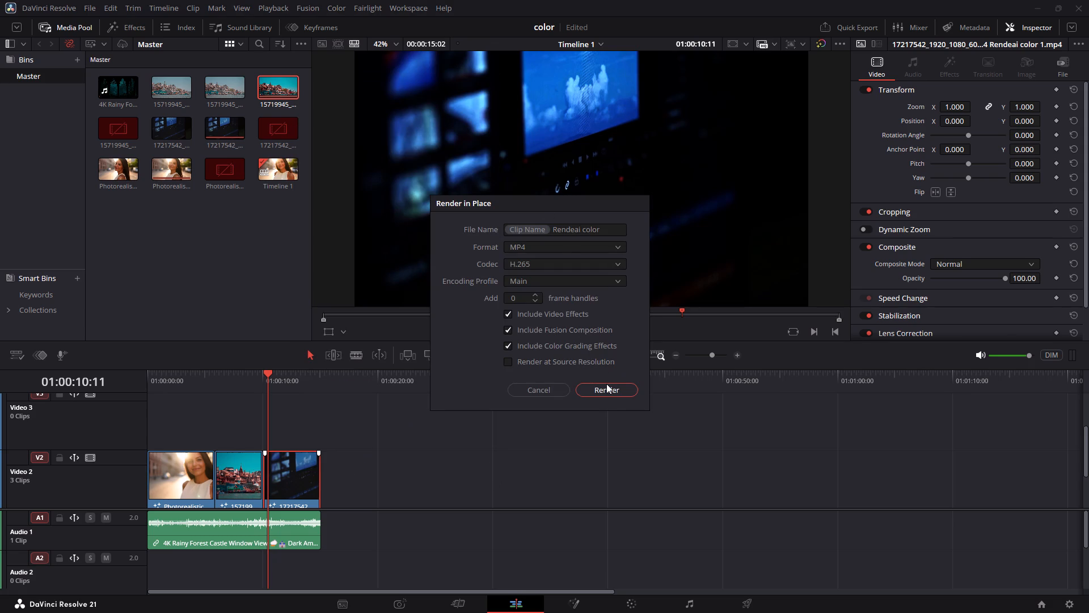
pyautogui.click(606, 384)
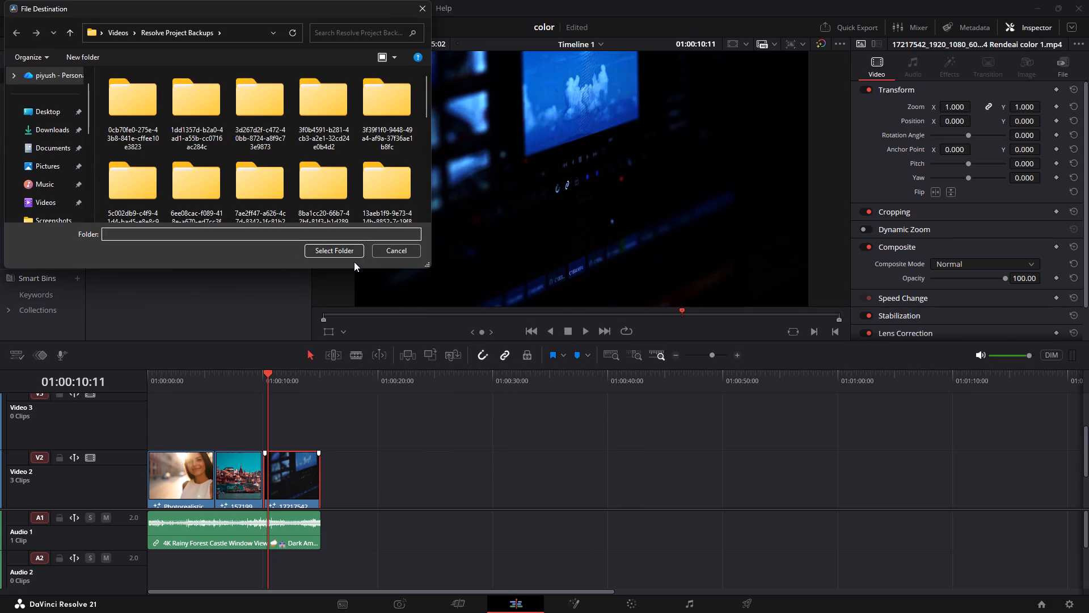
pyautogui.click(349, 250)
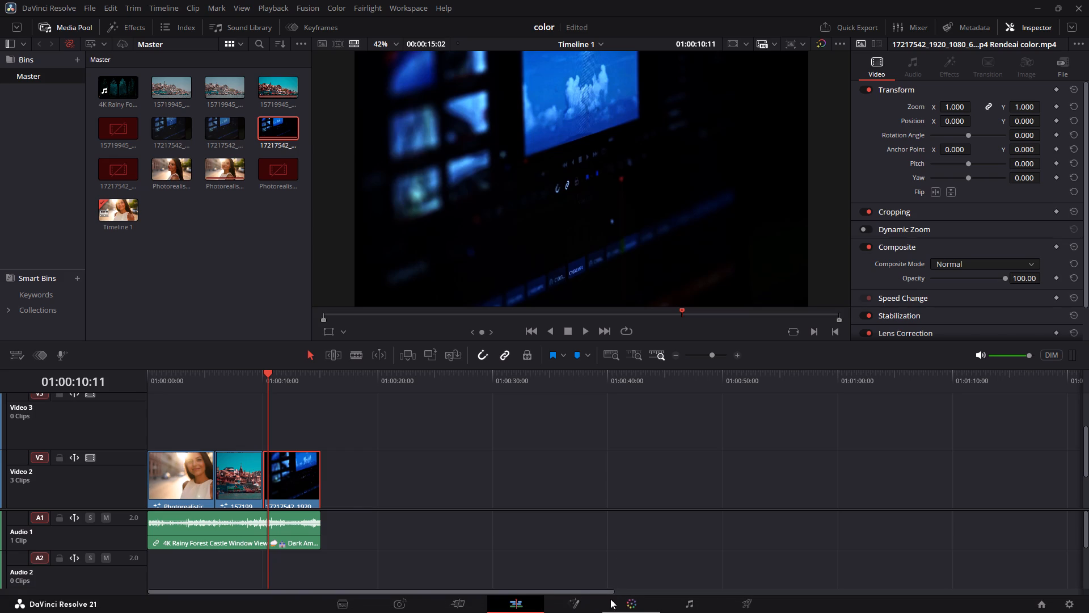
# Open the newly rendered third clip in Fusion and move MediaOut1 farther away from the media input node.
pyautogui.click(588, 598)
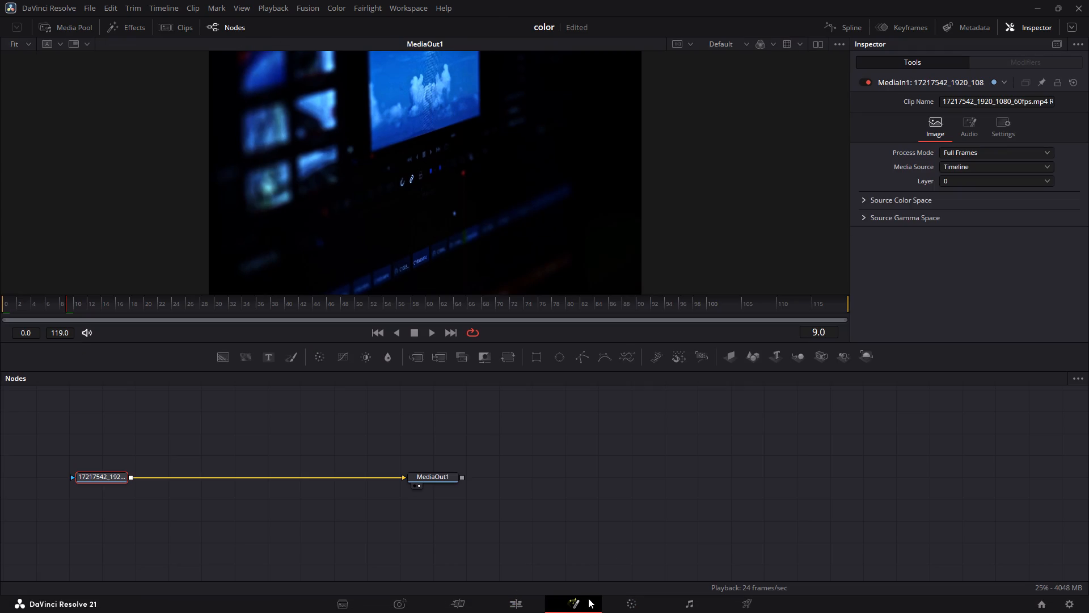
pyautogui.moveTo(431, 476); pyautogui.dragTo(638, 476)
pyautogui.click(108, 476)
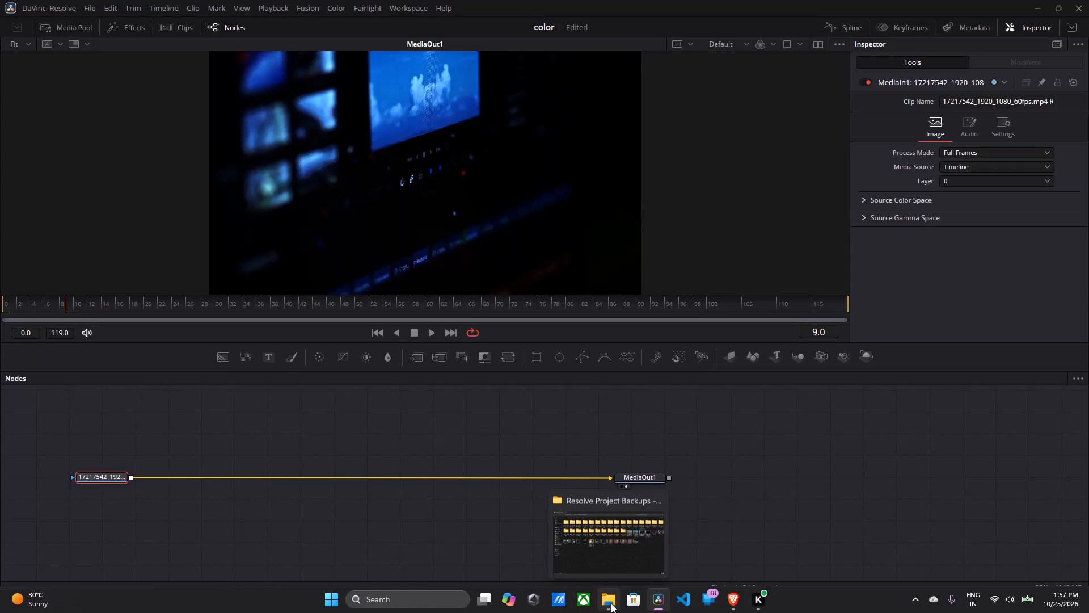
# Add 17217542_1920_1080_60fps.mp4 Rendeai color 1 from Resolve Project Backups, merge it over the existing media input, and place its node above the Merge.
pyautogui.click(611, 603)
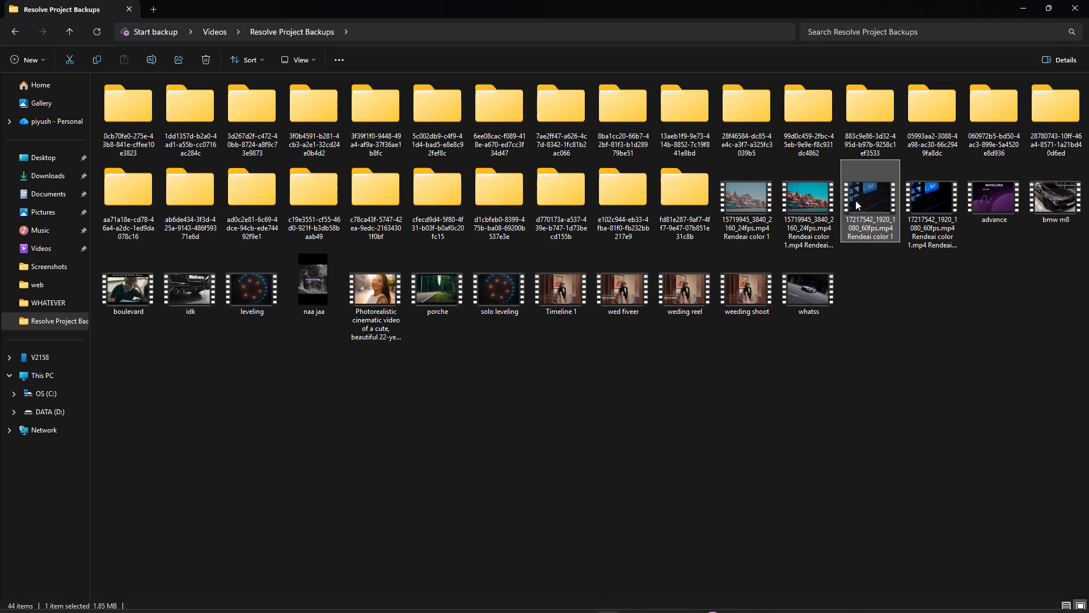
pyautogui.moveTo(869, 198); pyautogui.dragTo(656, 597)
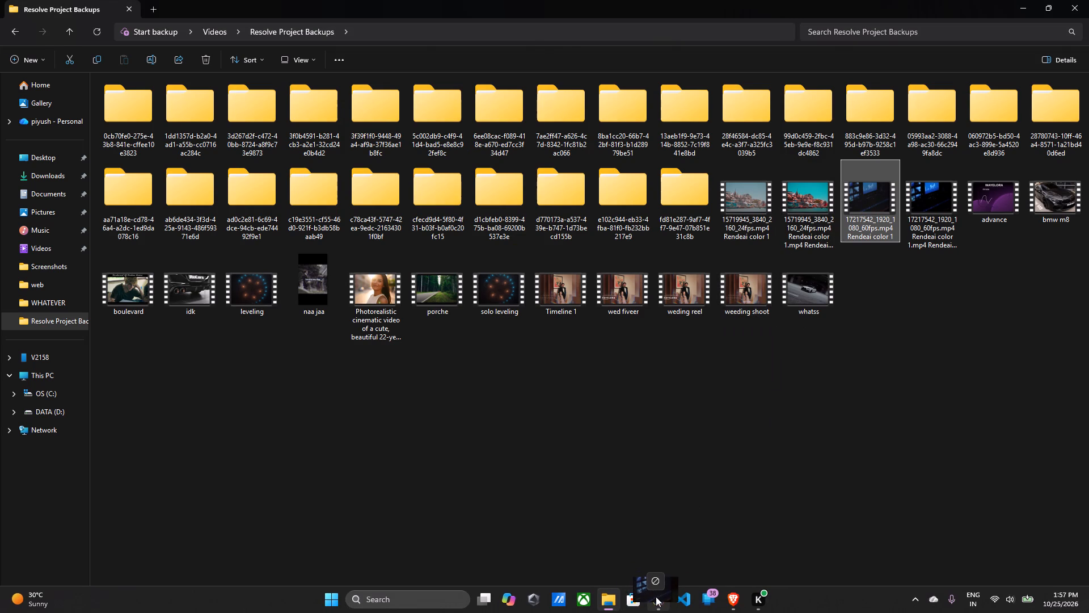
pyautogui.moveTo(656, 597); pyautogui.dragTo(195, 452)
pyautogui.moveTo(230, 445); pyautogui.dragTo(225, 452)
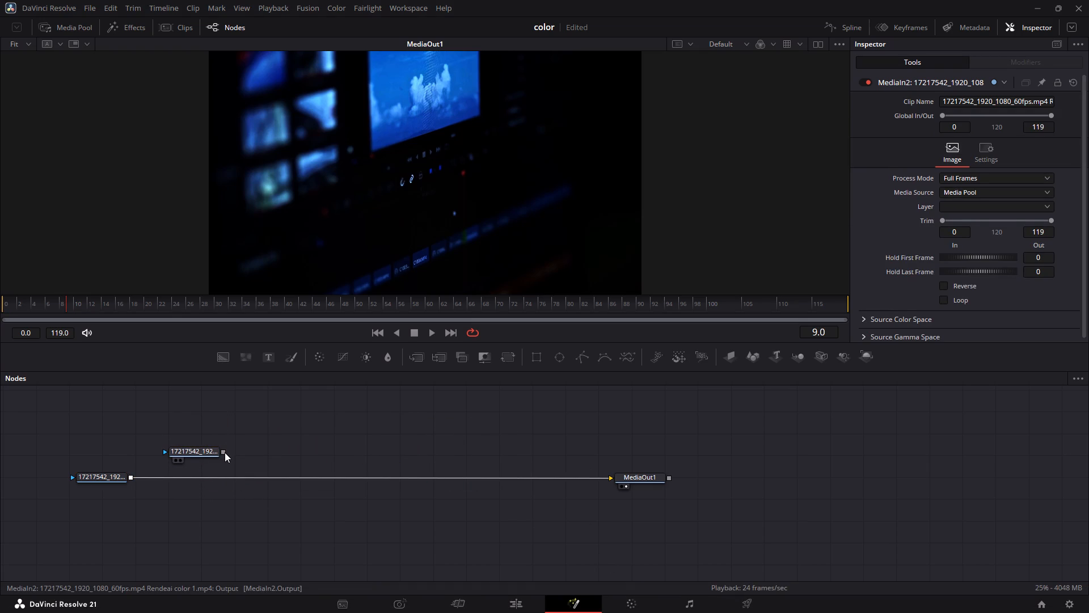
pyautogui.moveTo(225, 452); pyautogui.dragTo(125, 471)
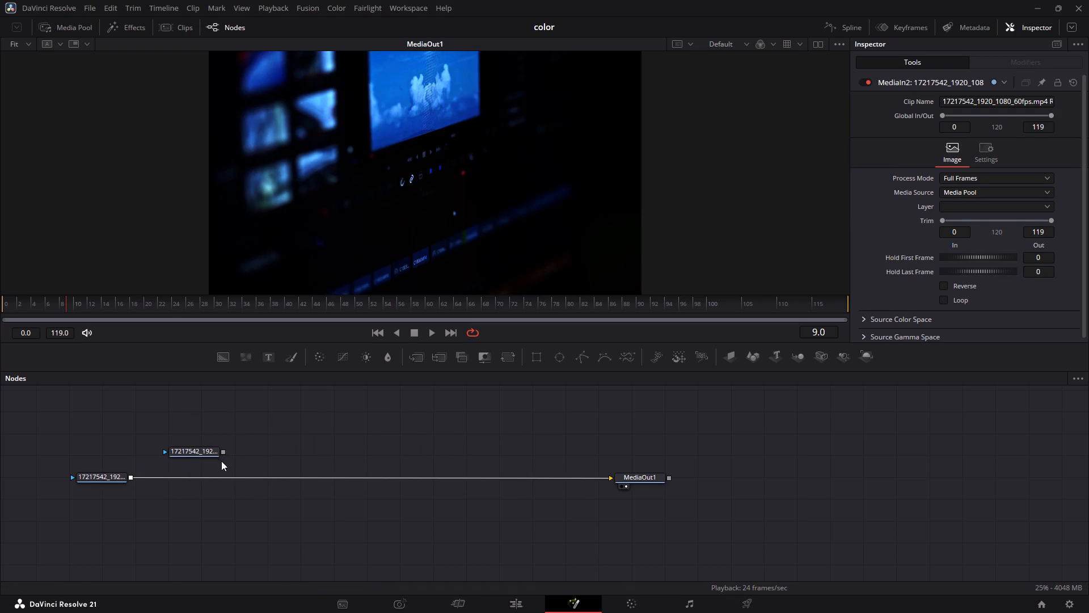
pyautogui.moveTo(221, 452); pyautogui.dragTo(128, 477)
pyautogui.hscroll(-1, 179, 476)
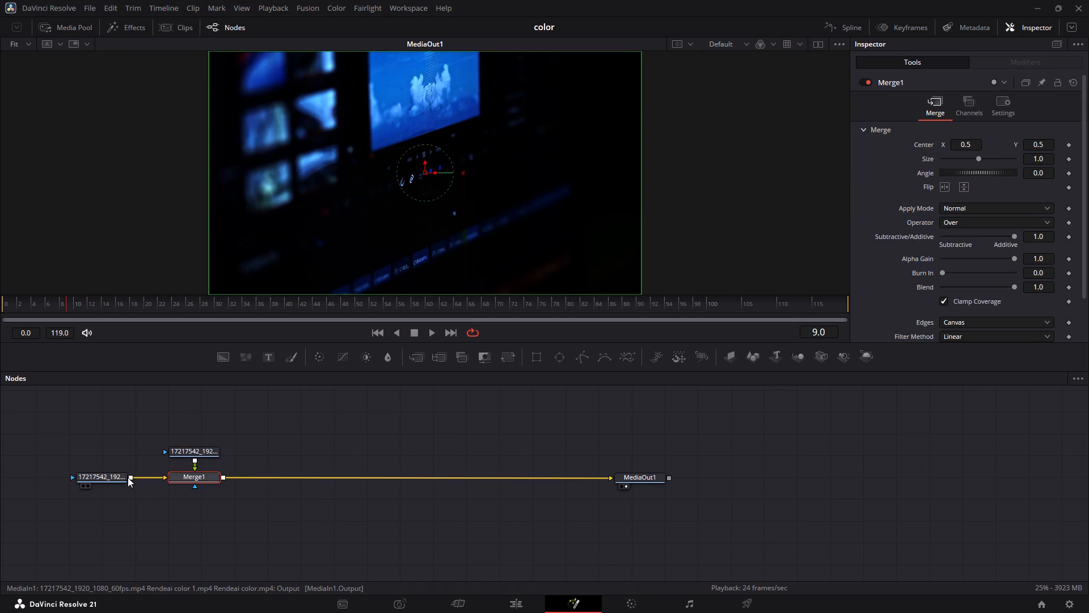
pyautogui.moveTo(200, 451); pyautogui.dragTo(205, 429)
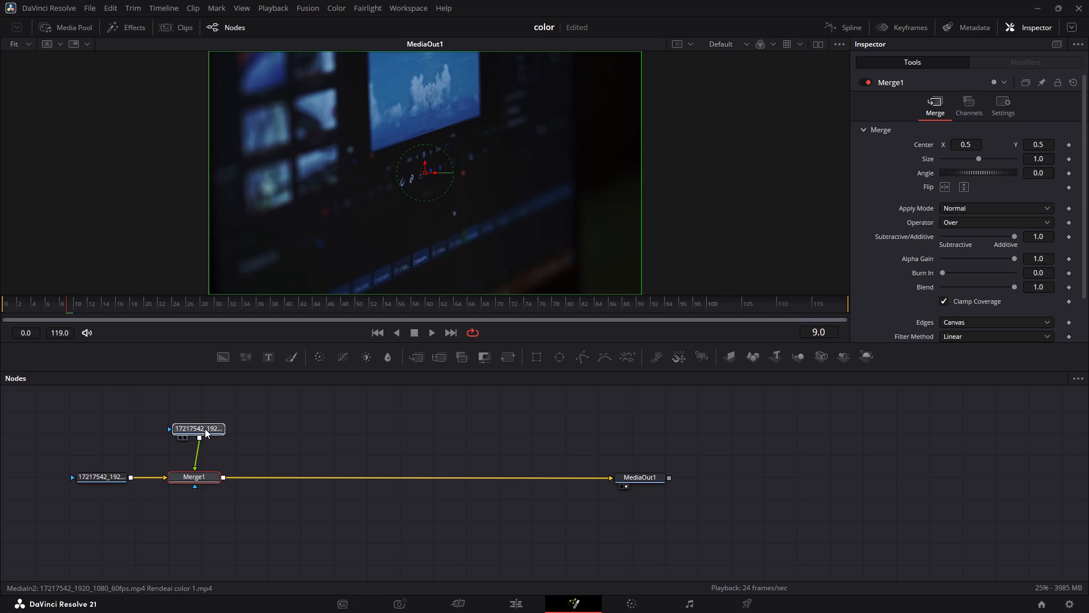
pyautogui.moveTo(205, 429); pyautogui.dragTo(204, 425)
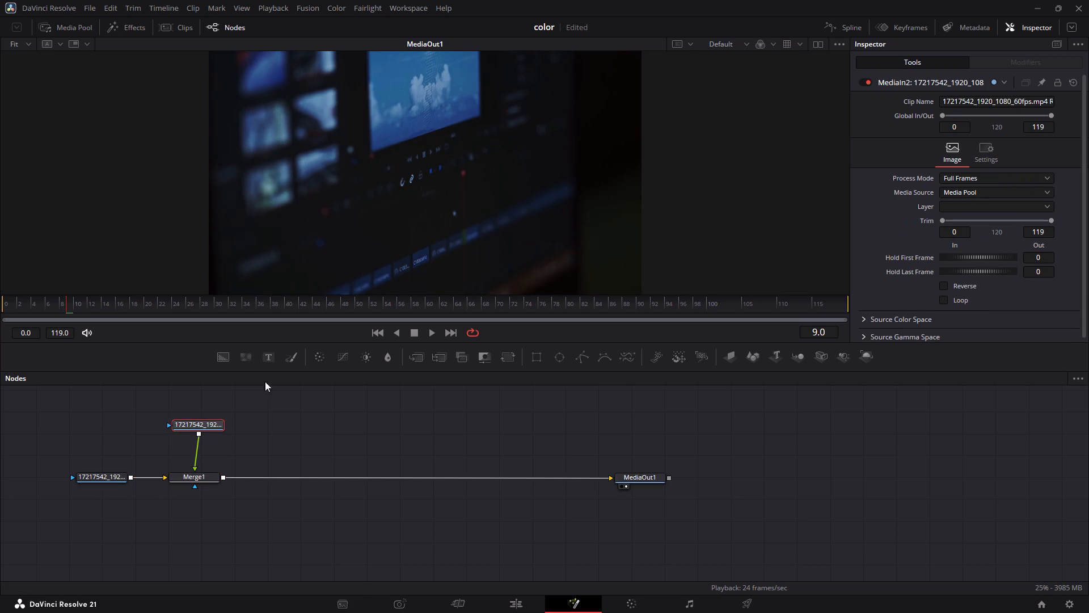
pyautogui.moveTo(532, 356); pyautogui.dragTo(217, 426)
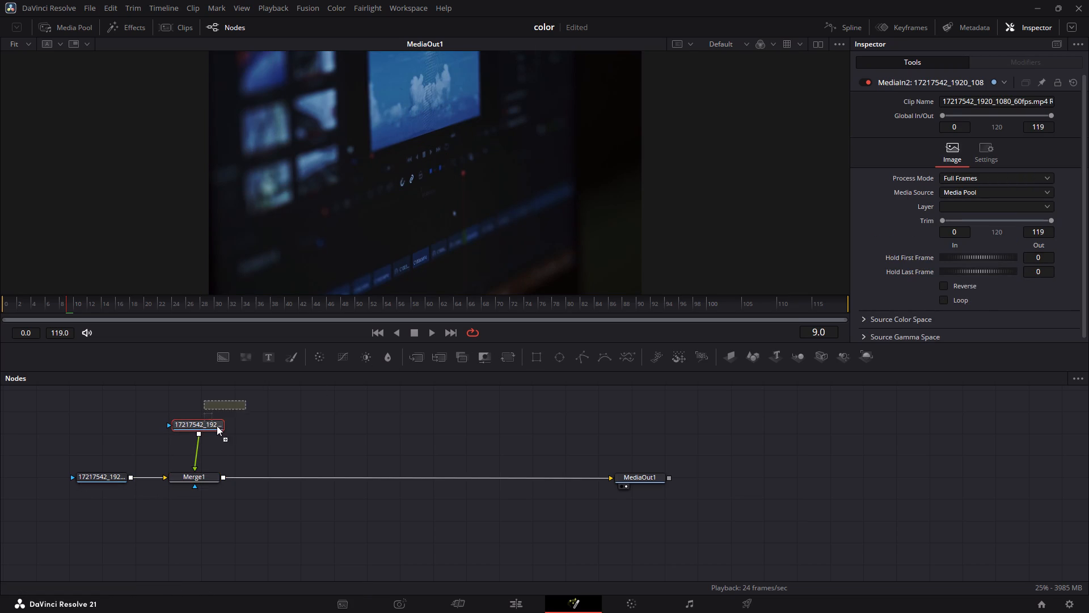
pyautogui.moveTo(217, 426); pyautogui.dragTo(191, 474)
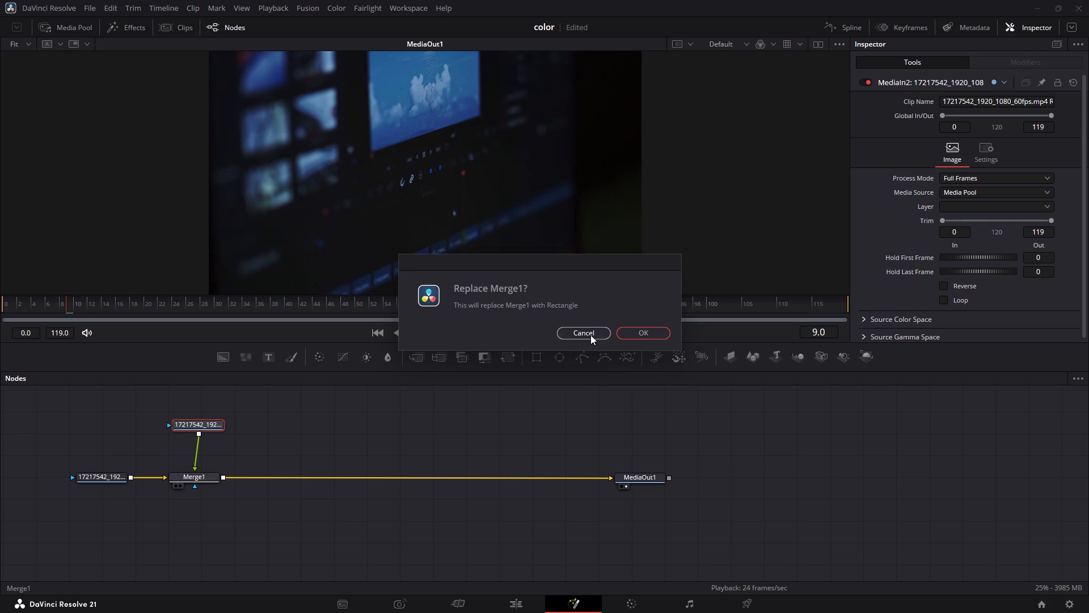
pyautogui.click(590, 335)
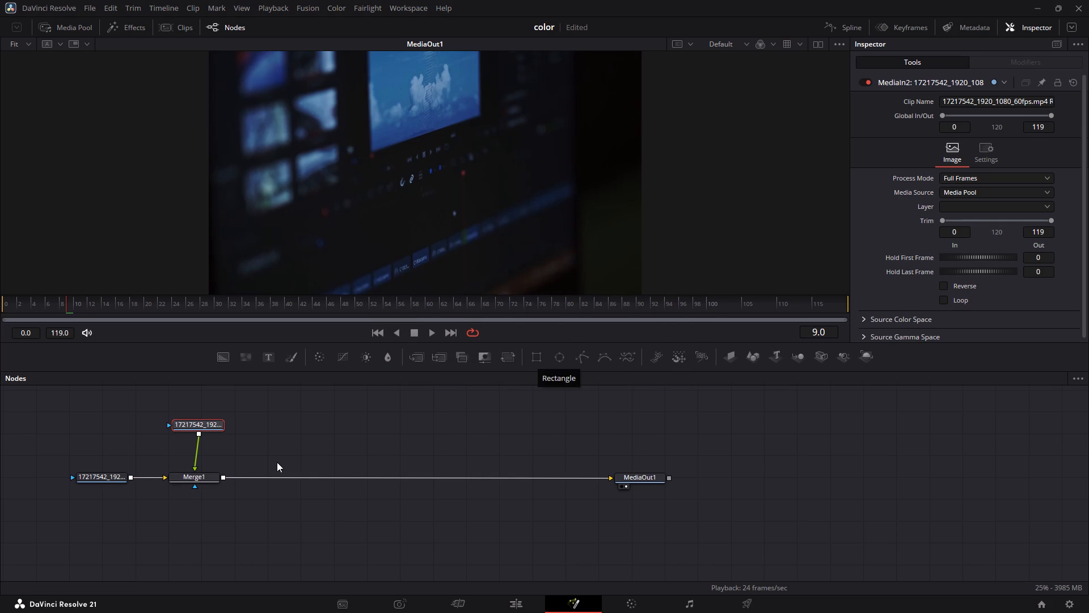
# Add a Rectangle mask to Merge1 and place its node beside the overlay clip's node.
pyautogui.click(208, 477)
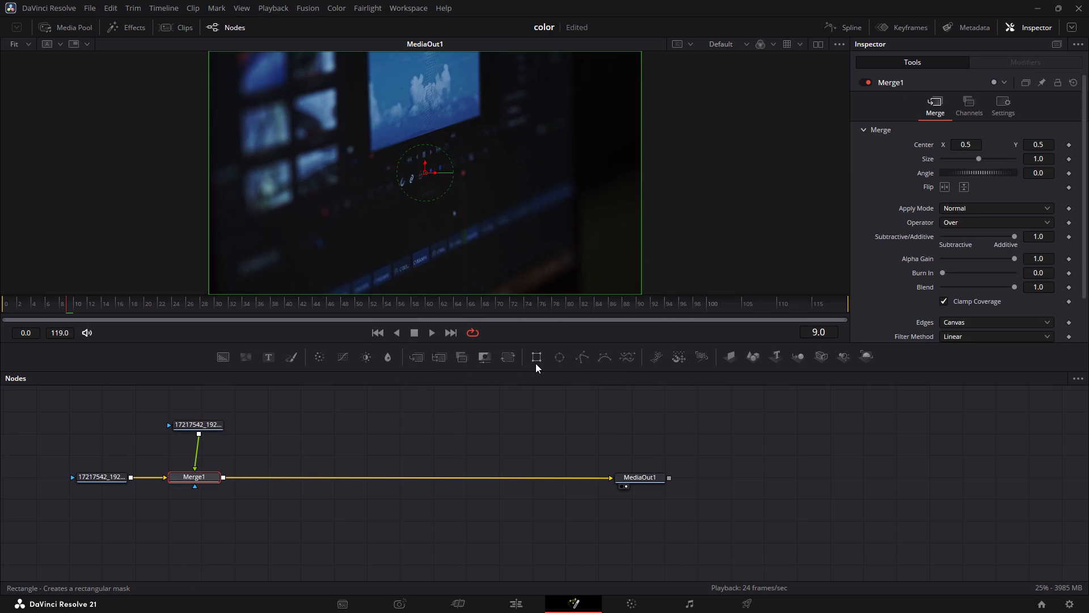
pyautogui.click(536, 363)
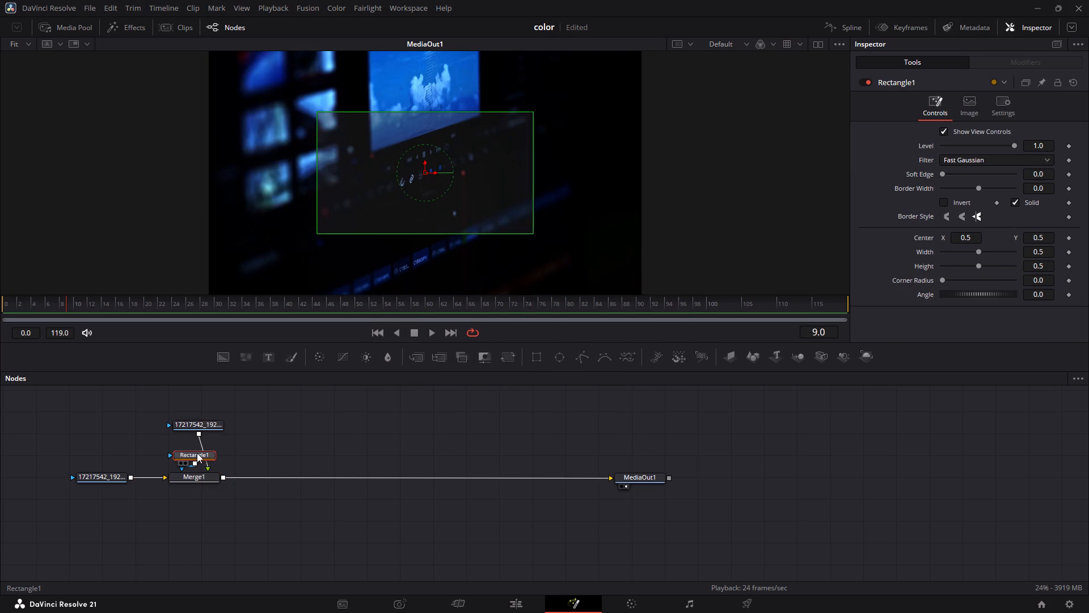
pyautogui.moveTo(199, 454); pyautogui.dragTo(127, 425)
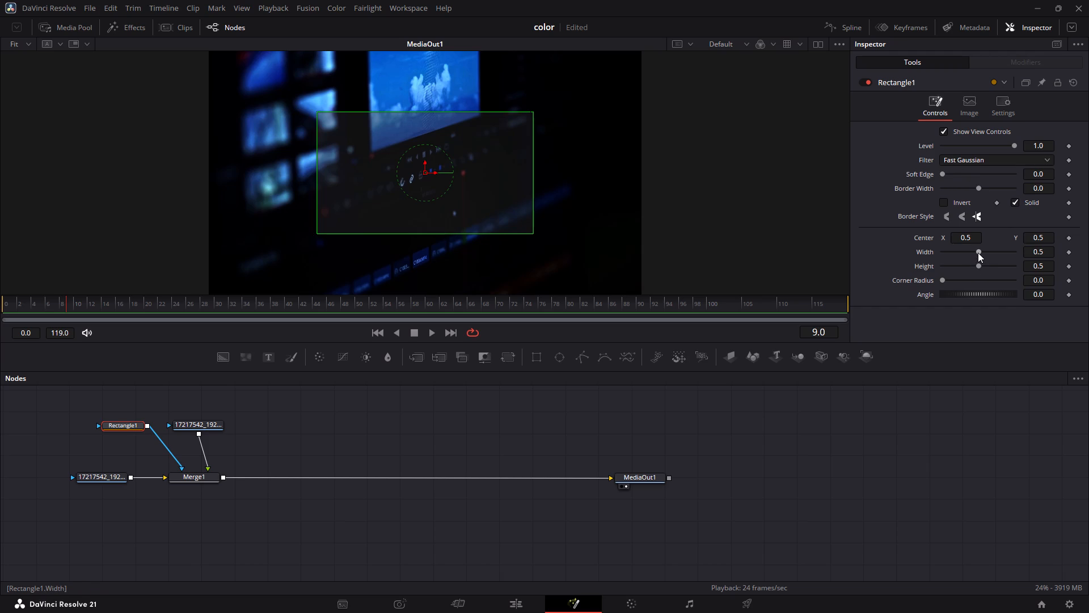
# Reshape the rectangle mask over the left part of the frame with width 0.63, height 1.0 and center X 0.226.
pyautogui.moveTo(978, 253); pyautogui.dragTo(953, 259)
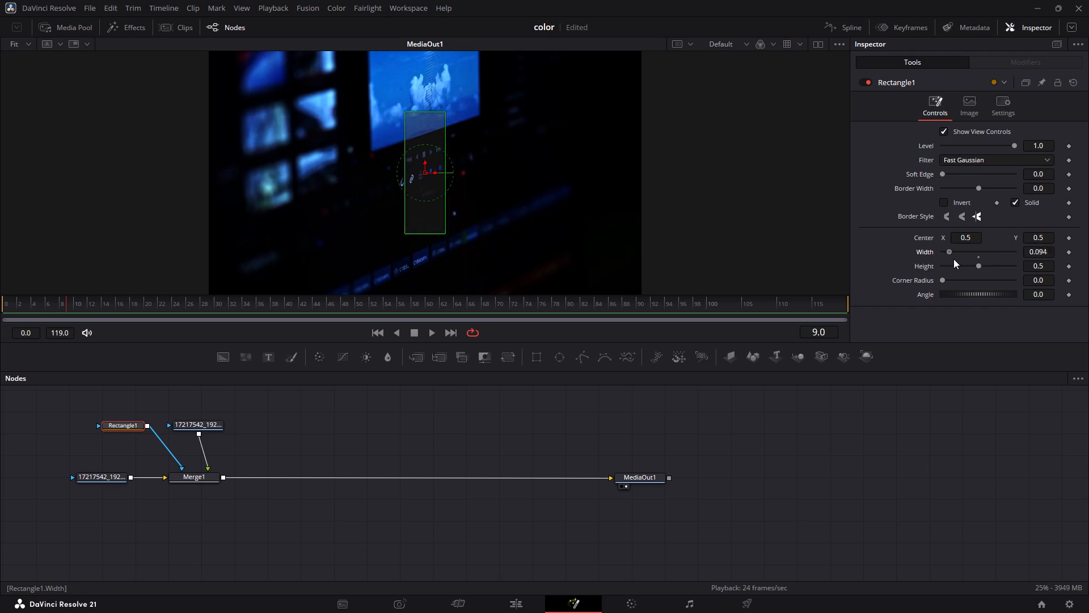
pyautogui.moveTo(953, 259); pyautogui.dragTo(975, 260)
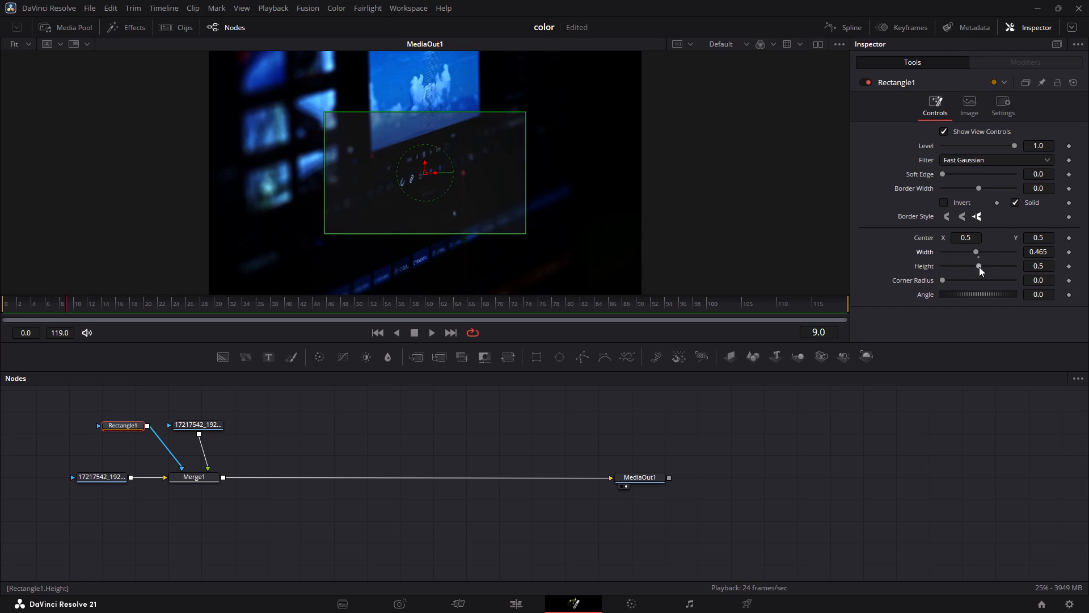
pyautogui.moveTo(980, 265); pyautogui.dragTo(1029, 260)
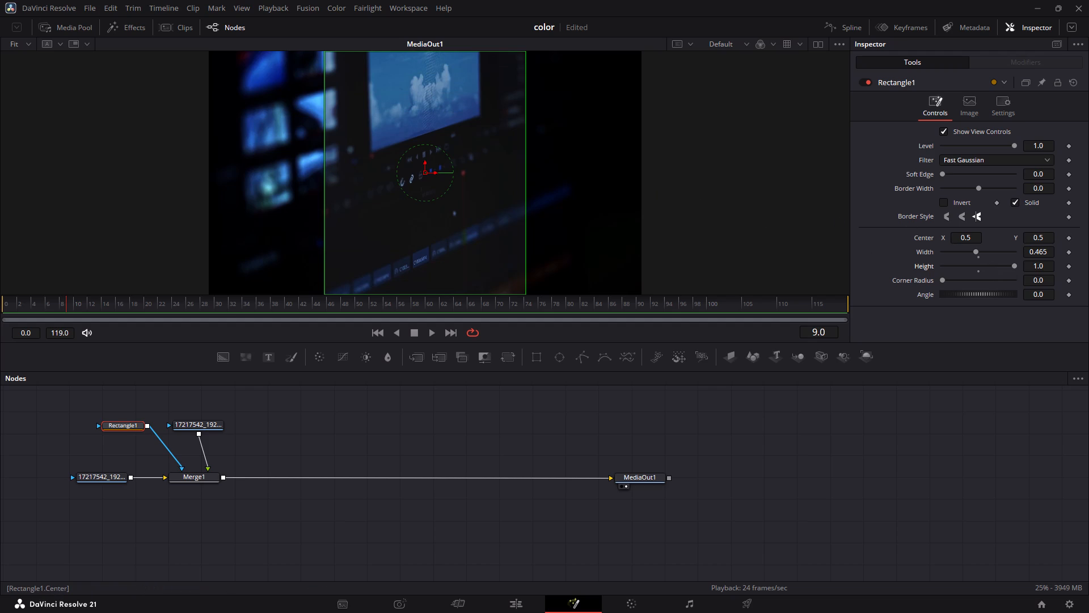
pyautogui.moveTo(973, 235); pyautogui.dragTo(812, 209)
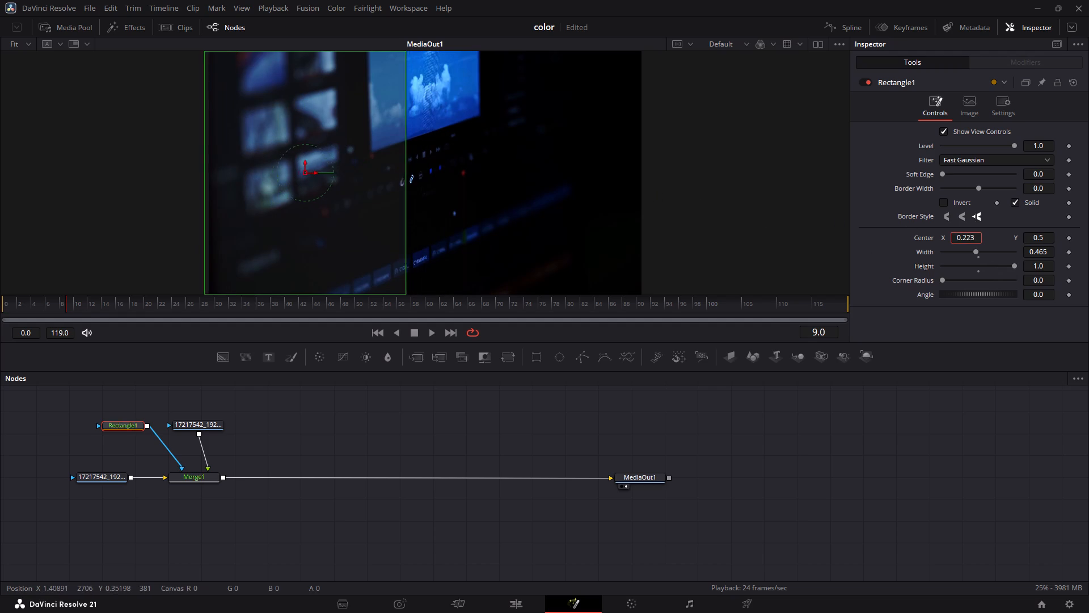
pyautogui.moveTo(812, 209); pyautogui.dragTo(830, 211)
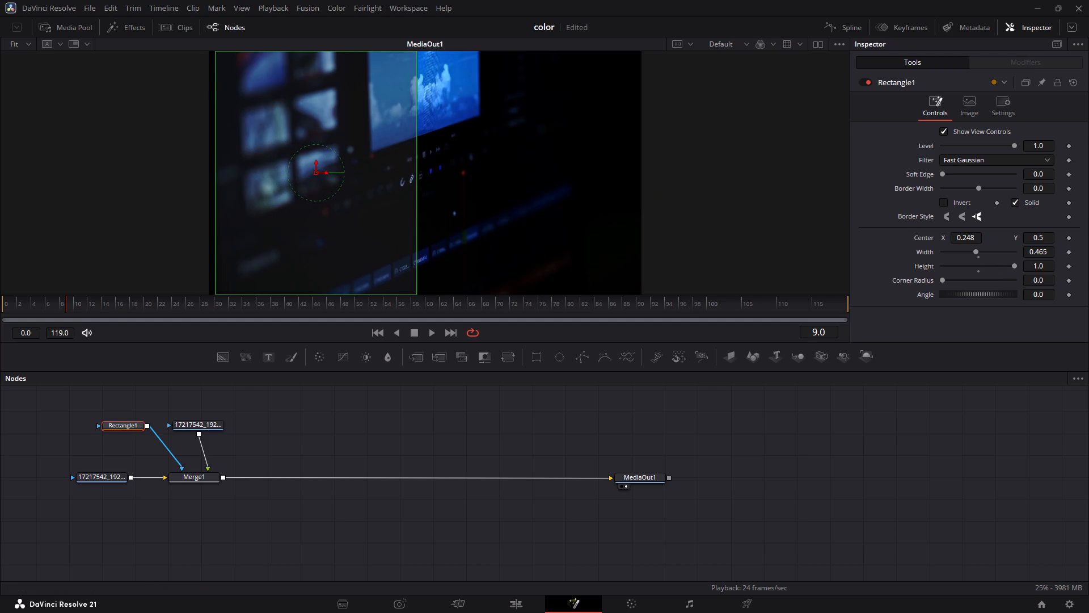
pyautogui.hscroll(1, 818, 211)
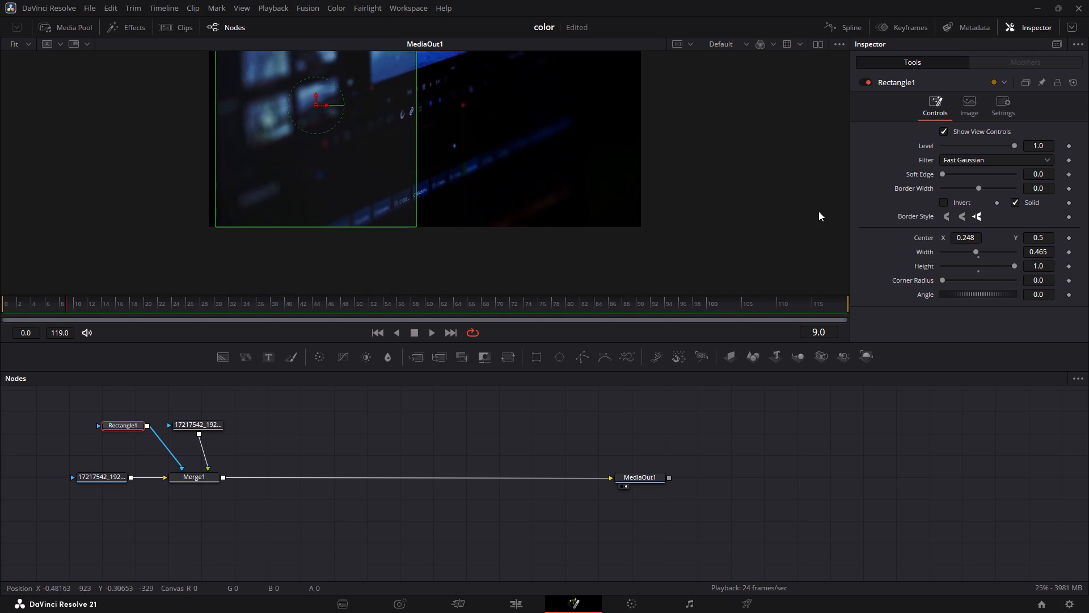
pyautogui.hscroll(1, 818, 211)
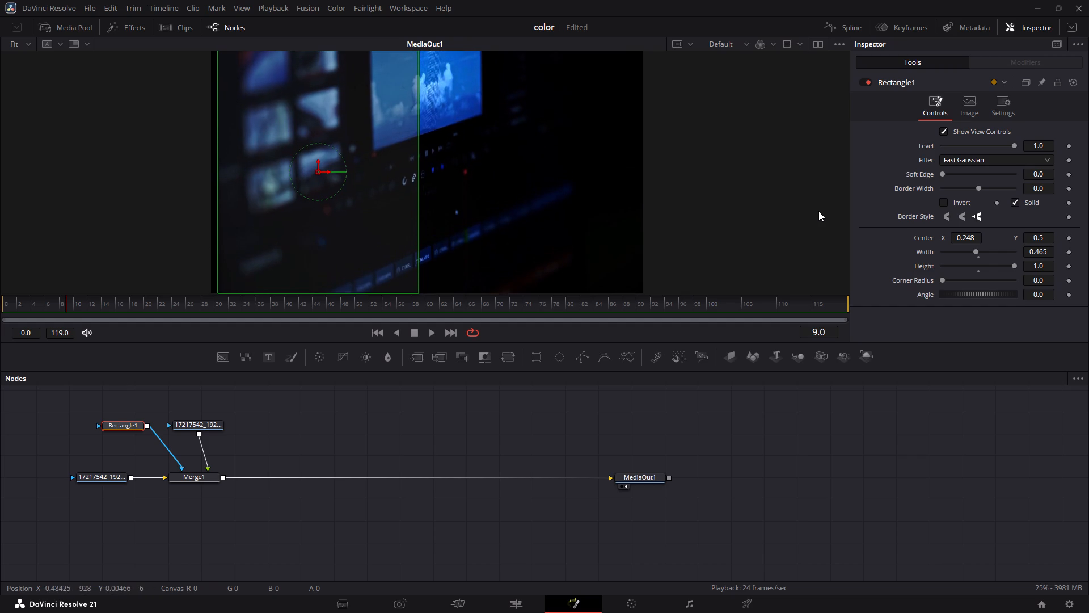
pyautogui.hscroll(1, 818, 211)
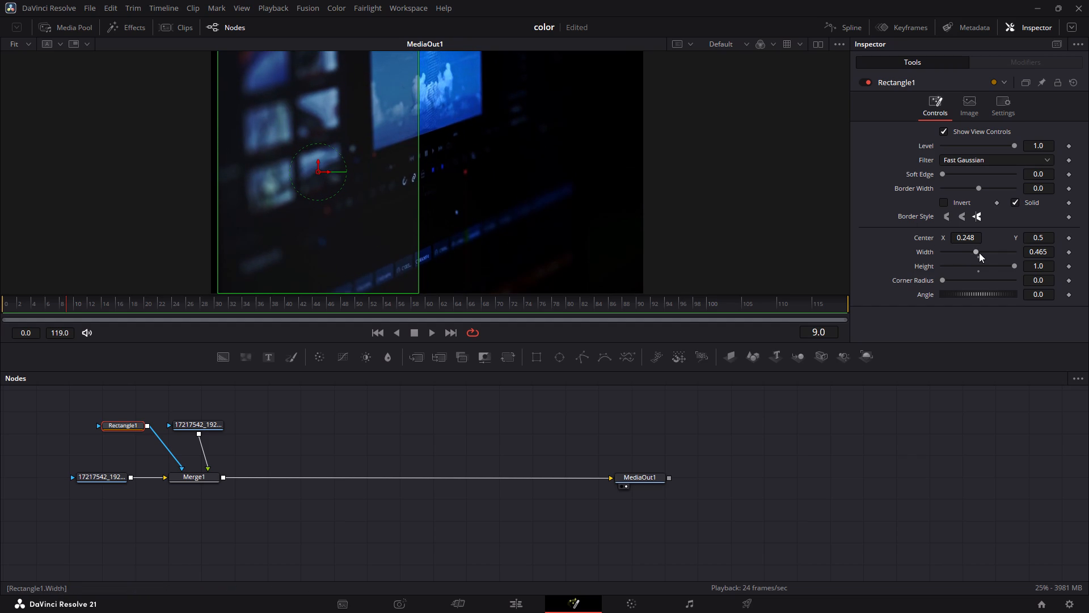
pyautogui.moveTo(976, 237); pyautogui.dragTo(966, 236)
pyautogui.moveTo(966, 236); pyautogui.dragTo(963, 237)
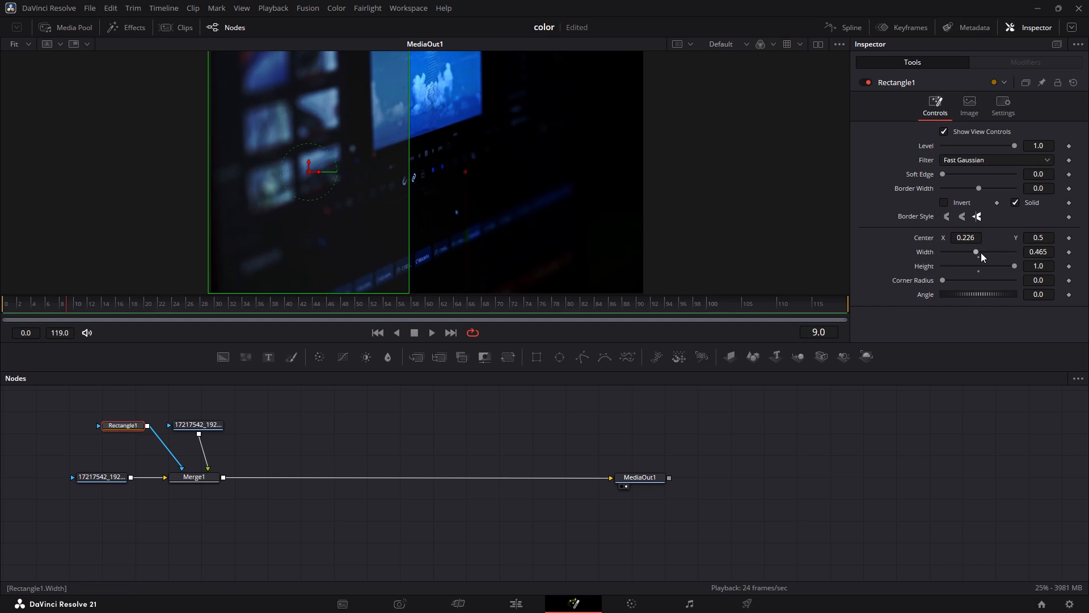
pyautogui.moveTo(977, 253); pyautogui.dragTo(991, 253)
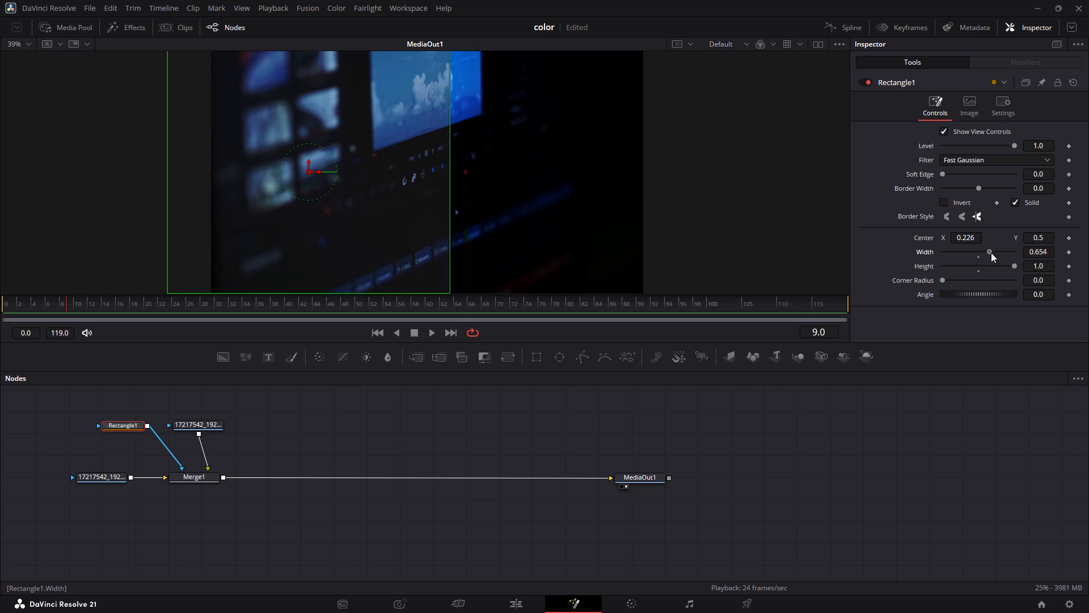
pyautogui.moveTo(991, 253); pyautogui.dragTo(989, 254)
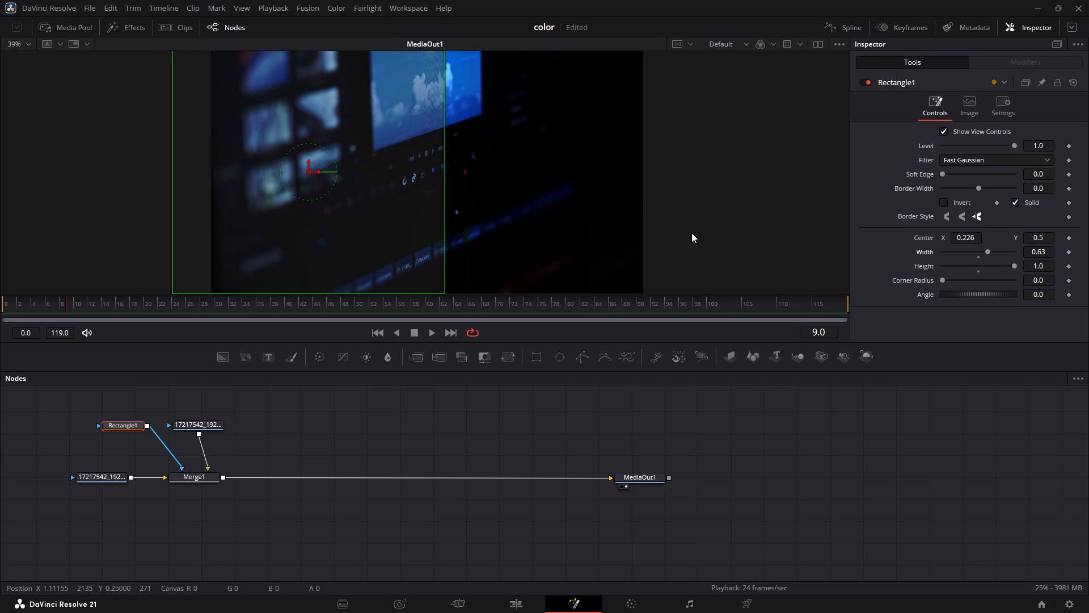
# Soften the split between the two clip versions by setting the rectangle mask's soft edge to about 0.1.
pyautogui.hscroll(1, 691, 233)
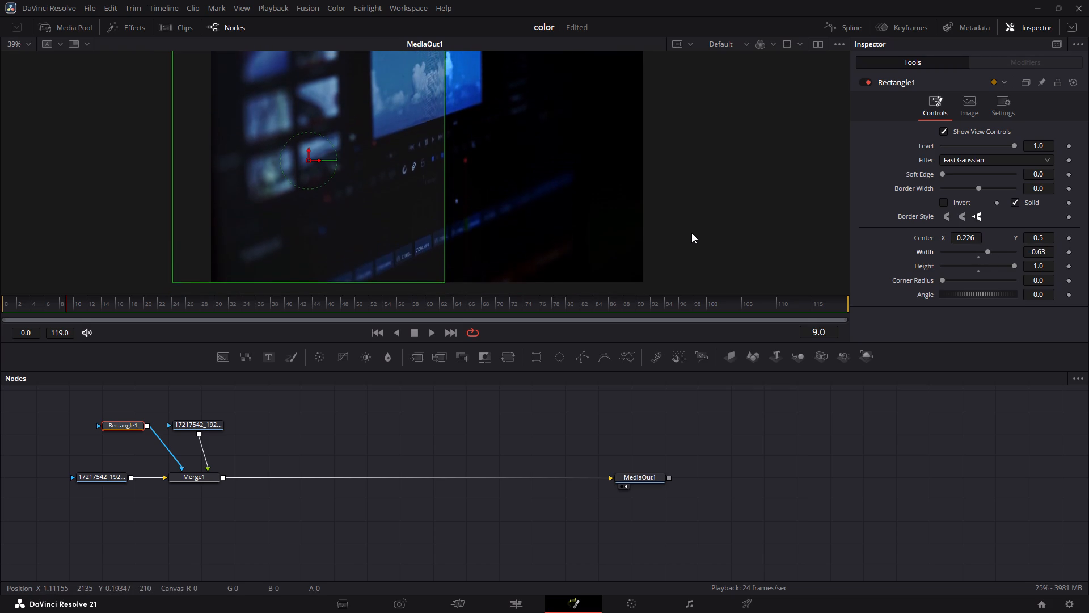
pyautogui.hscroll(1, 691, 233)
pyautogui.click(691, 233)
pyautogui.click(627, 440)
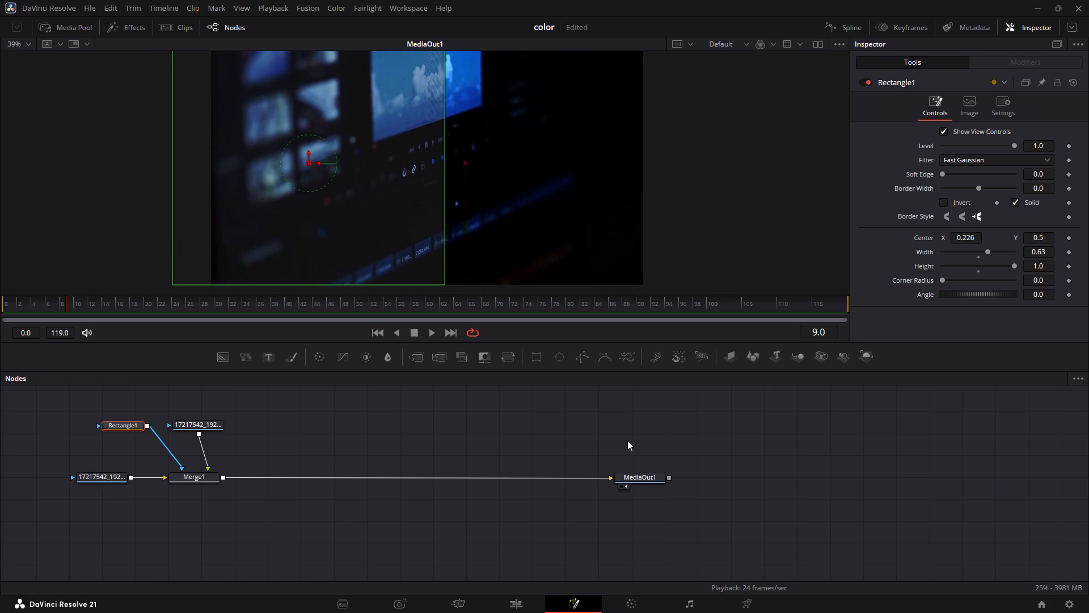
pyautogui.doubleClick(678, 400)
pyautogui.scroll(1, 706, 203)
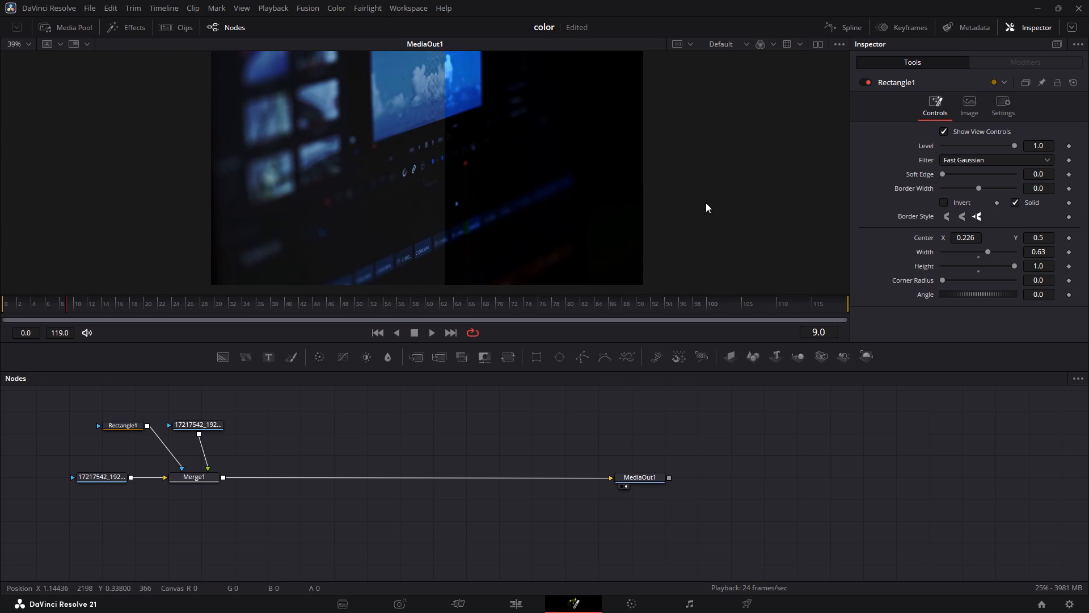
pyautogui.scroll(1, 706, 203)
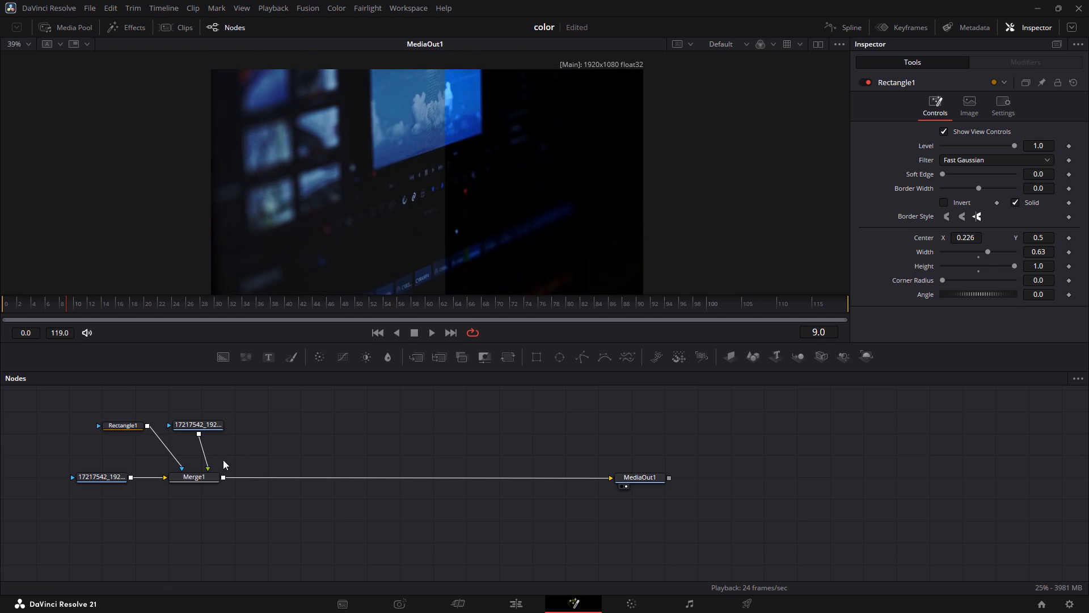
pyautogui.click(132, 424)
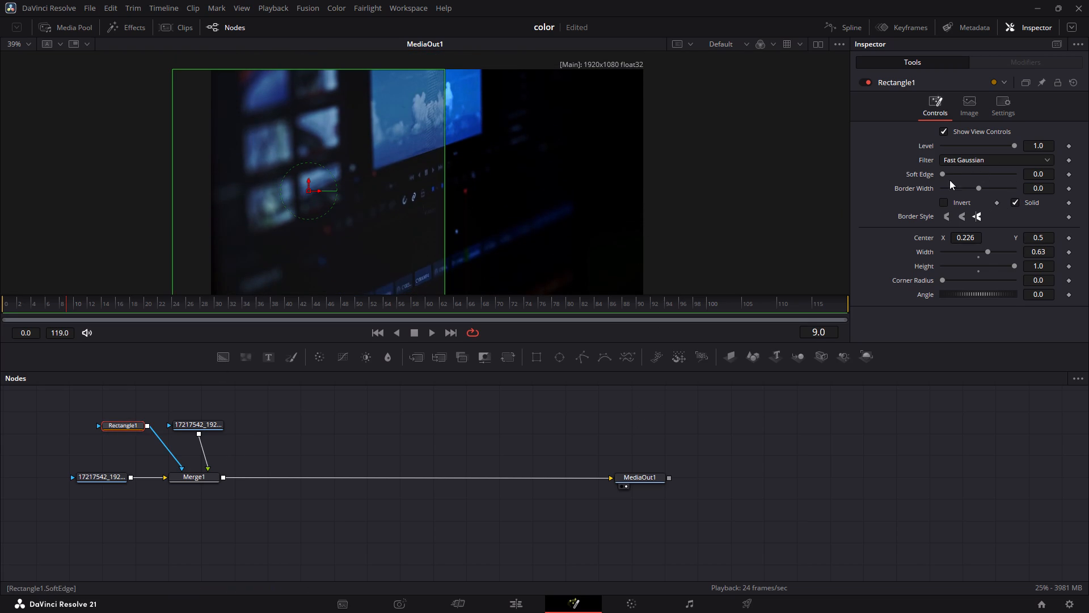
pyautogui.moveTo(942, 174); pyautogui.dragTo(966, 173)
pyautogui.moveTo(966, 173); pyautogui.dragTo(977, 174)
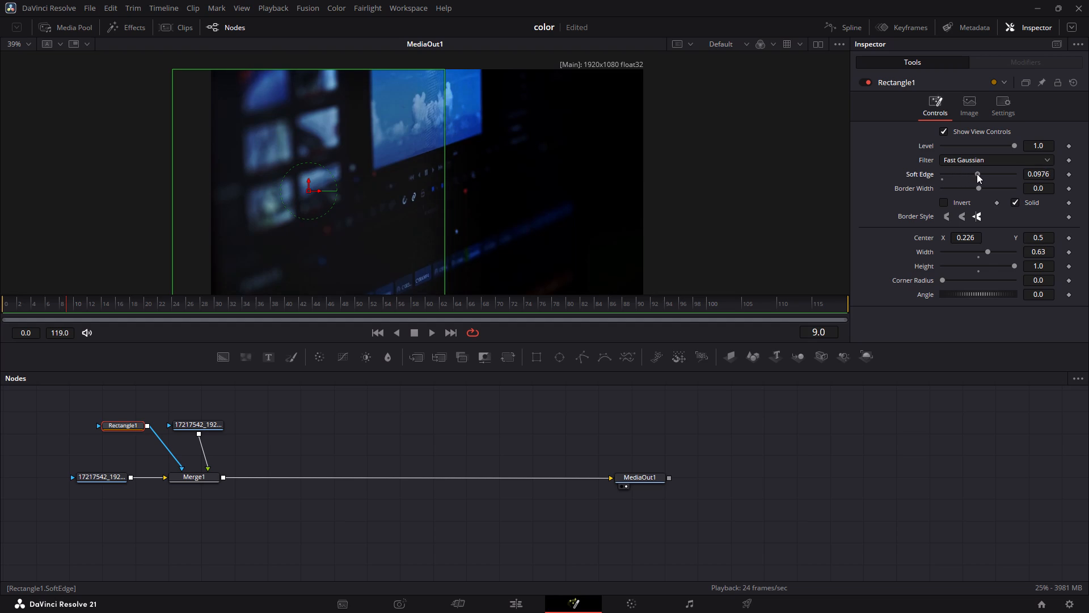
pyautogui.moveTo(977, 174); pyautogui.dragTo(984, 174)
pyautogui.moveTo(984, 174); pyautogui.dragTo(978, 178)
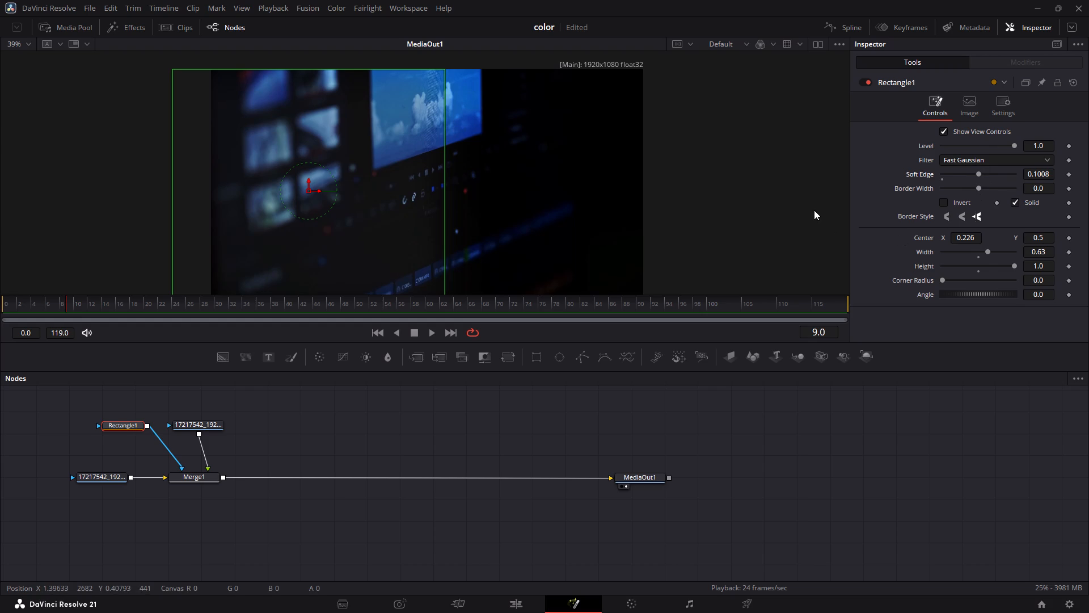
pyautogui.click(493, 443)
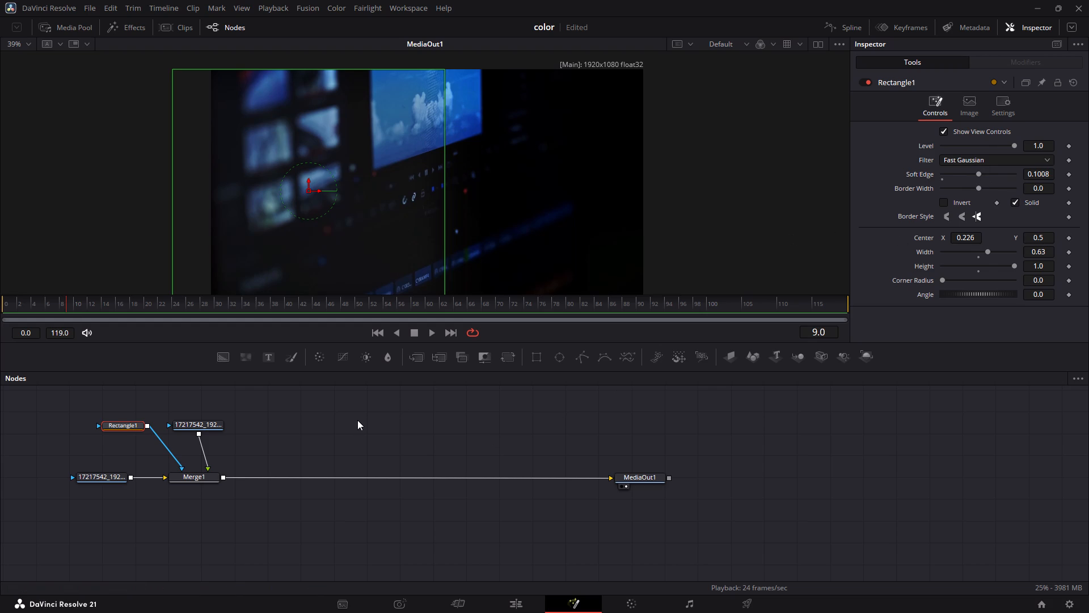
# Add a Text node between Merge1 and MediaOut1 and merge it over Merge1's output.
pyautogui.click(357, 420)
pyautogui.click(357, 420)
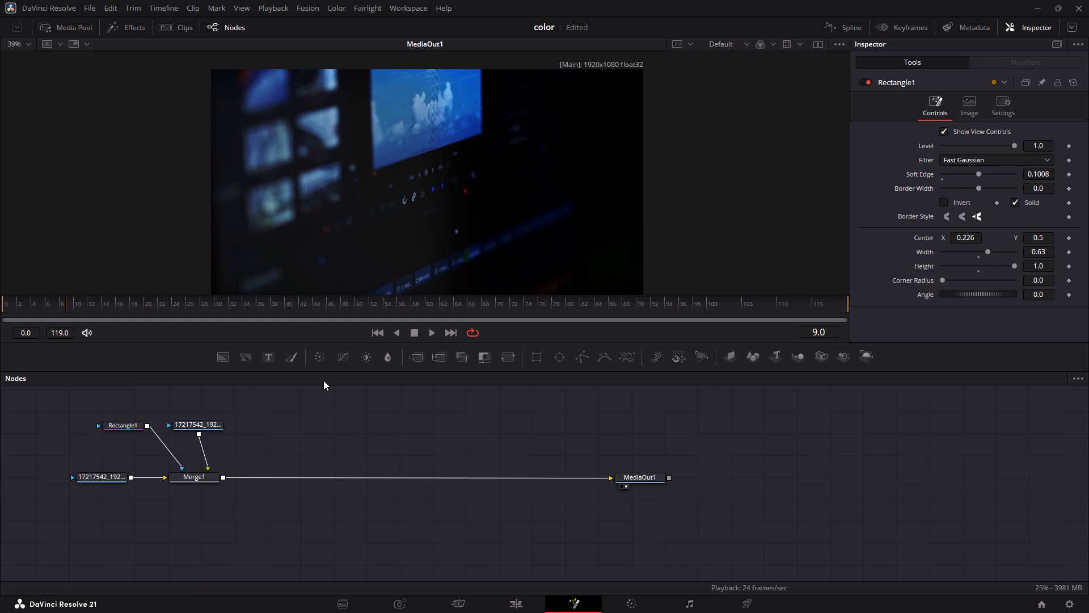
pyautogui.click(266, 360)
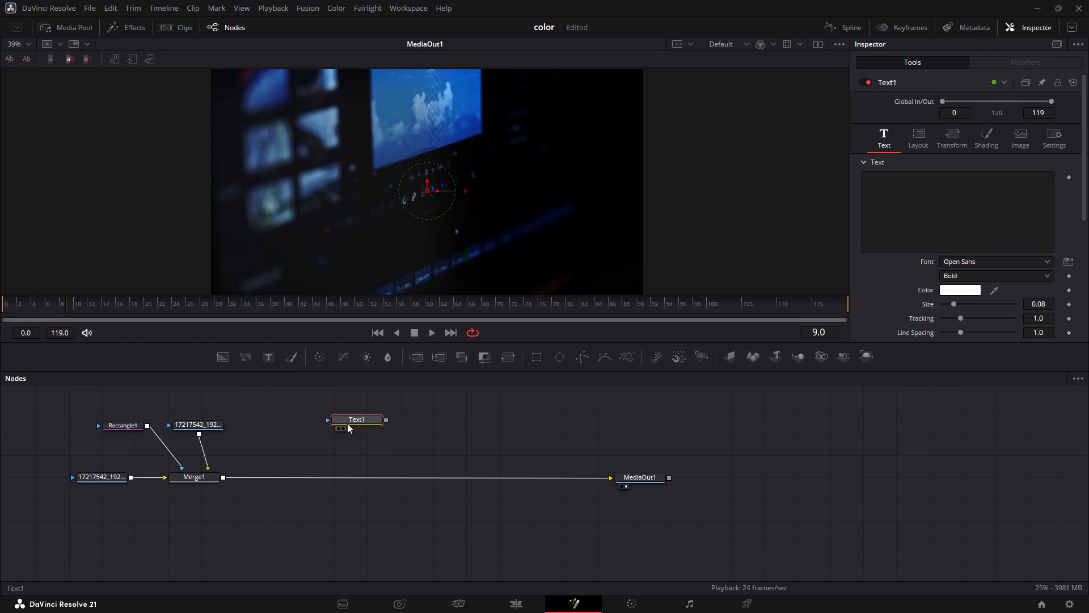
pyautogui.moveTo(388, 421); pyautogui.dragTo(219, 478)
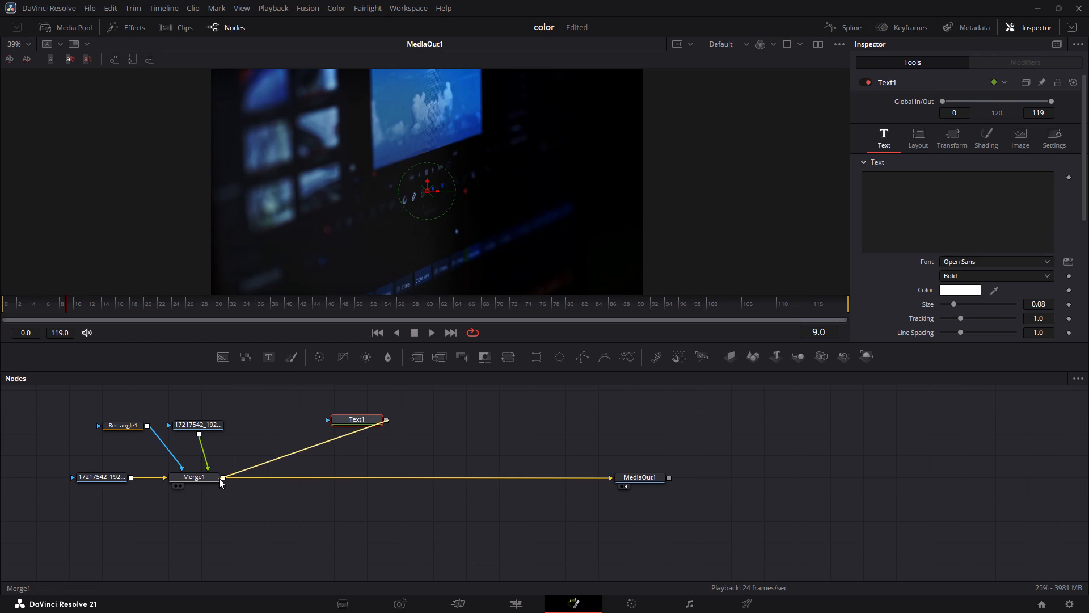
pyautogui.moveTo(386, 419); pyautogui.dragTo(255, 471)
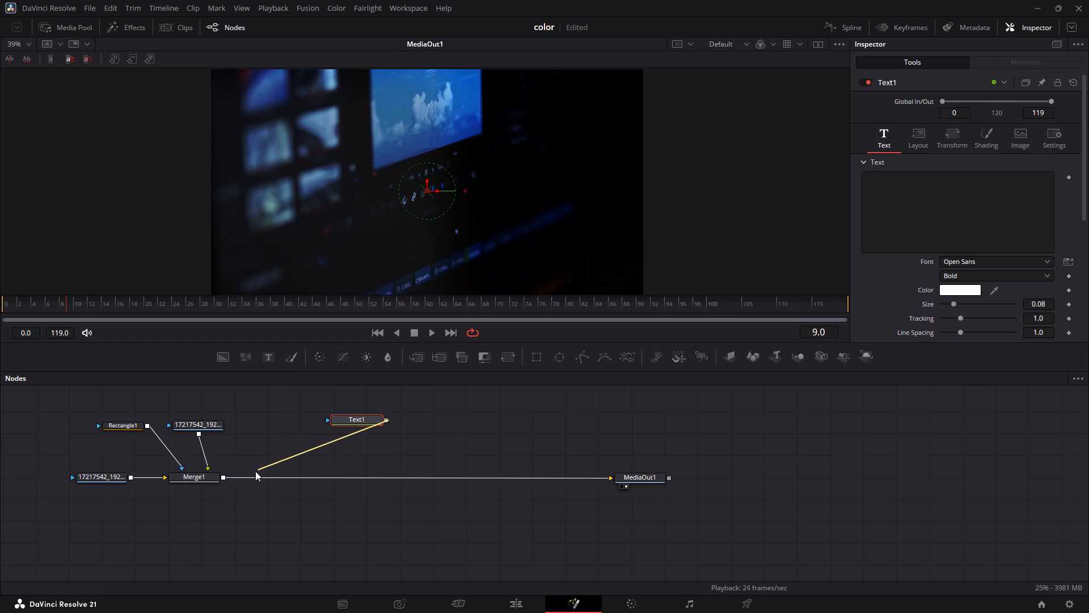
pyautogui.moveTo(255, 471); pyautogui.dragTo(224, 474)
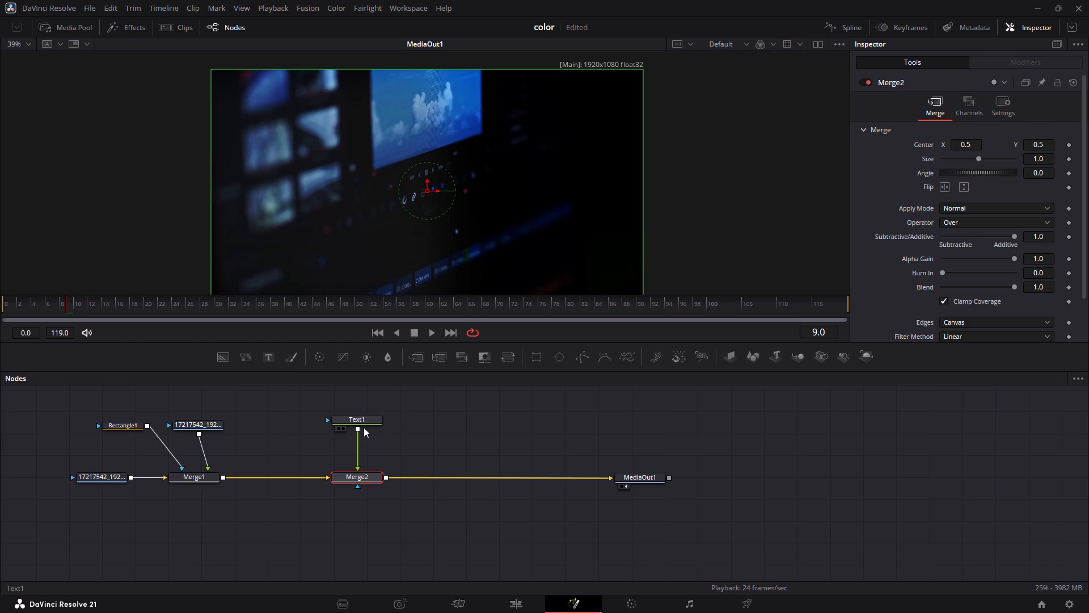
# Enter RAW as the text of the Text1 node.
pyautogui.click(362, 421)
pyautogui.click(899, 207)
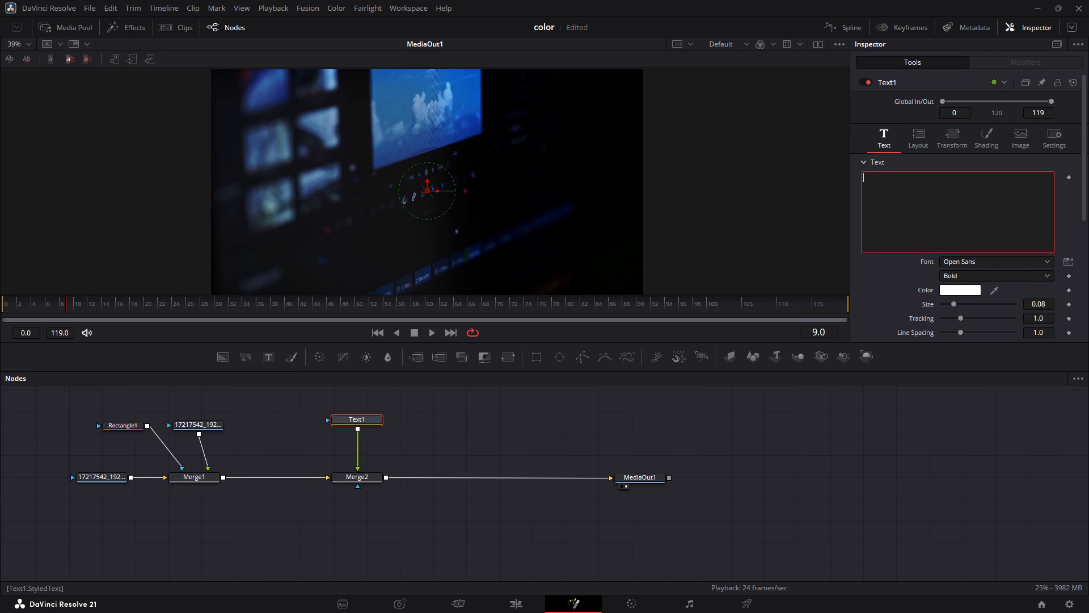
pyautogui.write('RAW')
pyautogui.press('space')
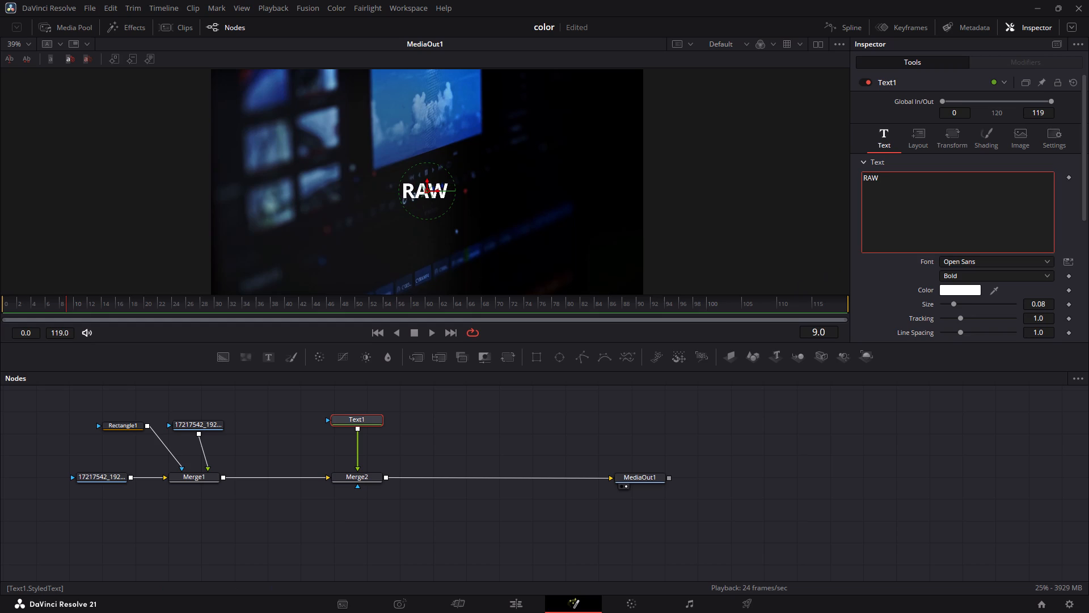
pyautogui.click(576, 451)
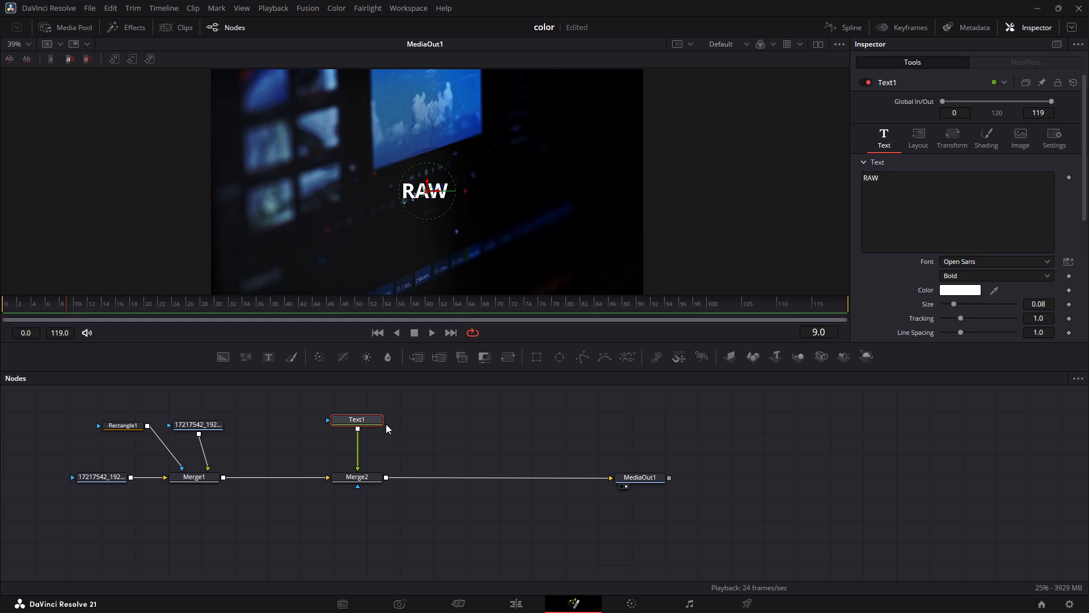
# Style the RAW text of the Text1 node with the Droid Sans Mono font and a size of about 0.046.
pyautogui.click(963, 267)
pyautogui.scroll(7, 965, 326)
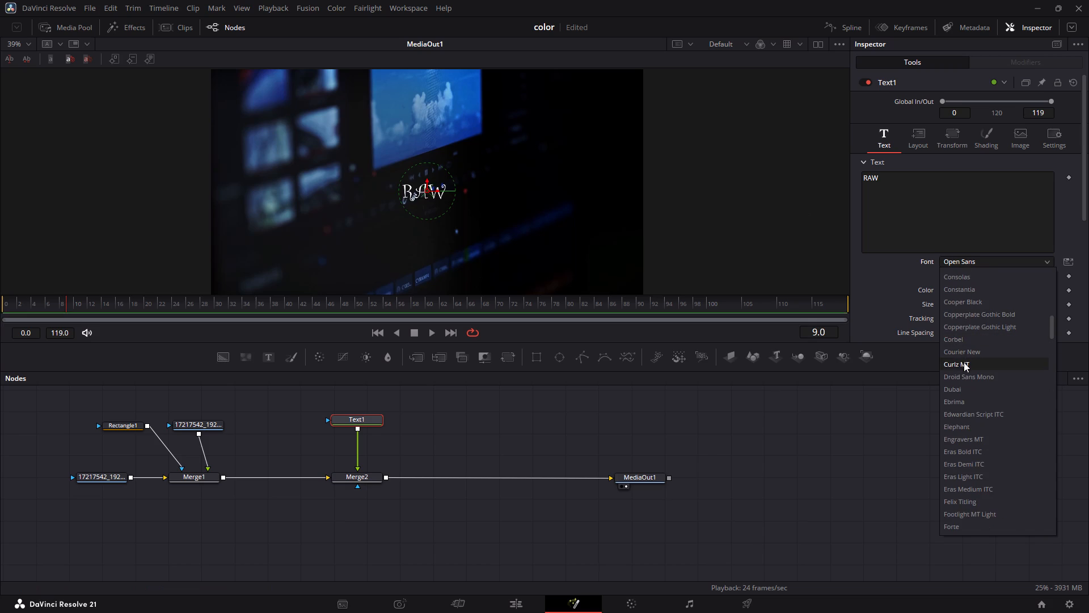
pyautogui.click(964, 377)
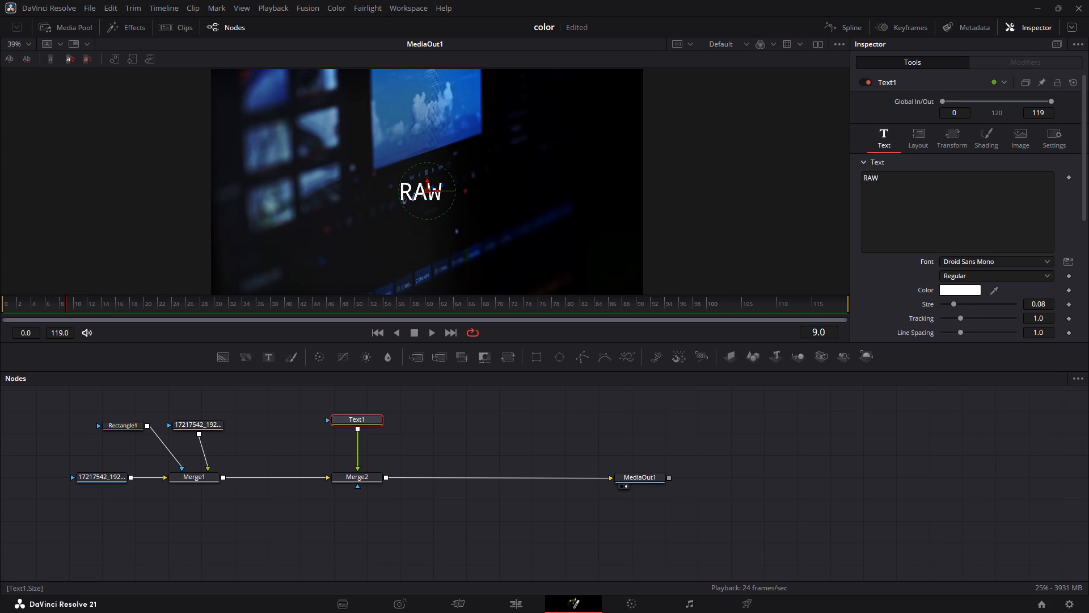
pyautogui.moveTo(1045, 301); pyautogui.dragTo(967, 299)
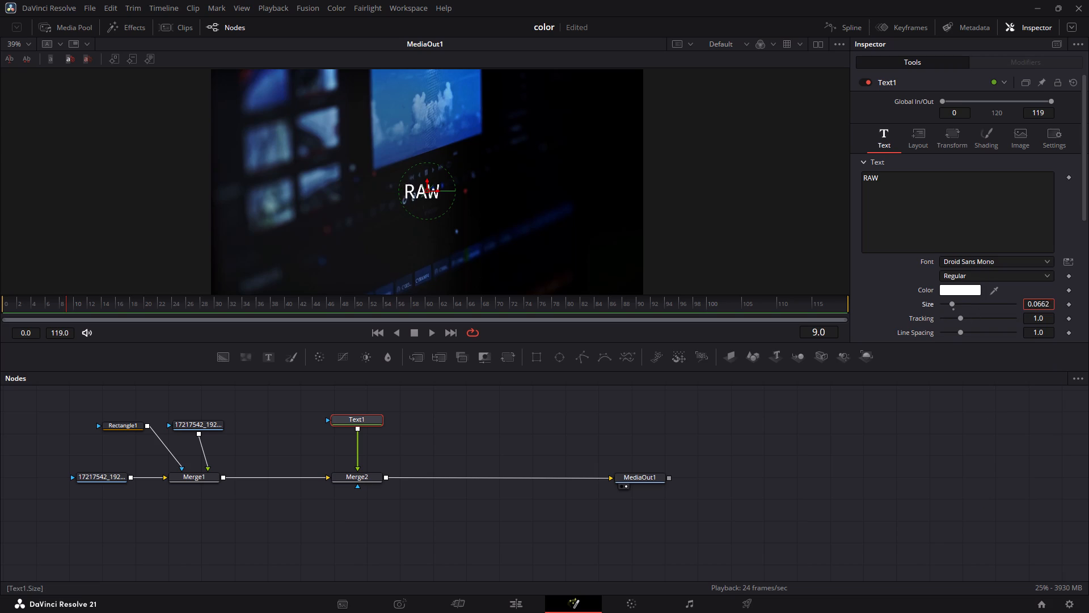
pyautogui.moveTo(967, 299); pyautogui.dragTo(851, 305)
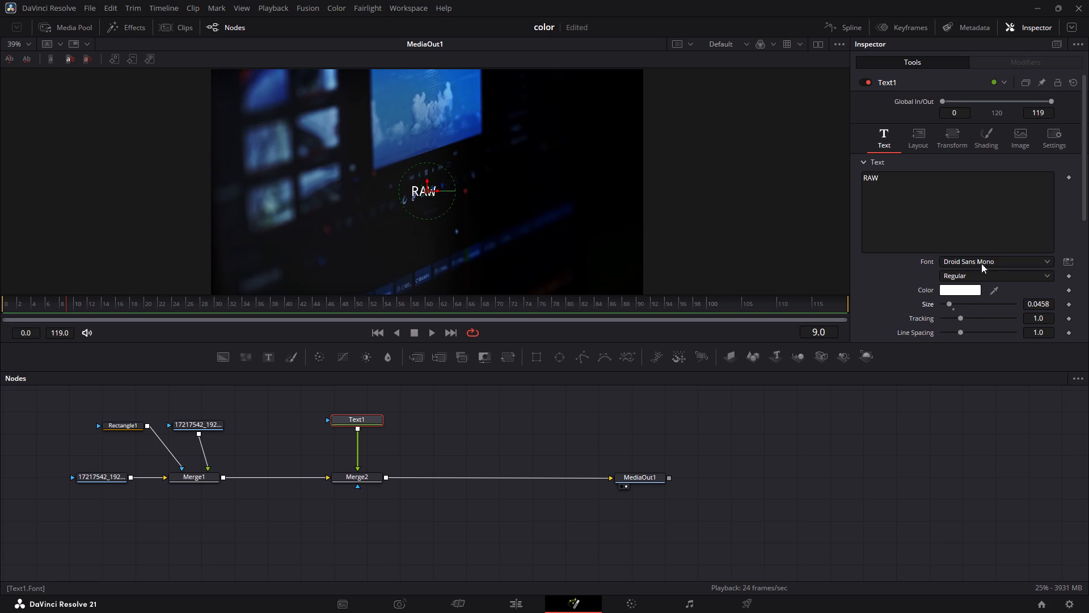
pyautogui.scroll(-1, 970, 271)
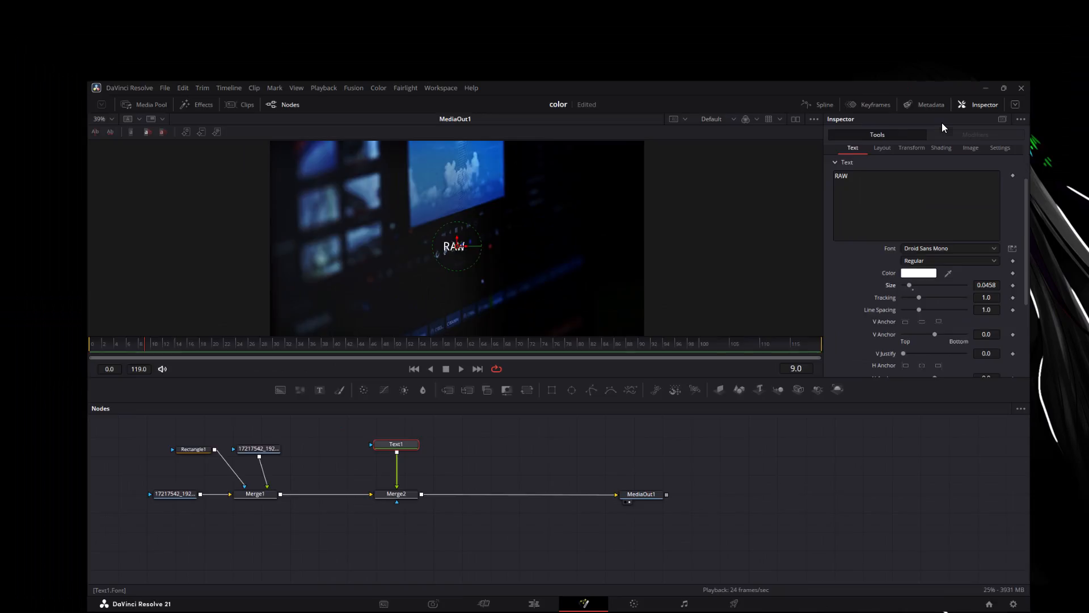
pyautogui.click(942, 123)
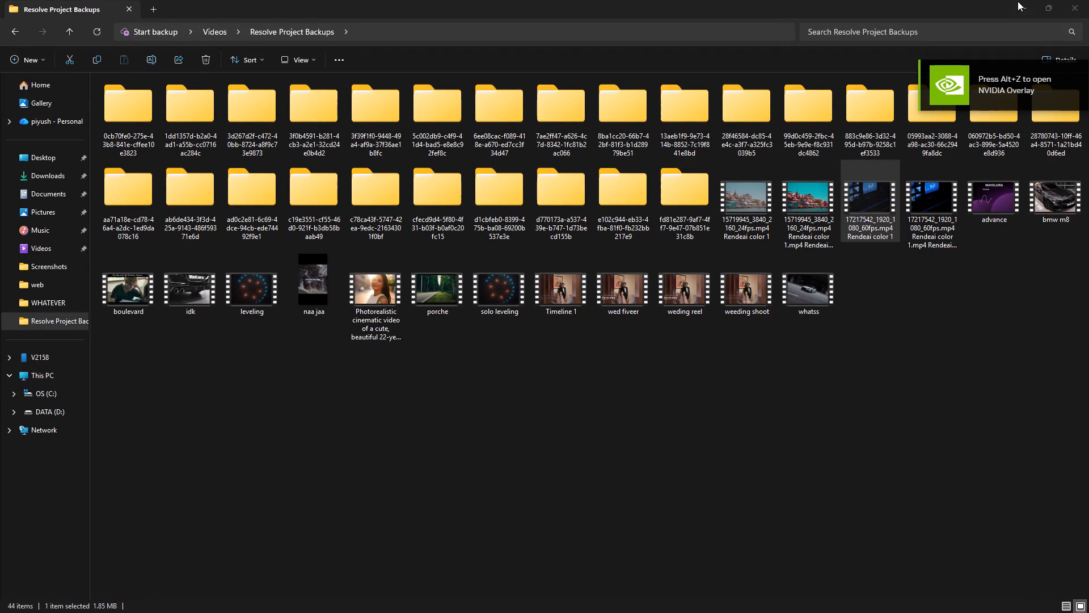
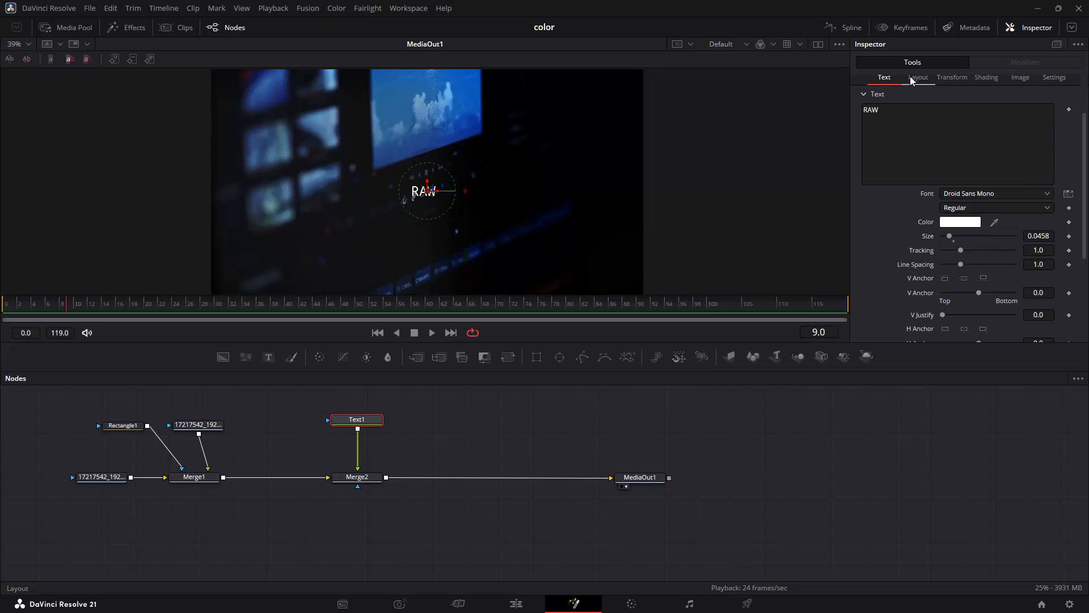
# Move the RAW label to the frame's upper-left corner, with its layout center at about X 0.072, Y 0.933.
pyautogui.click(961, 77)
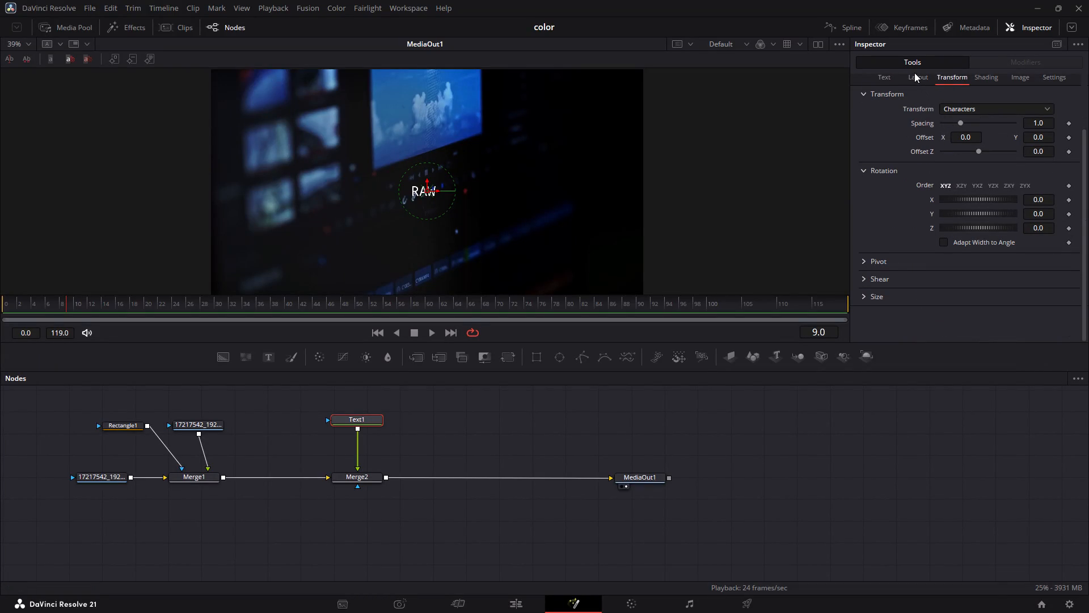
pyautogui.click(915, 76)
pyautogui.scroll(1, 966, 136)
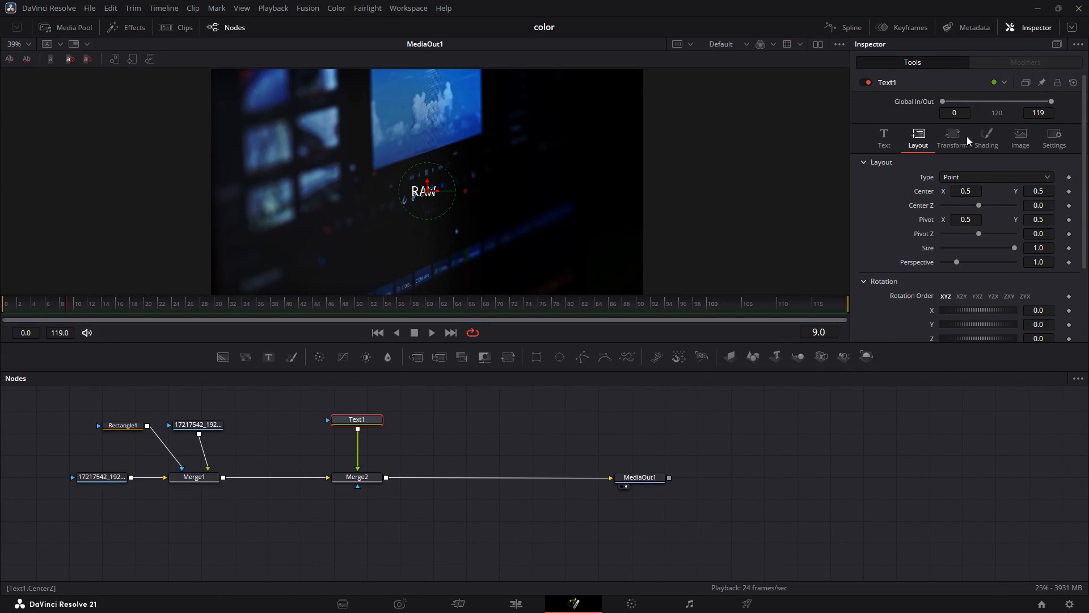
pyautogui.scroll(2, 966, 136)
pyautogui.moveTo(973, 190); pyautogui.dragTo(799, 184)
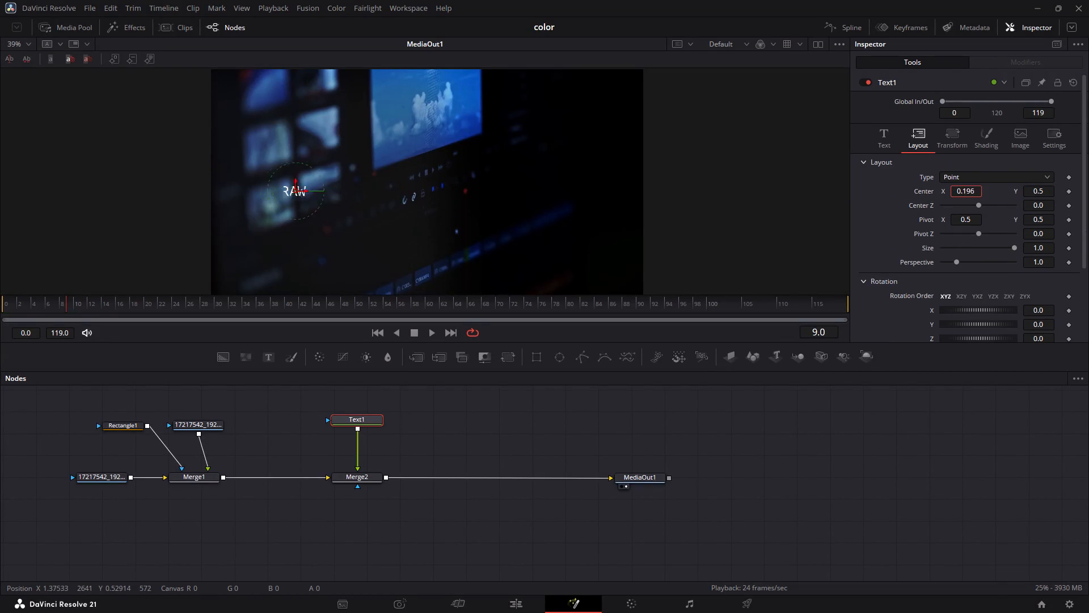
pyautogui.moveTo(799, 184); pyautogui.dragTo(731, 165)
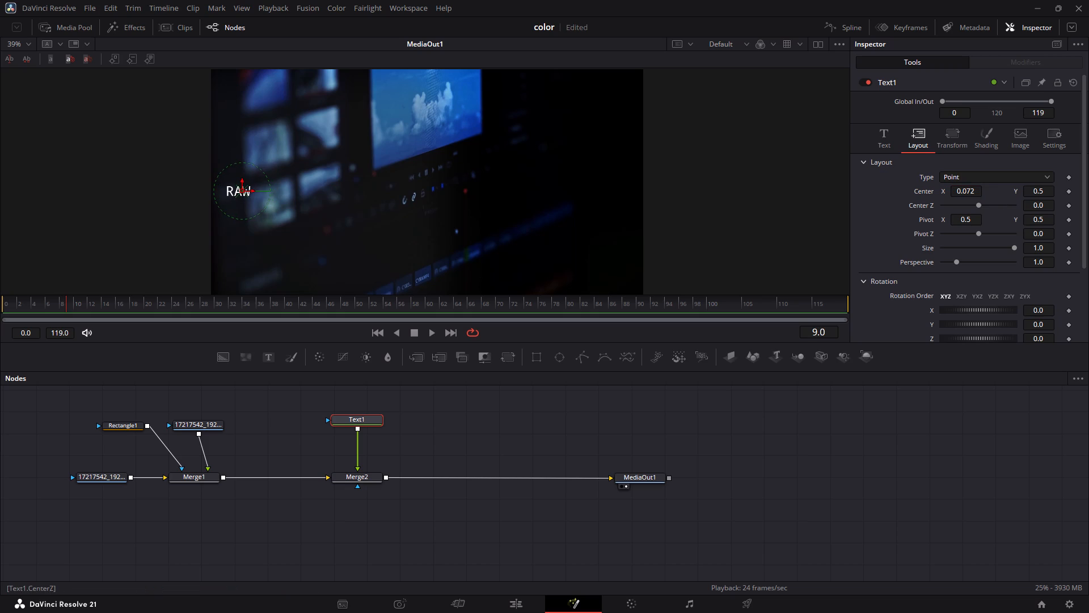
pyautogui.moveTo(1043, 195); pyautogui.dragTo(993, 203)
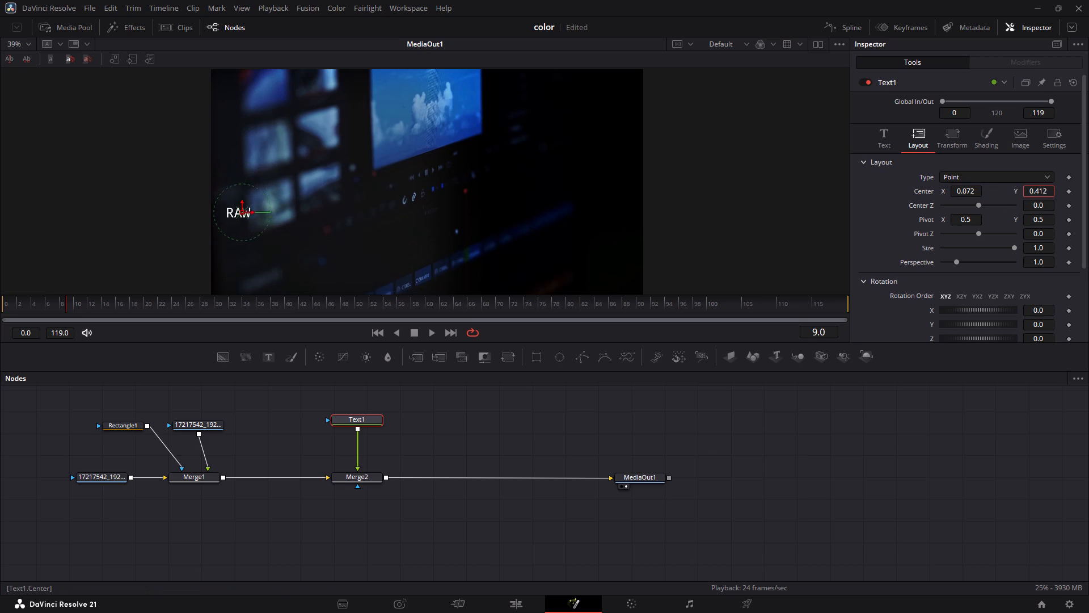
pyautogui.moveTo(993, 203); pyautogui.dragTo(743, 115)
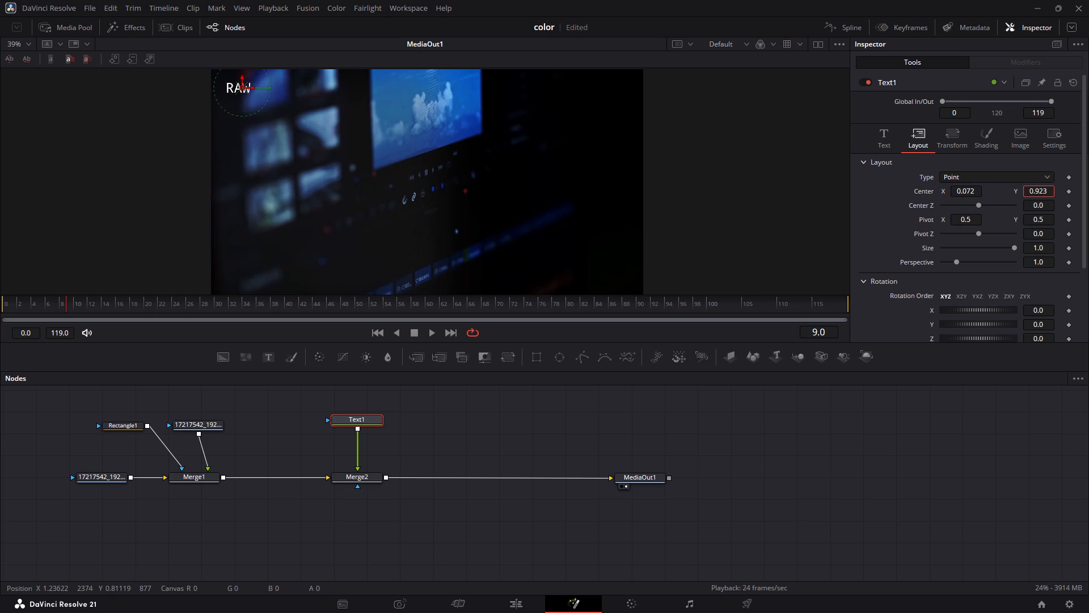
pyautogui.moveTo(743, 115); pyautogui.dragTo(749, 113)
pyautogui.click(539, 459)
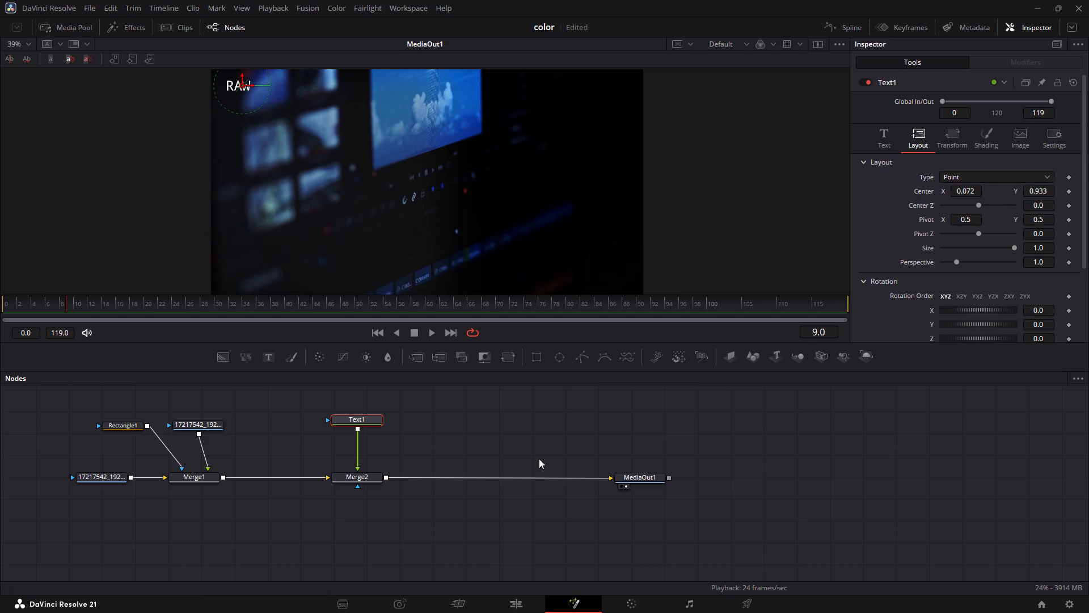
# Duplicate the Text1 node, merged with the original, and place the copy above and beyond the new Merge3 node.
pyautogui.click(368, 424)
pyautogui.hotkey('ctrl', 'c')
pyautogui.hotkey('ctrl', 'v')
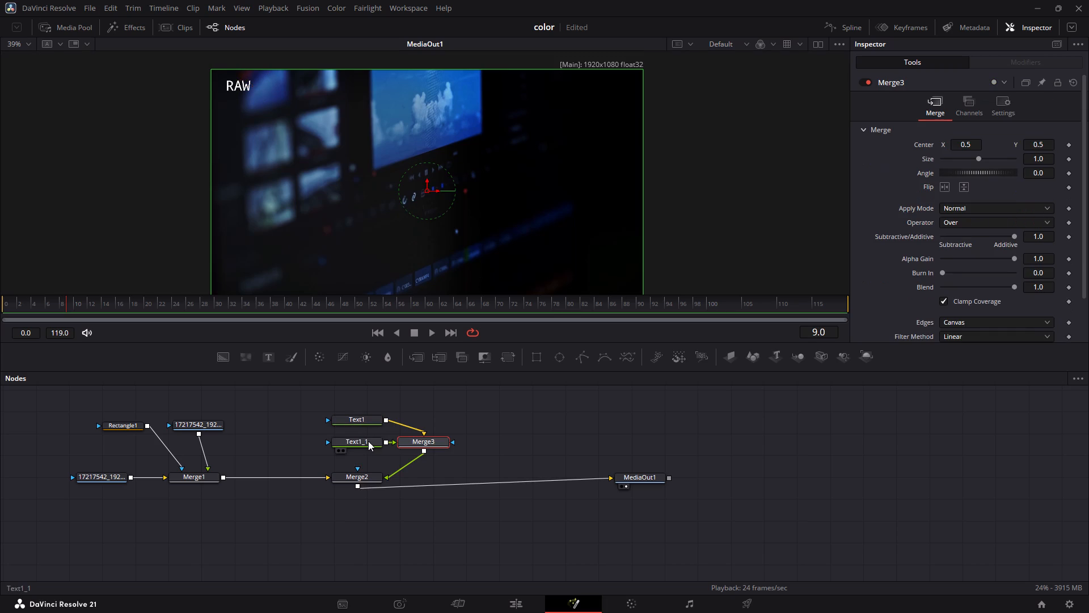
pyautogui.moveTo(370, 441); pyautogui.dragTo(496, 418)
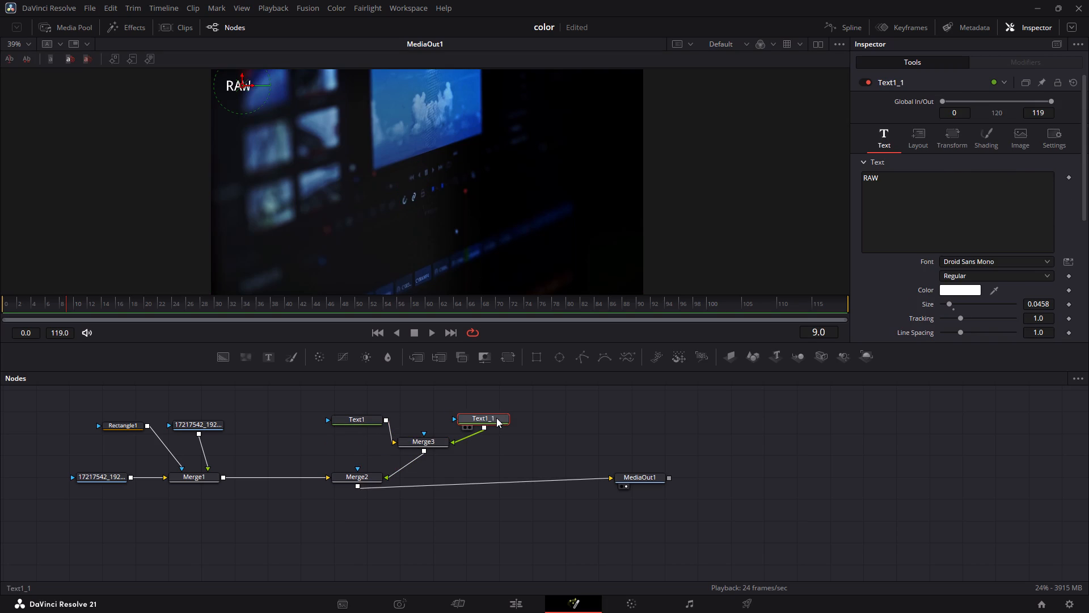
# Replace the duplicated text node's wording with COLOR CORRECTION.
pyautogui.click(940, 200)
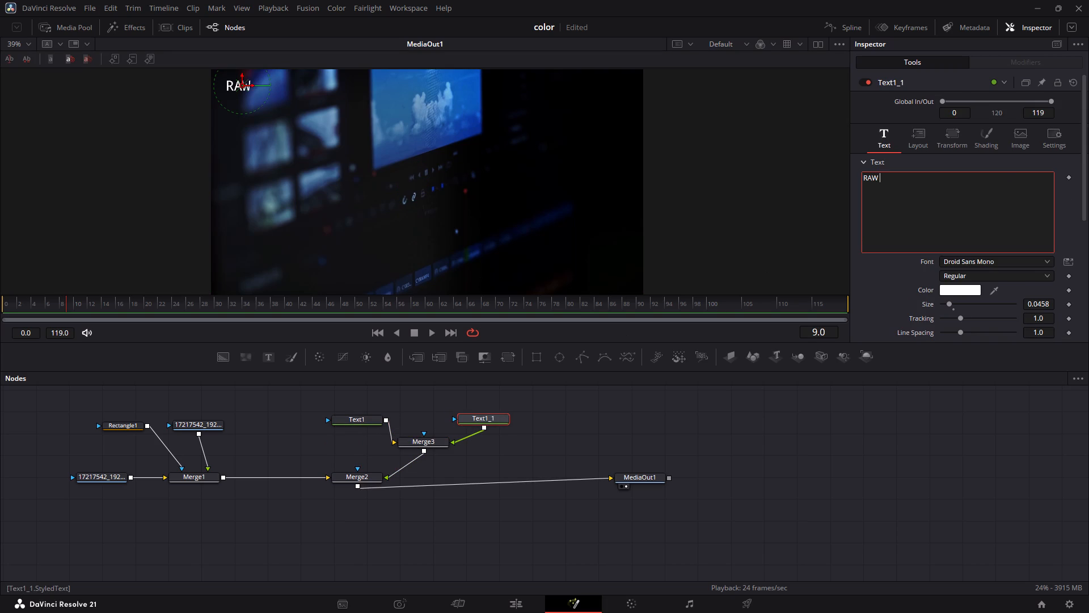
pyautogui.press('BackSpace')
pyautogui.press('BackSpace')
pyautogui.press('BackSpace')
pyautogui.press('BackSpace')
pyautogui.press('BackSpace')
pyautogui.press('BackSpace')
pyautogui.press('BackSpace')
pyautogui.press('BackSpace')
pyautogui.press('BackSpace')
pyautogui.write('COLR')
pyautogui.press('BackSpace')
pyautogui.press('BackSpace')
pyautogui.write('LOR CORRECTION')
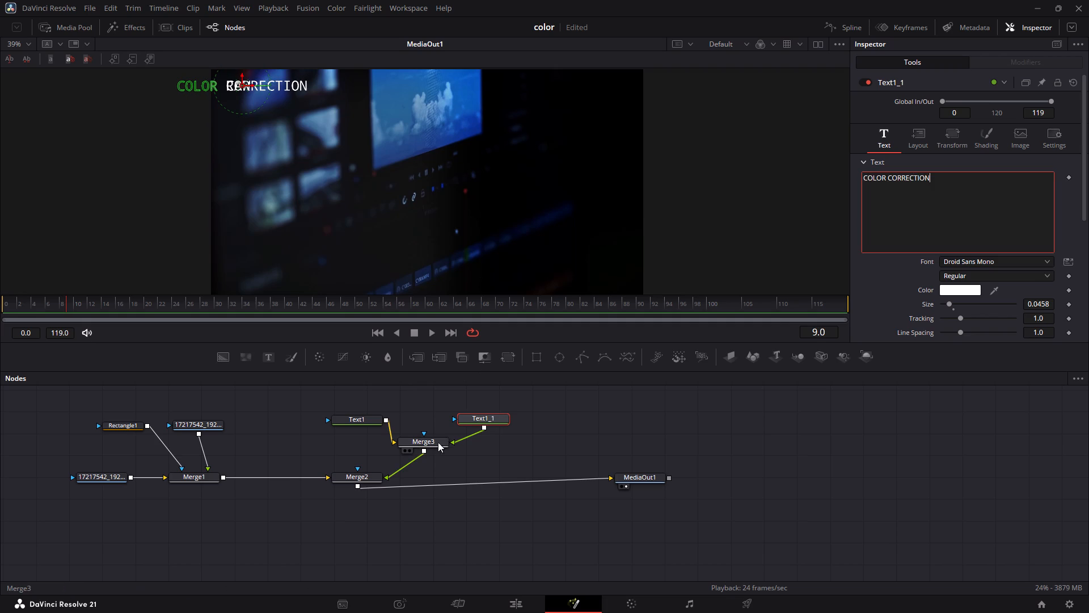
# Move the COLOR CORRECTION label to the frame's upper-right corner, level with RAW, with its center at about X 0.832, Y 0.929.
pyautogui.click(911, 135)
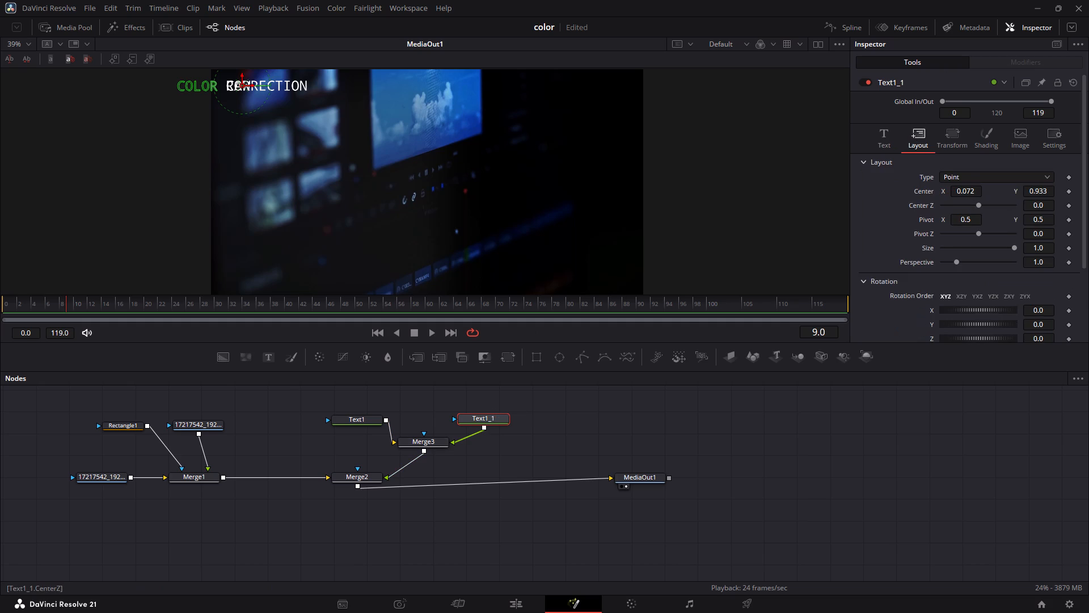
pyautogui.moveTo(956, 192); pyautogui.dragTo(783, 198)
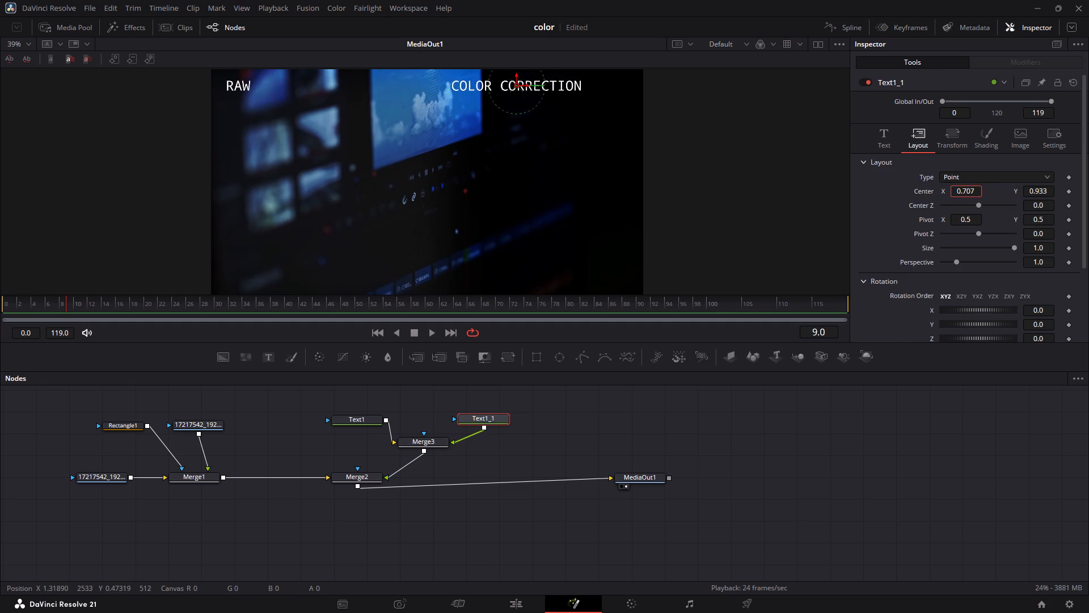
pyautogui.moveTo(783, 198); pyautogui.dragTo(853, 182)
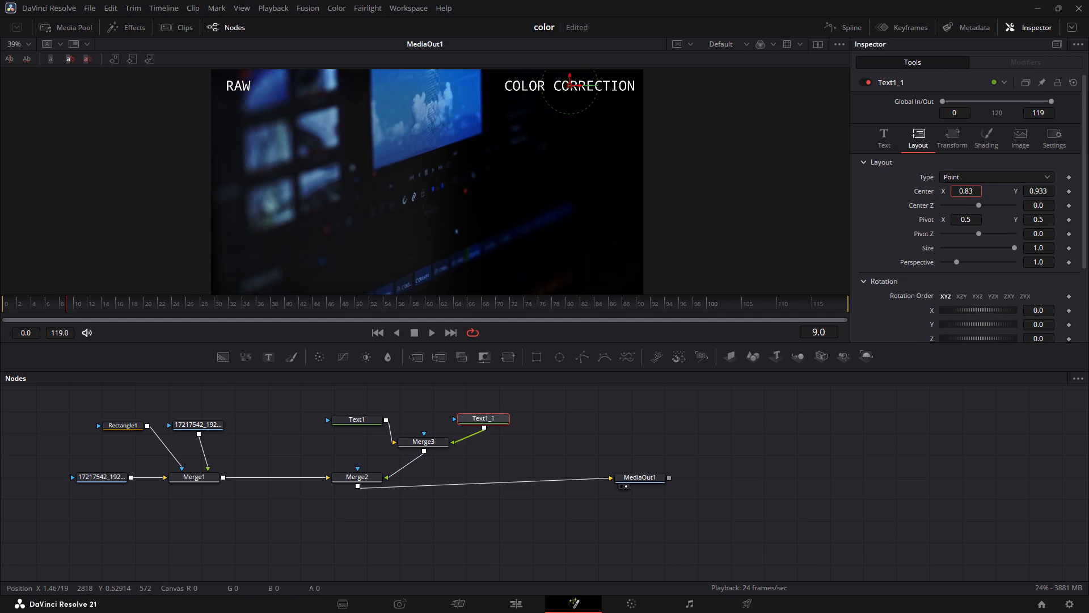
pyautogui.moveTo(853, 182); pyautogui.dragTo(854, 182)
pyautogui.moveTo(1048, 190); pyautogui.dragTo(1053, 198)
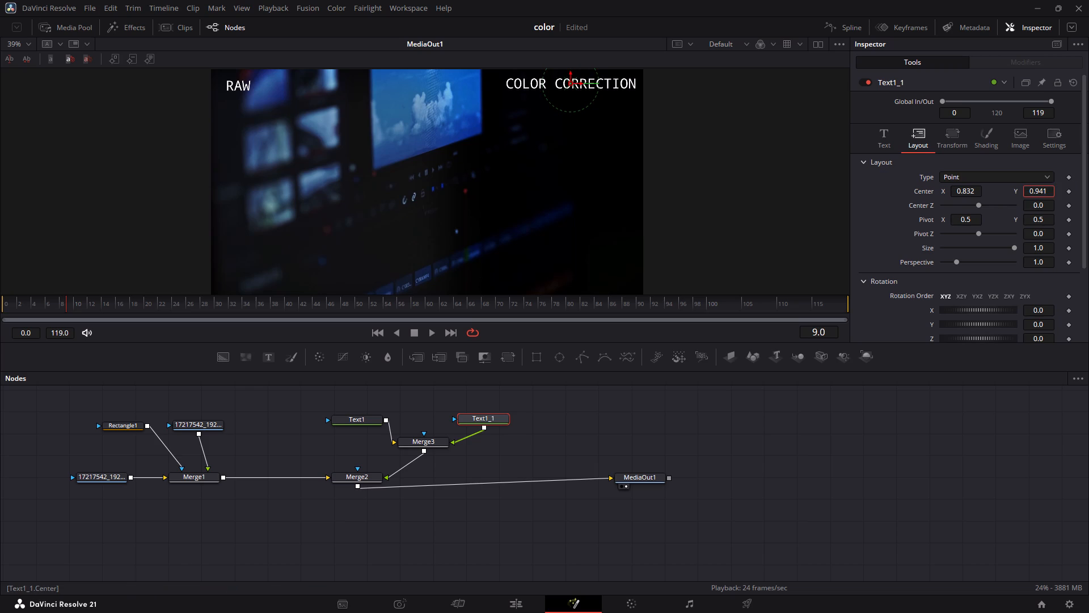
pyautogui.moveTo(1053, 198); pyautogui.dragTo(1046, 198)
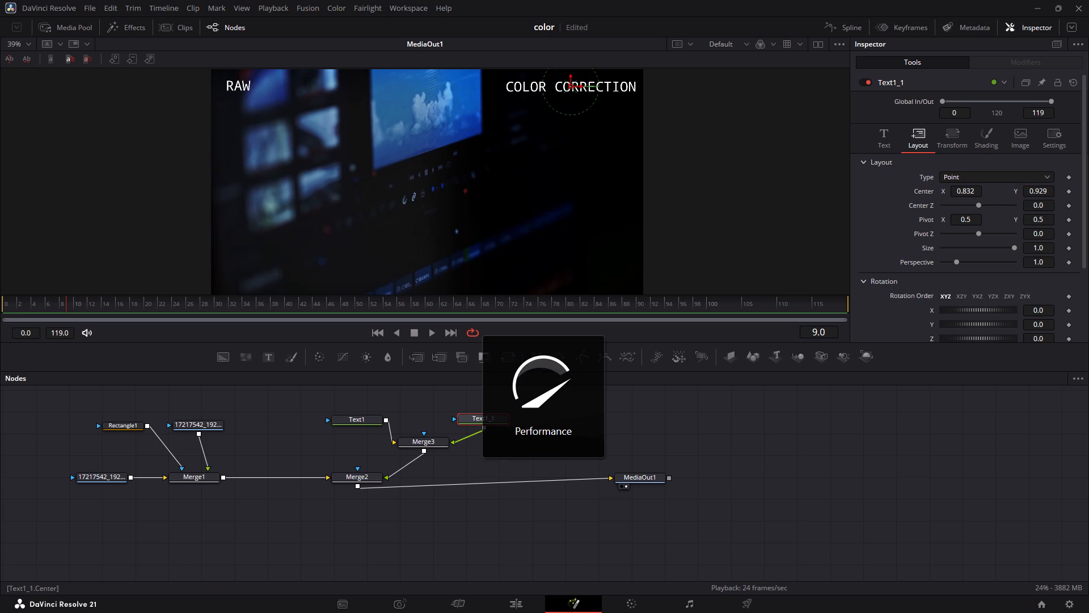